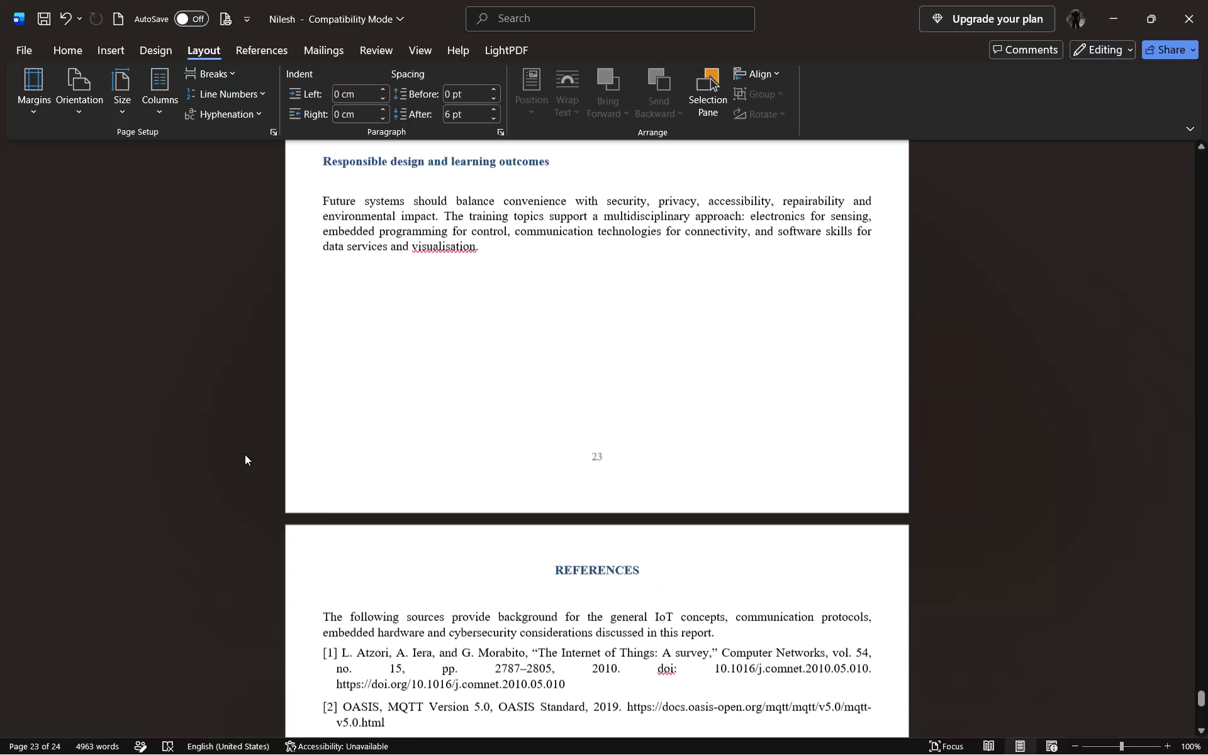
Left-align the introductory paragraph and all ten entries under the REFERENCES heading.
scroll(245, 454, "up", 3)
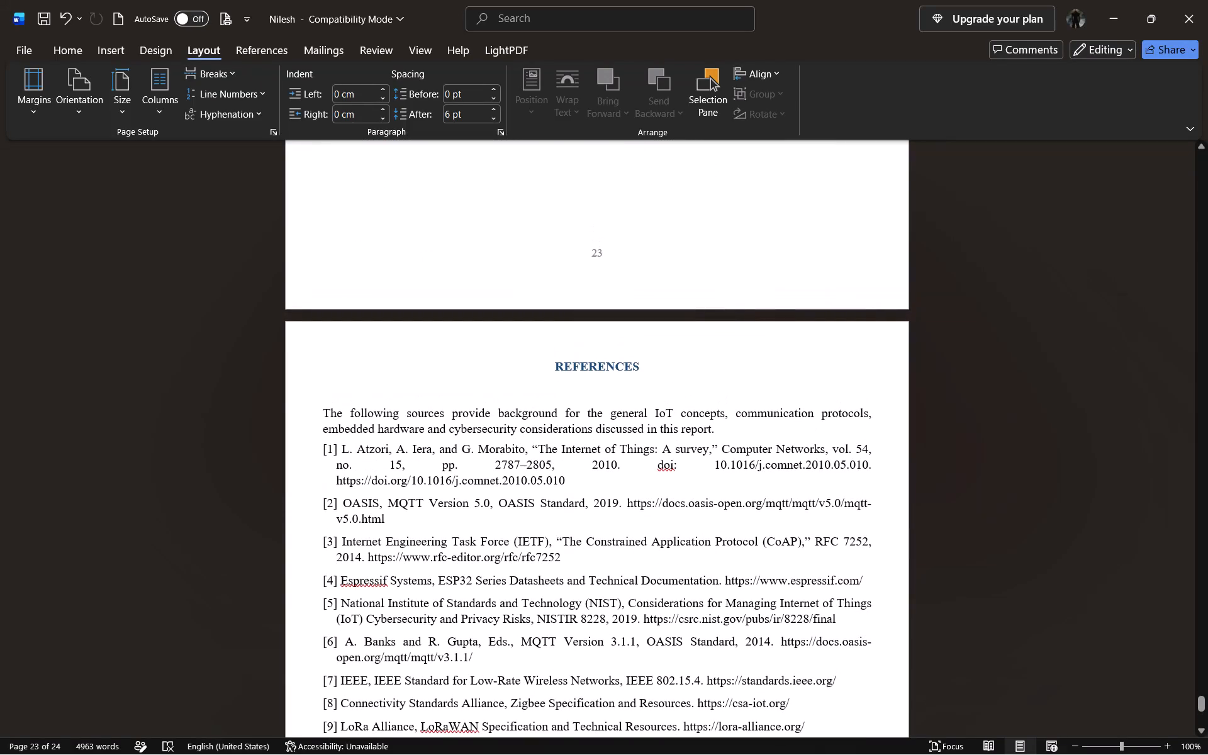
left_click(316, 412)
left_click_drag(316, 412, 856, 610)
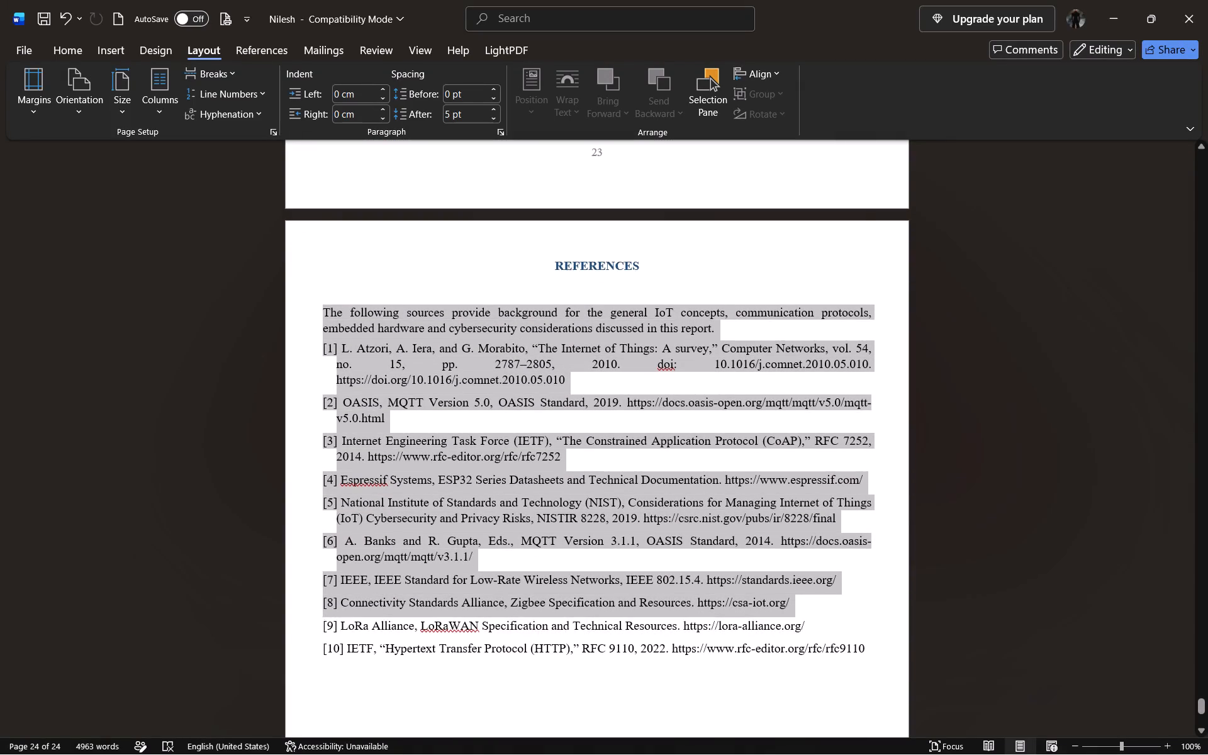
left_click_drag(856, 610, 878, 647)
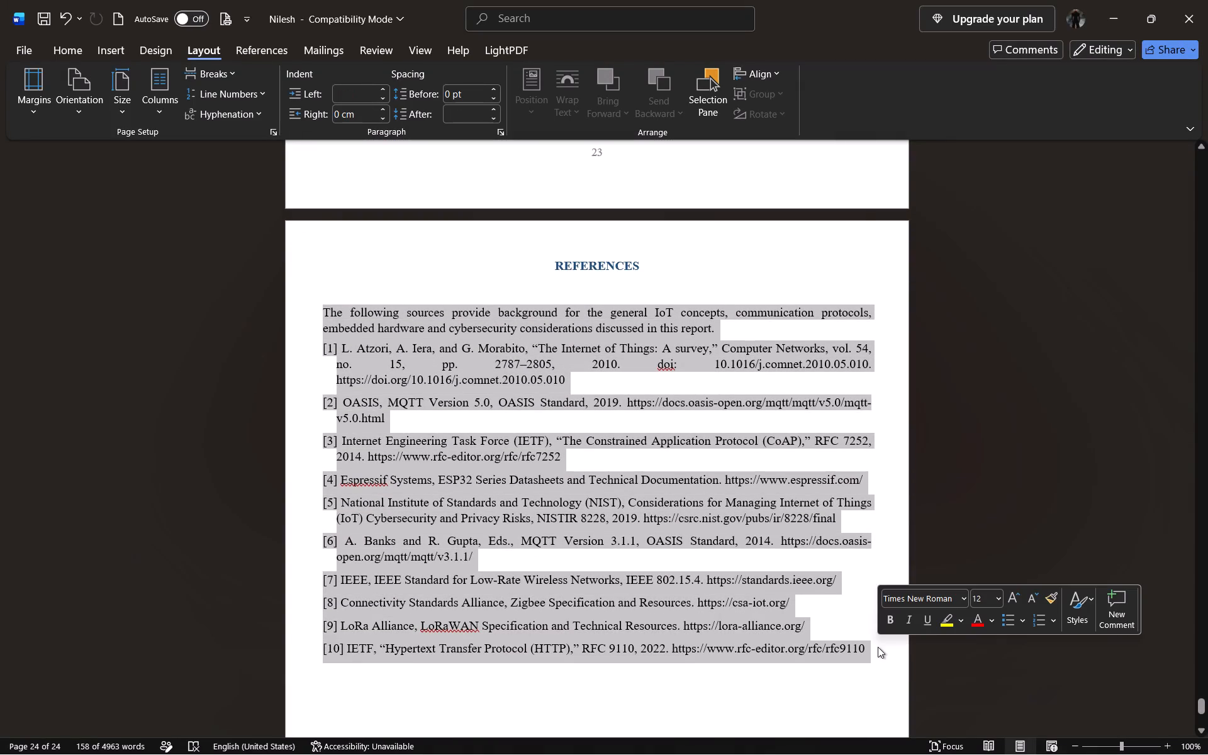
left_click(79, 56)
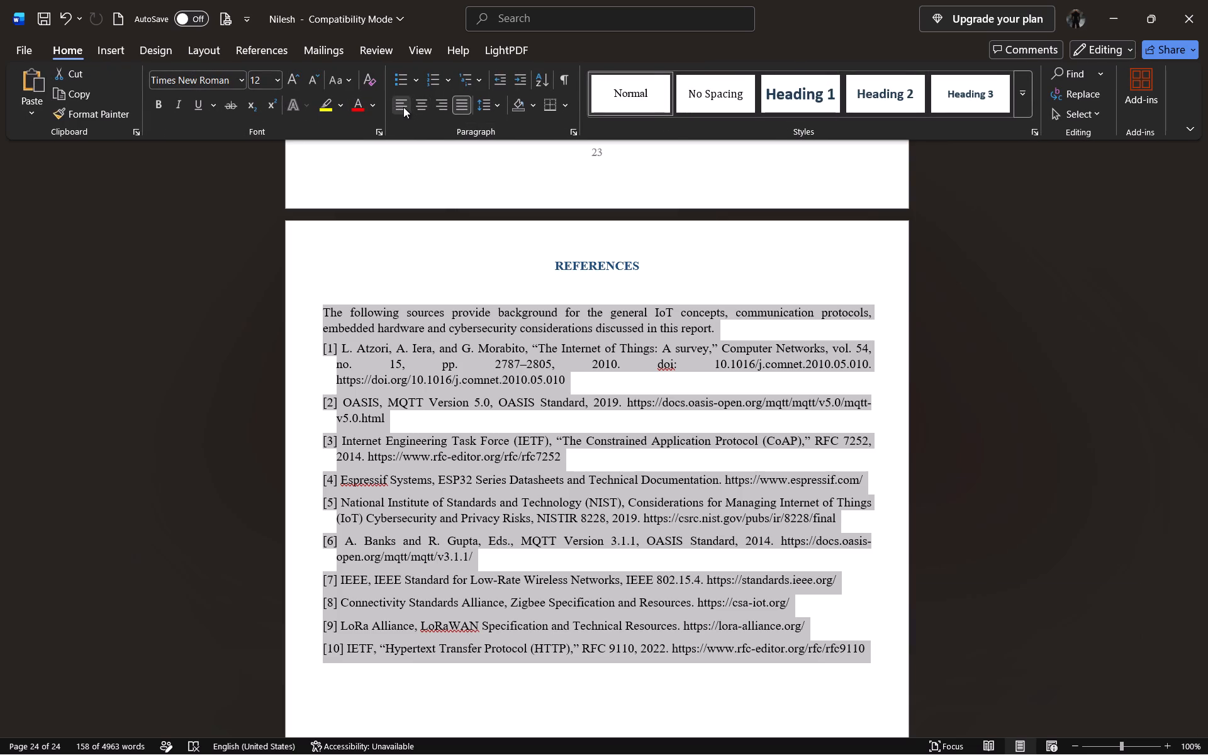
left_click(403, 107)
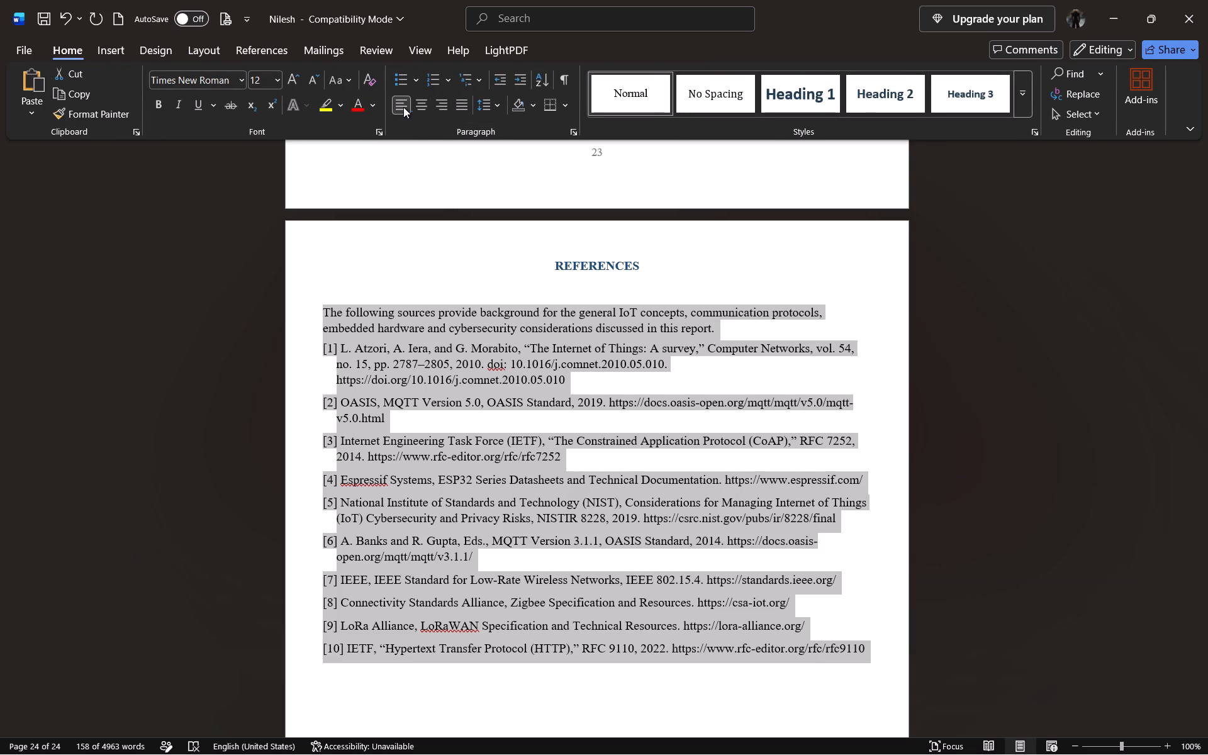
left_click(346, 280)
Correct the spelling of "visualisation" to "visualization" in the Responsible design and learning outcomes paragraph.
scroll(346, 280, "up", 1)
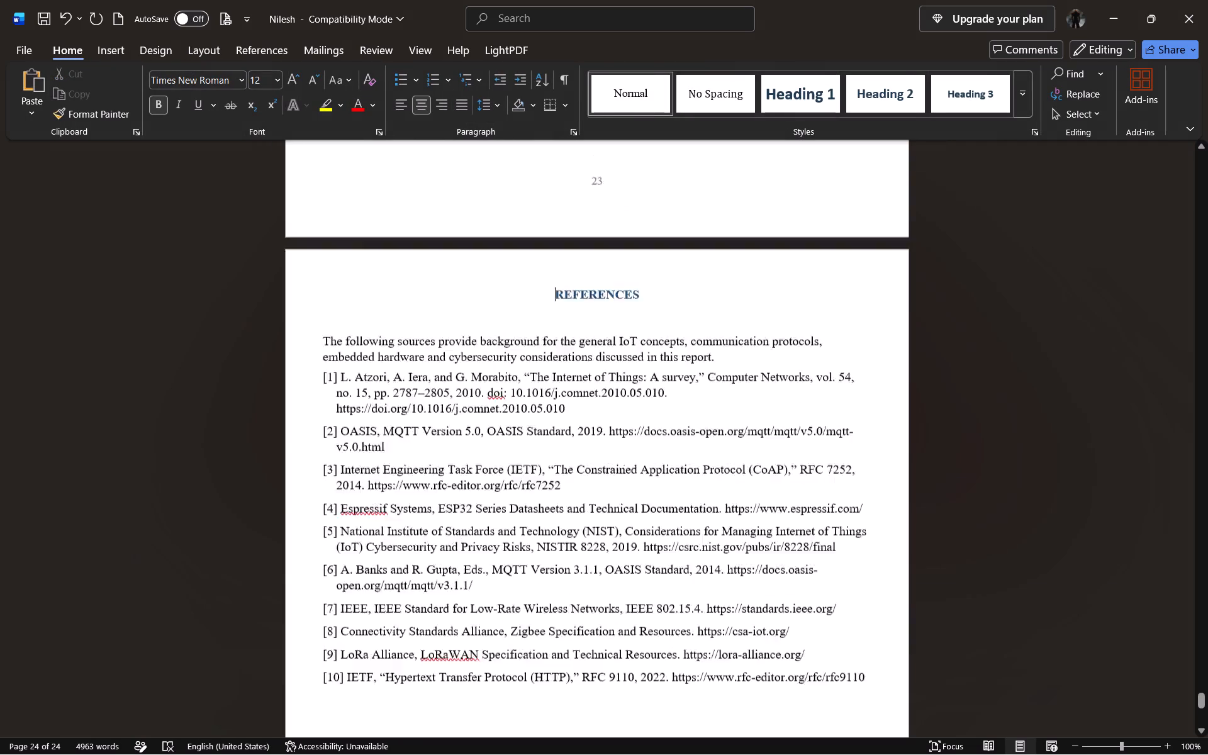
scroll(346, 280, "up", 1)
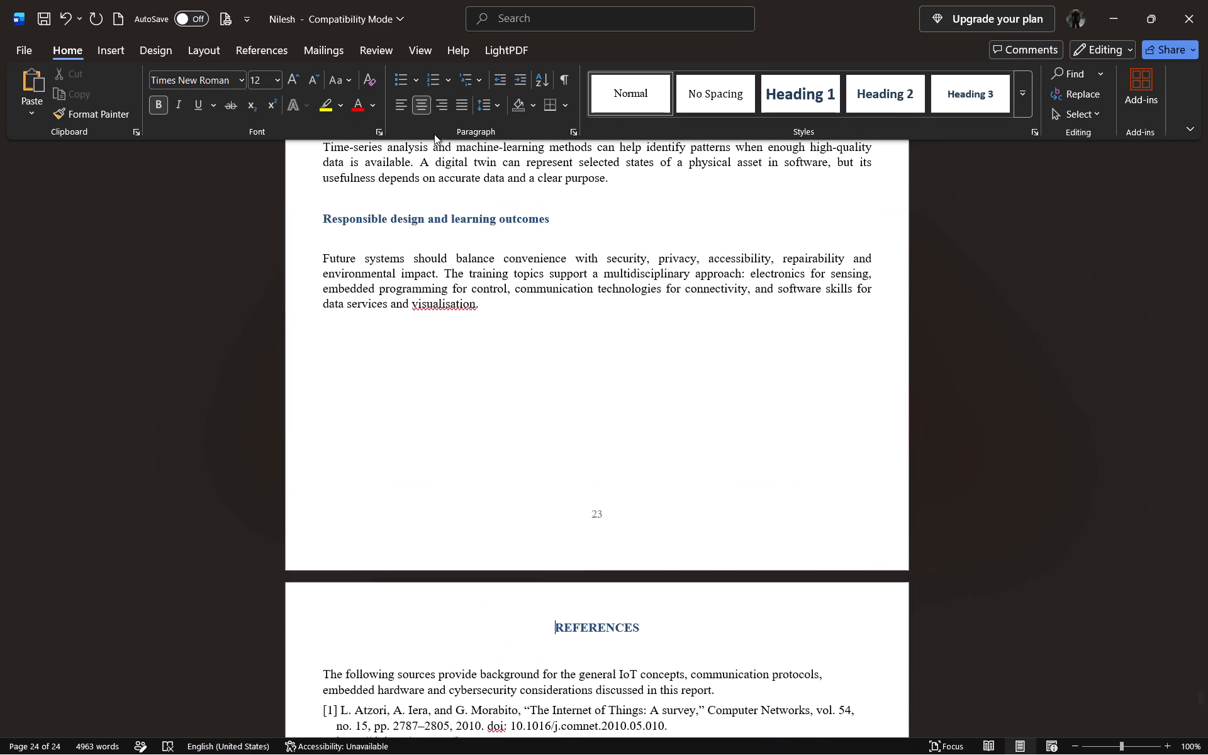
right_click(453, 311)
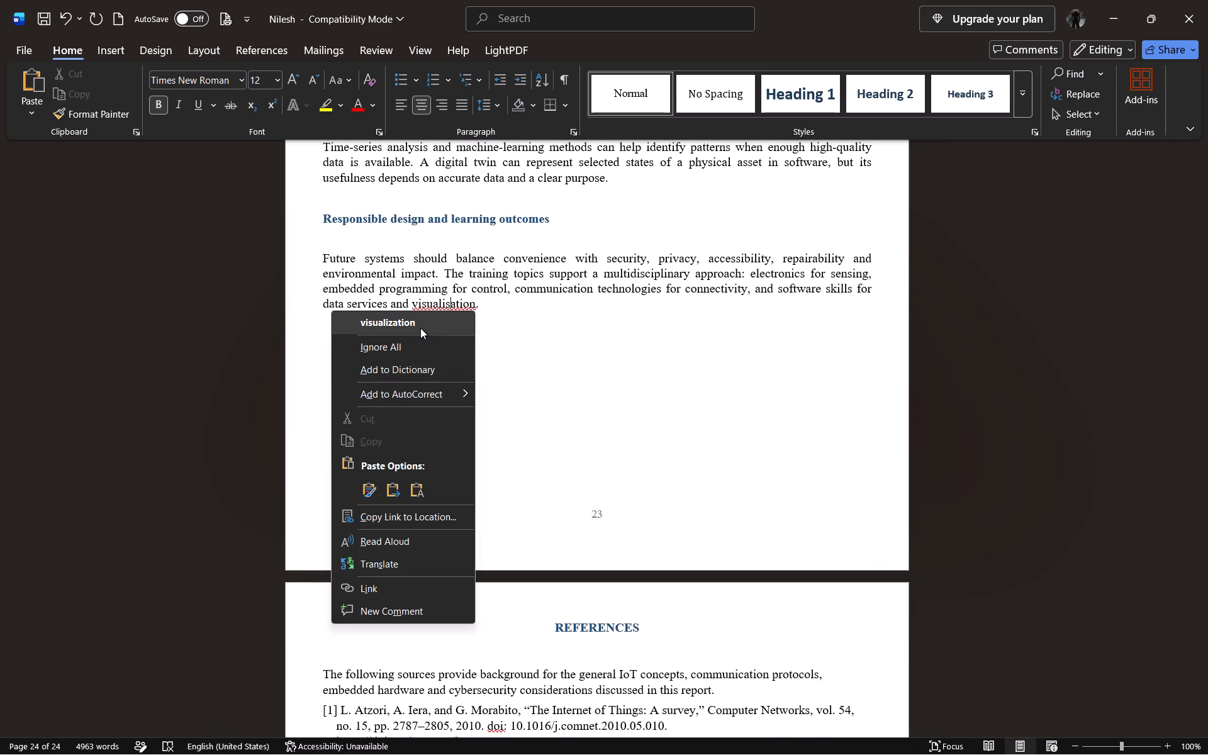
left_click(420, 328)
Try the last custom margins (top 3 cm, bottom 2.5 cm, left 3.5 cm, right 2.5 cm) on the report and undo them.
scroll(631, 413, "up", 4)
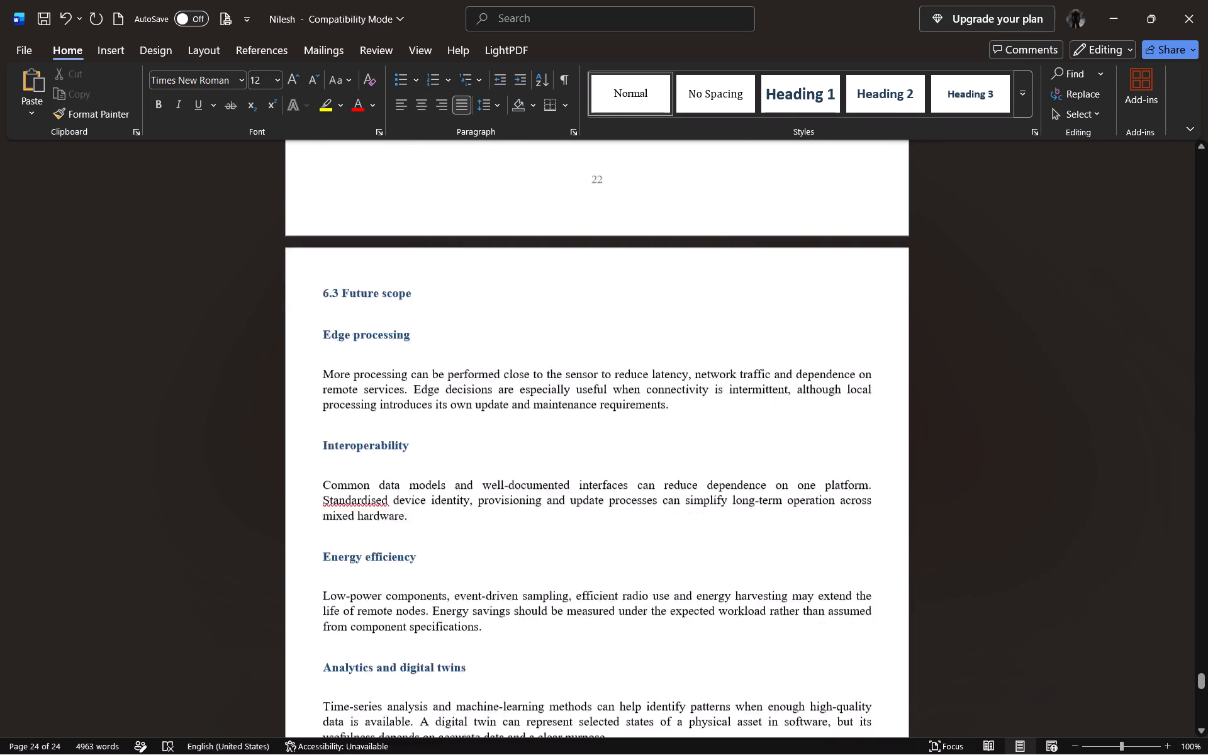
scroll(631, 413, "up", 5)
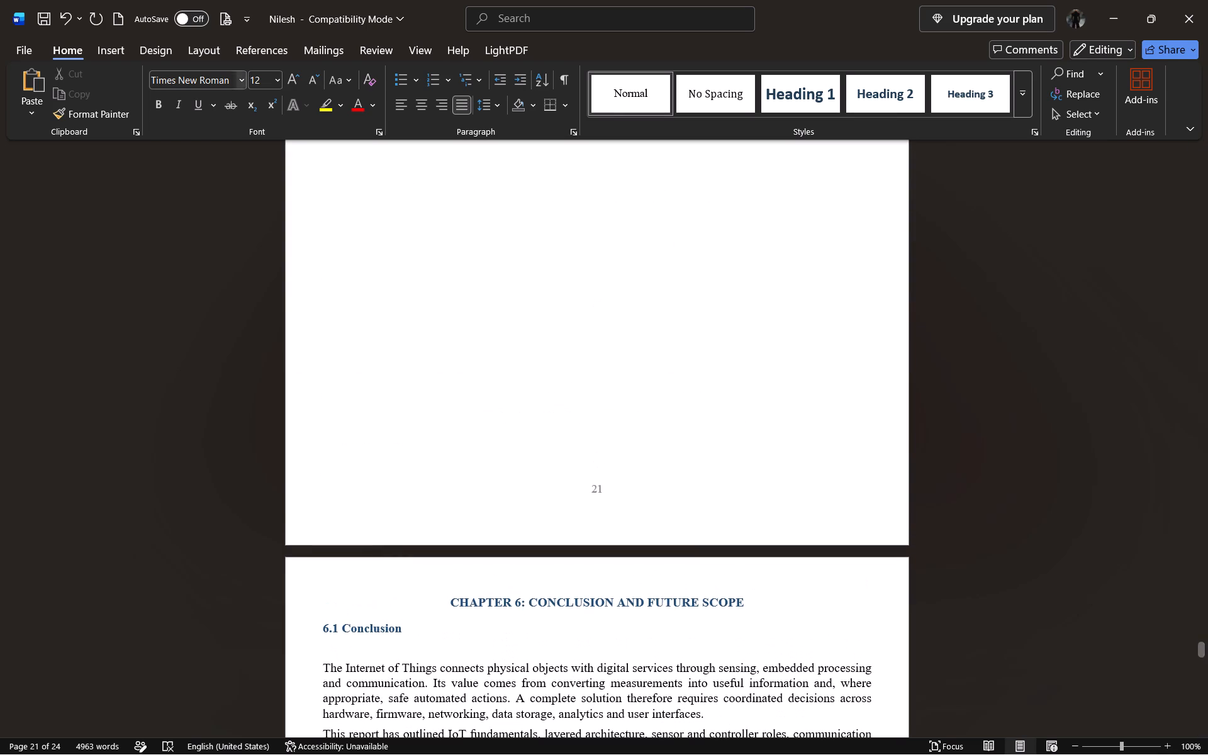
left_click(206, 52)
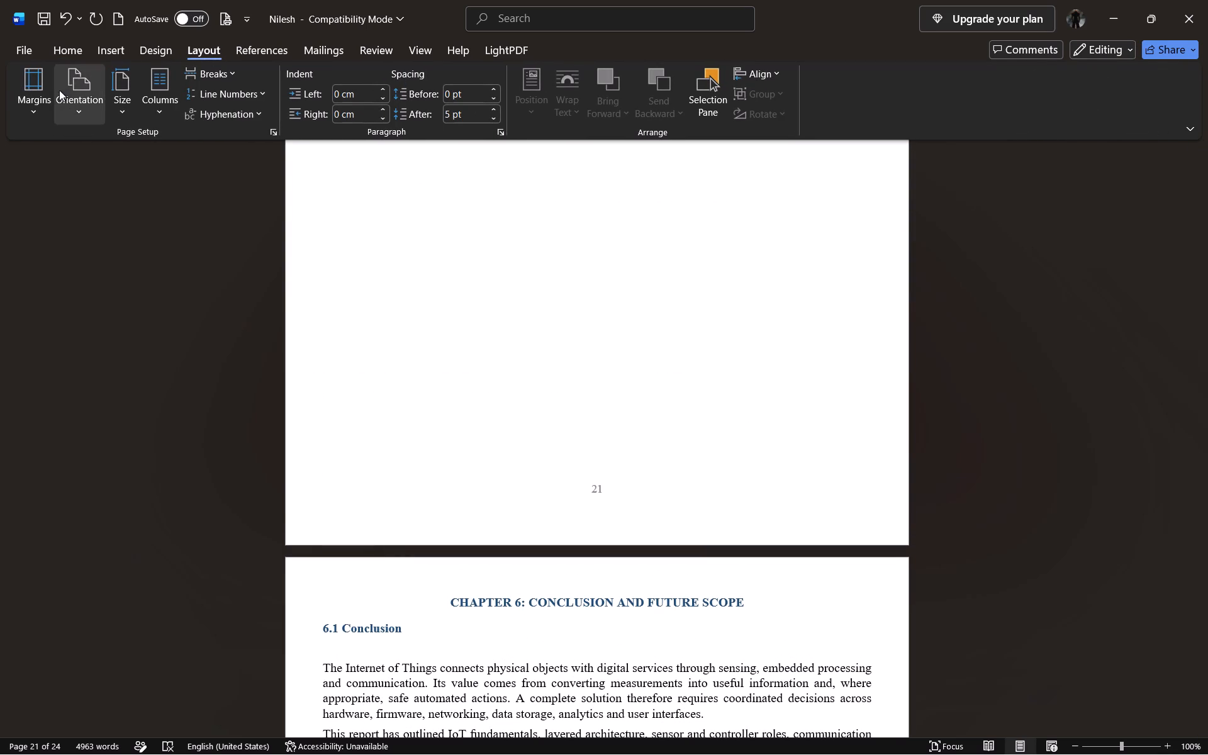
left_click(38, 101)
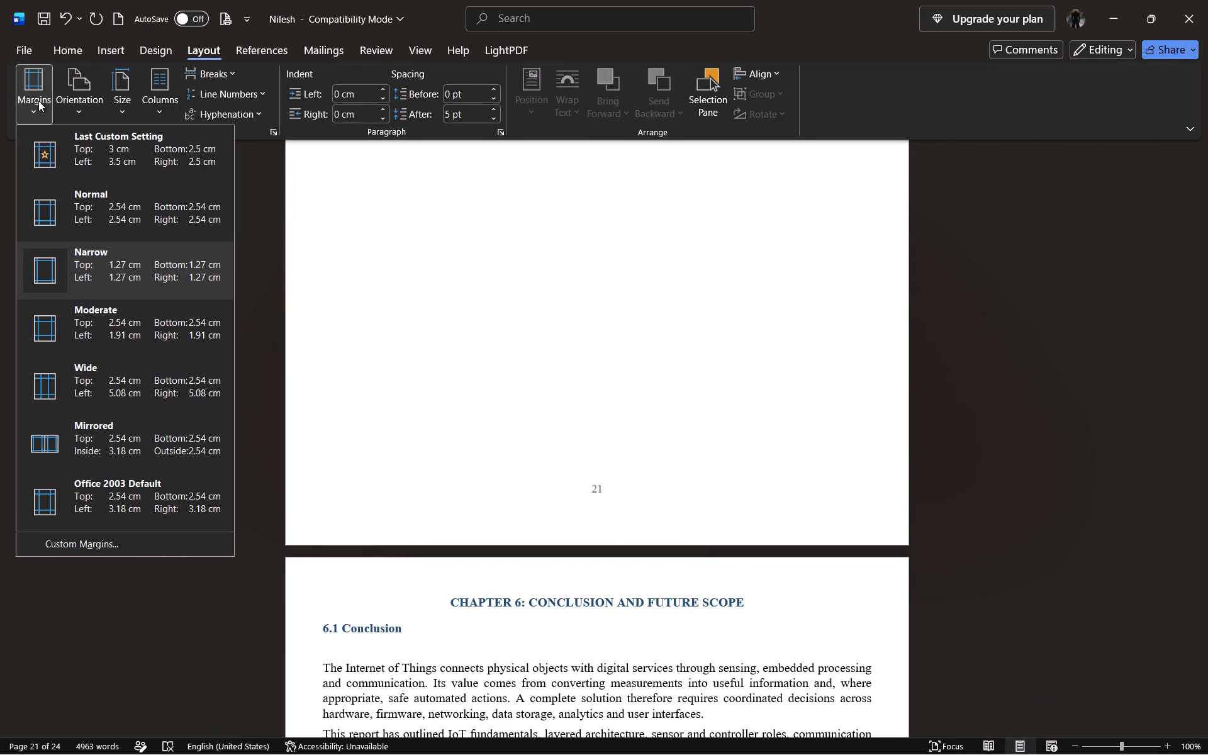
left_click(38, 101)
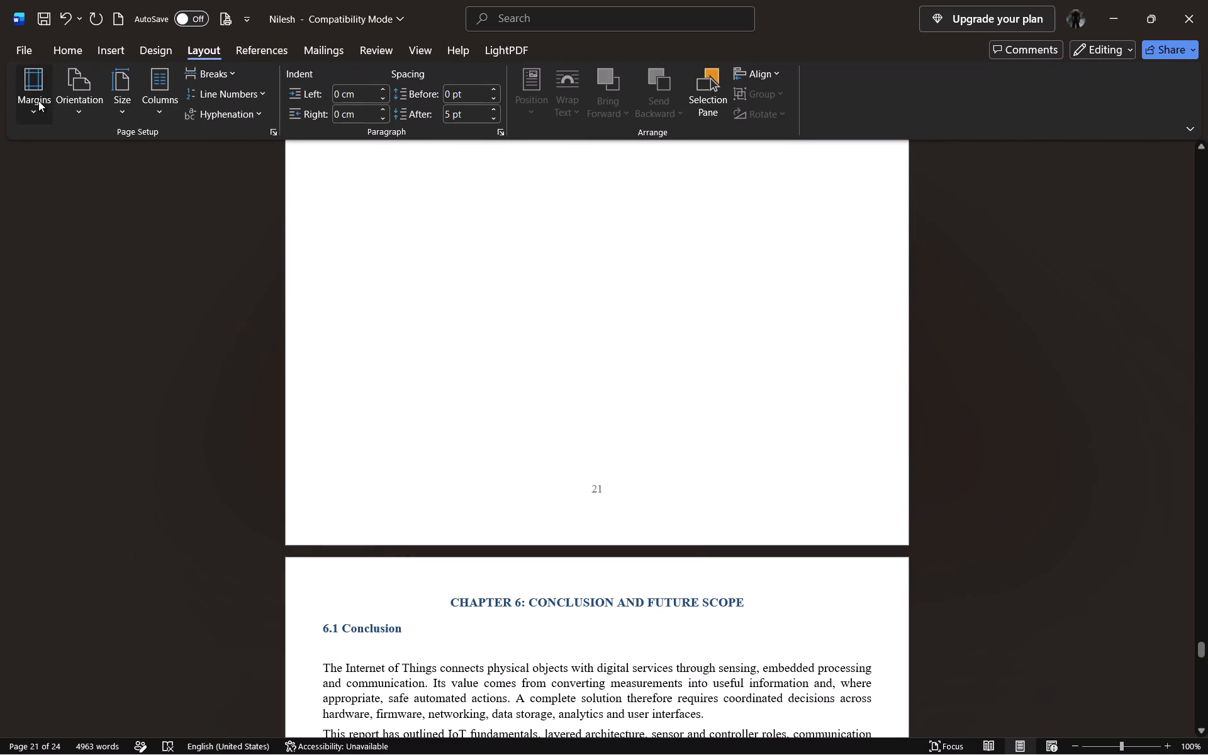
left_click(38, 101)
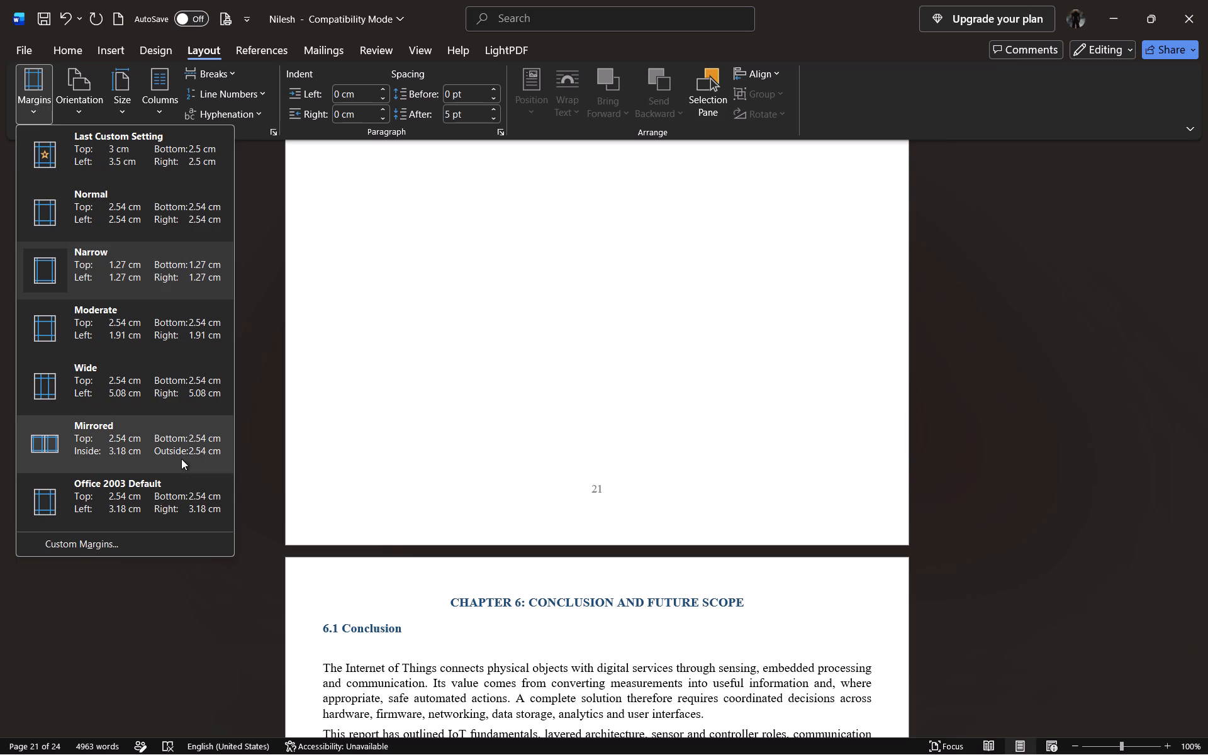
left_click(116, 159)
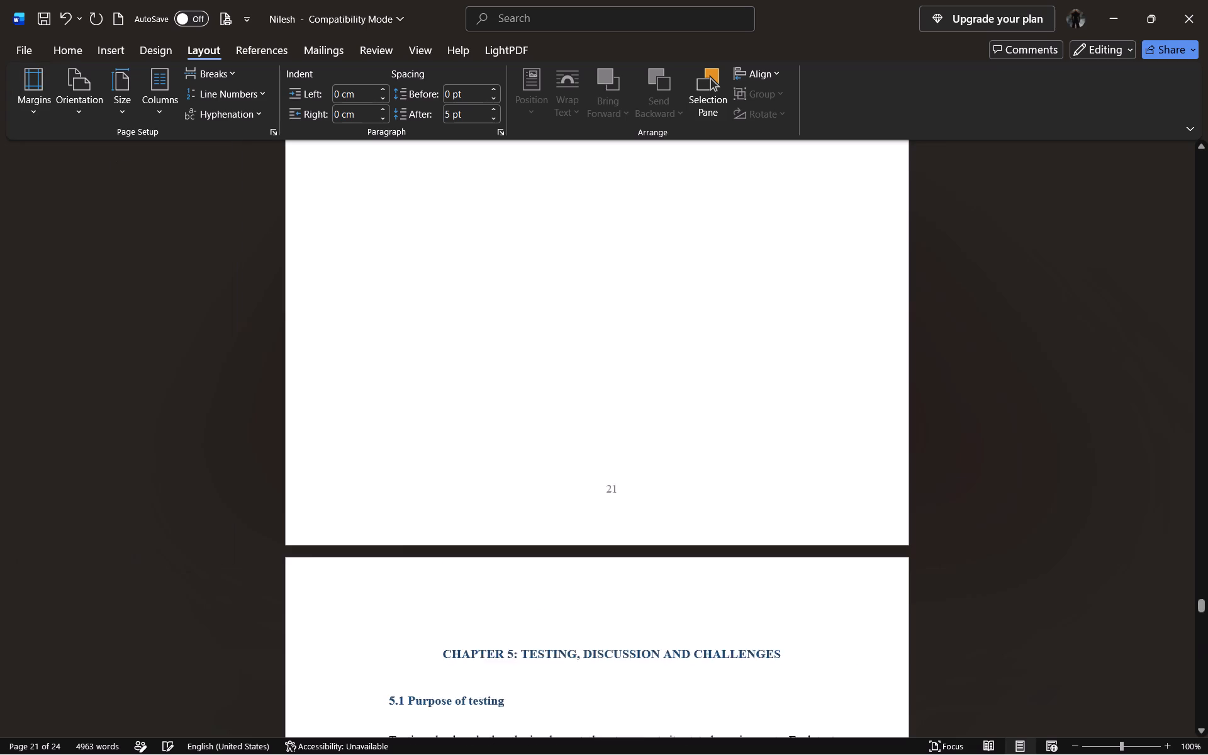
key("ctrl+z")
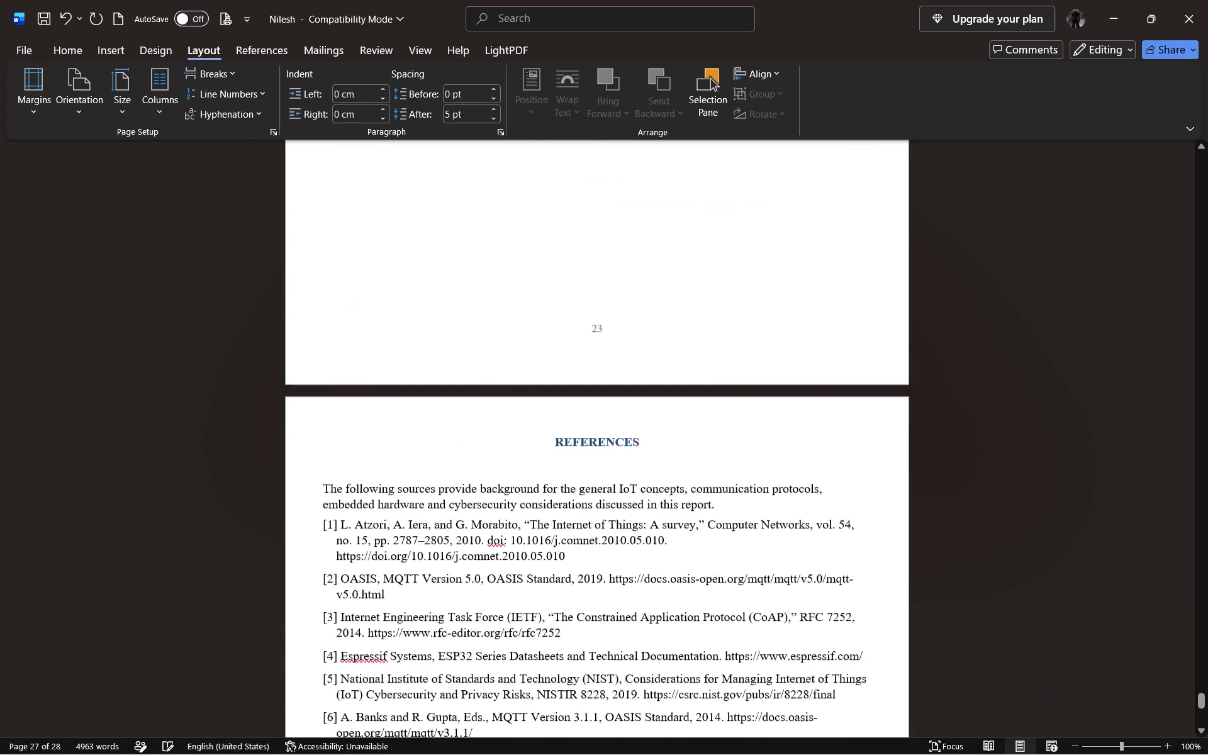
Review the report's front pages, from the internship certificate and acknowledgement to the lists of figures and tables.
scroll(116, 159, "right", 1)
scroll(237, 354, "up", 14)
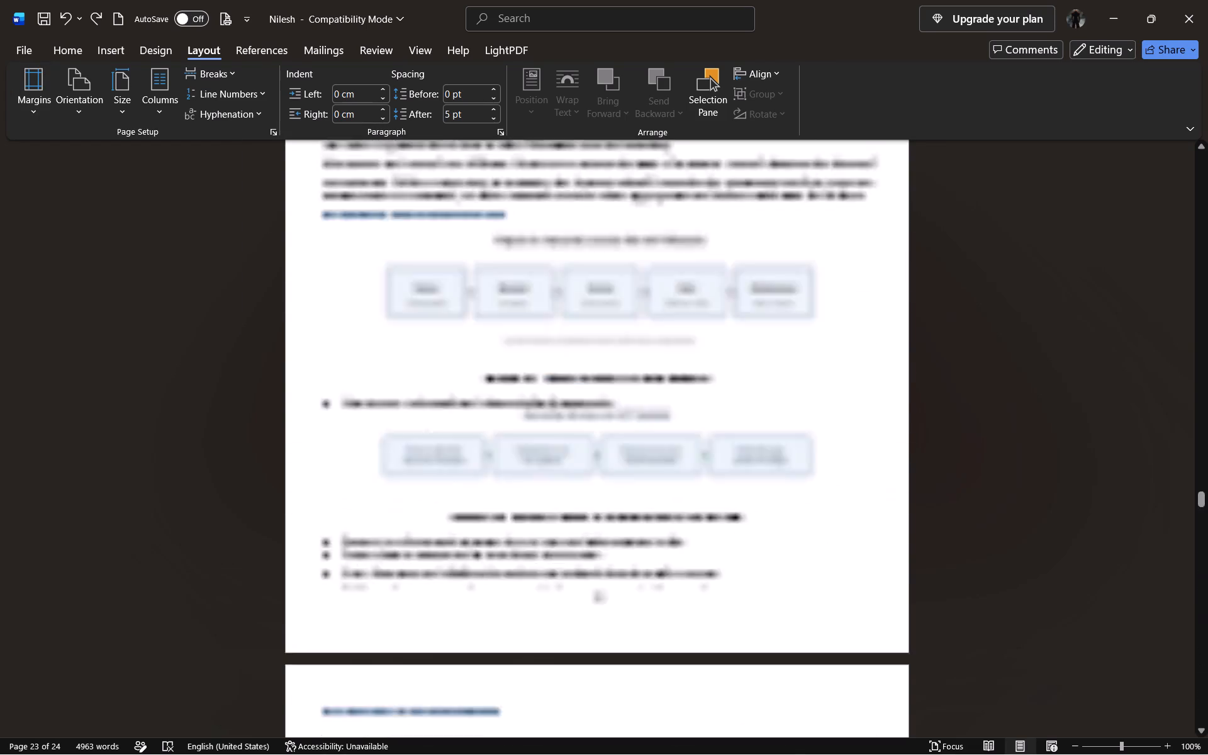
scroll(237, 354, "up", 20)
scroll(237, 354, "down", 4)
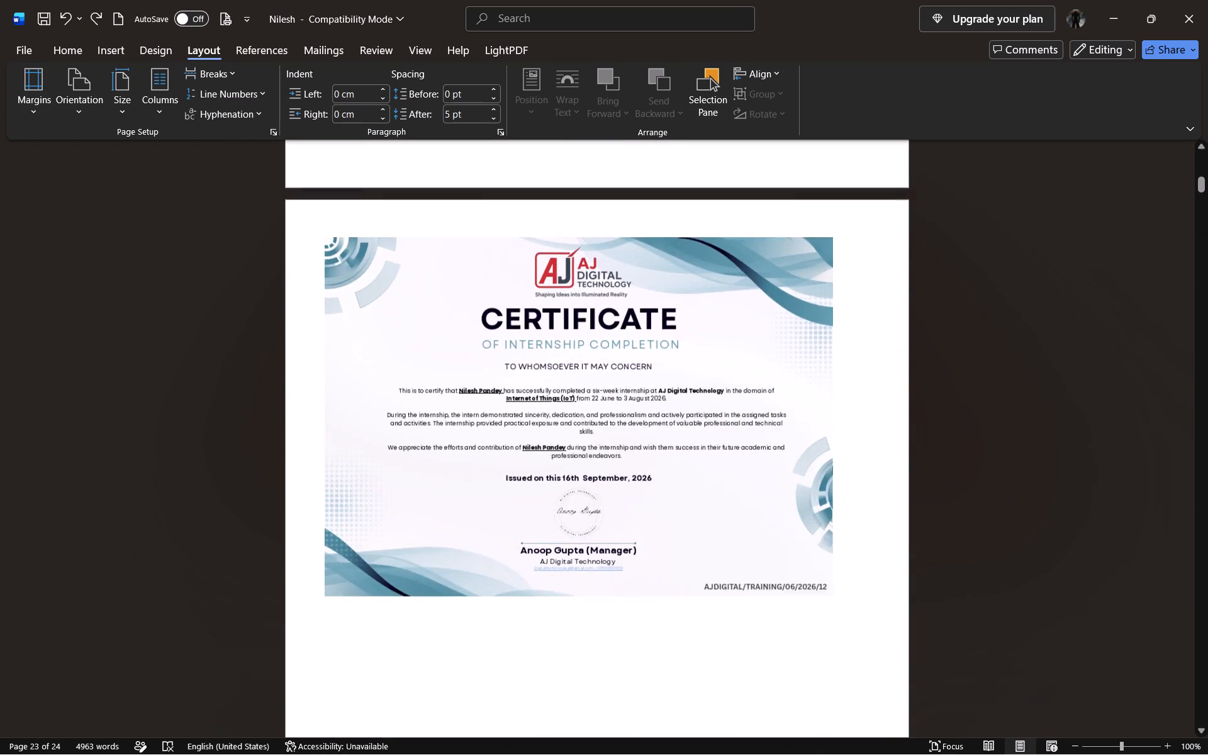
scroll(237, 354, "down", 8)
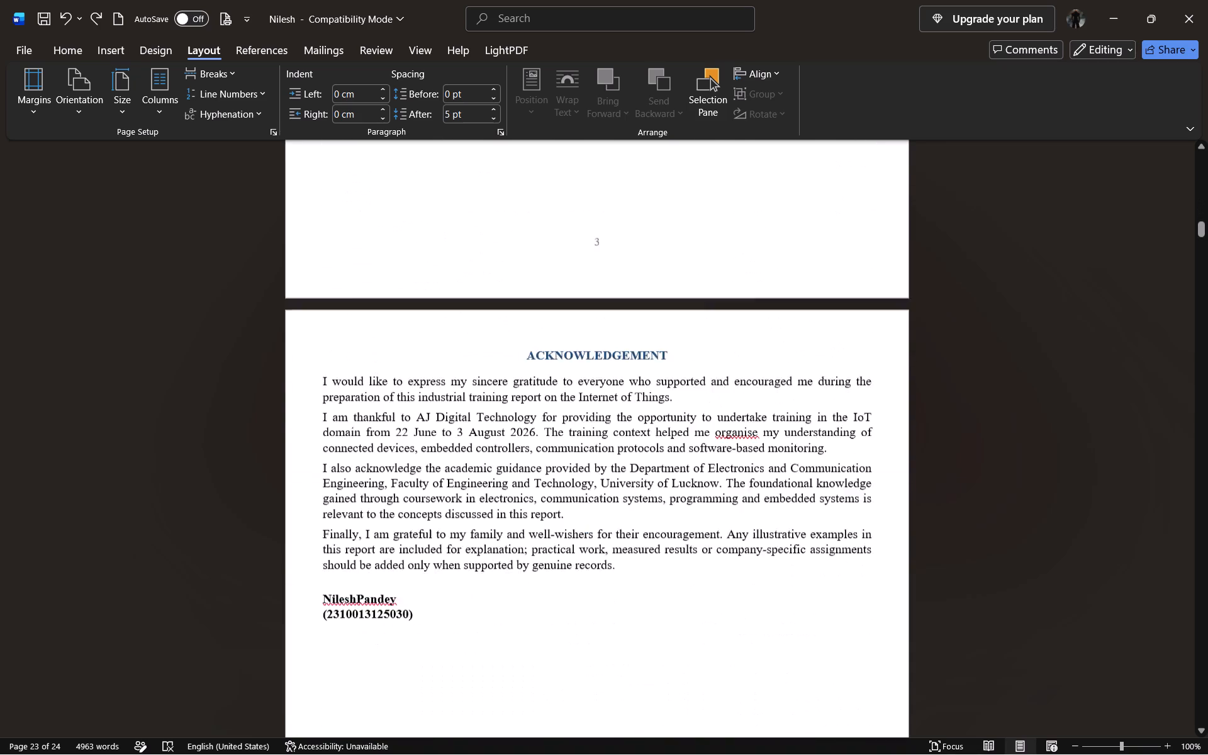
scroll(237, 354, "down", 6)
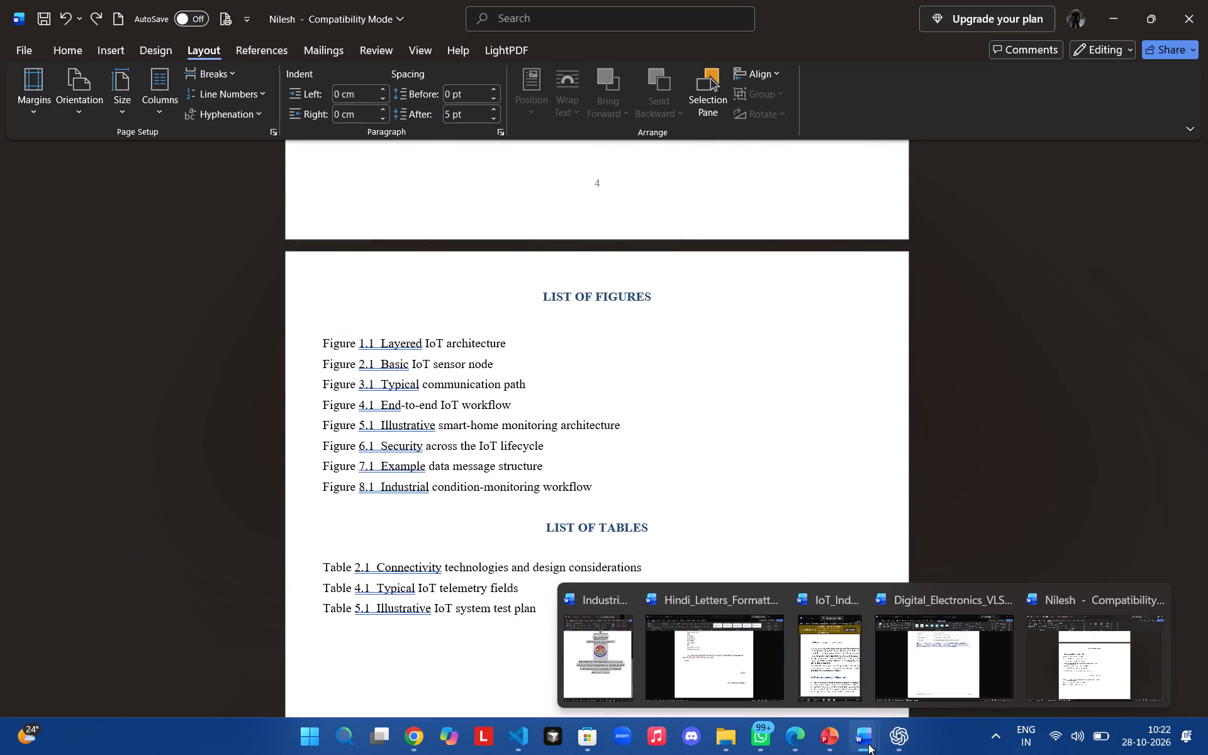
Switch to the Digital Electronics VLSI internship report and print it to a PDF named oyttukghm in Downloads.
left_click(926, 663)
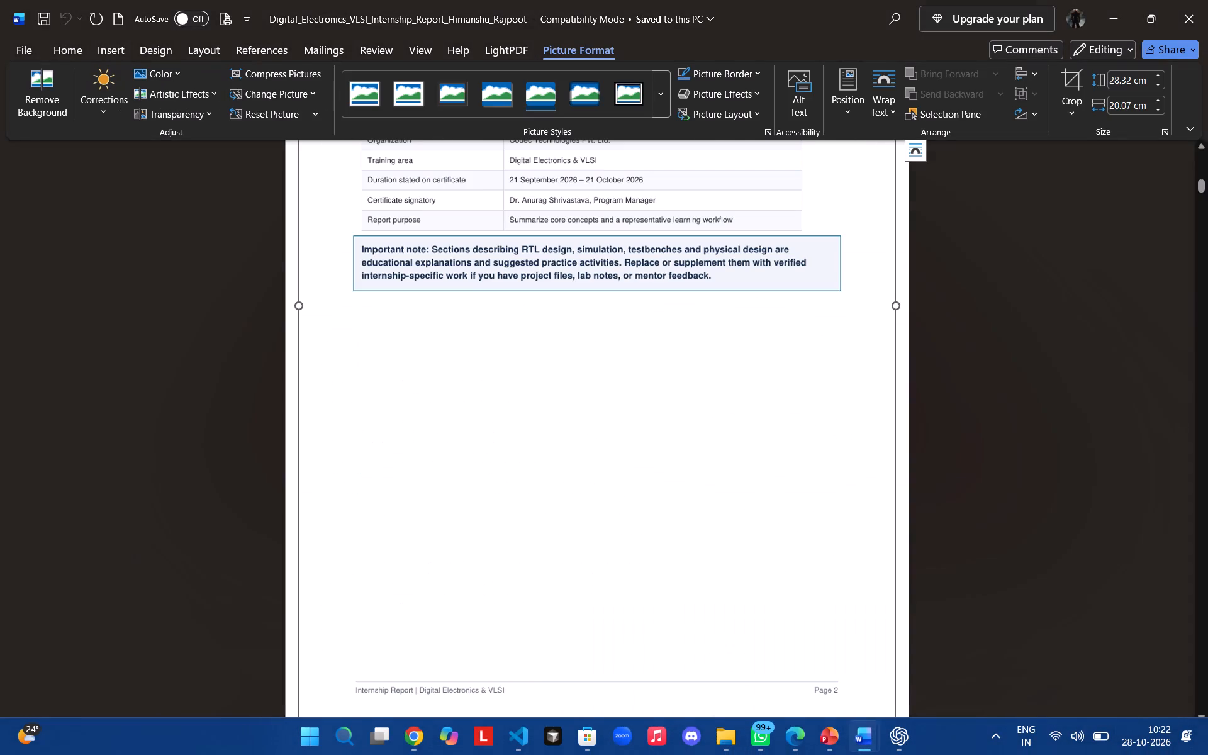
double_click(608, 470)
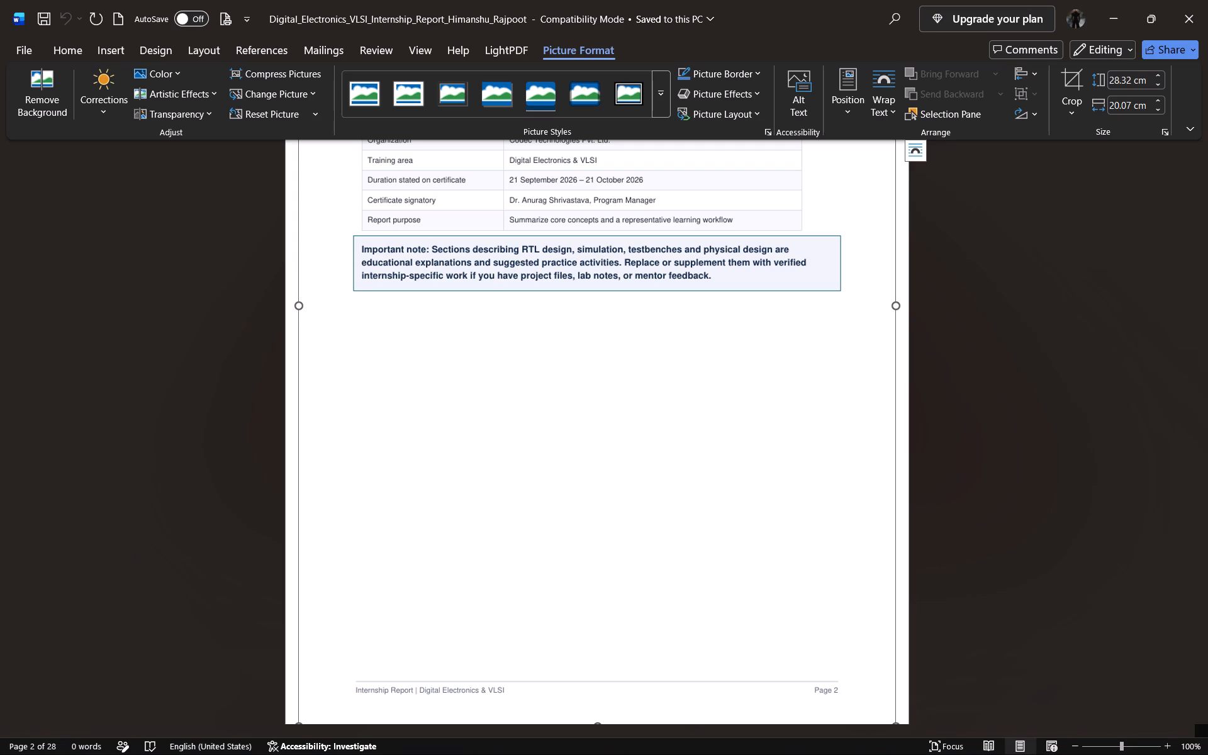
left_click(221, 15)
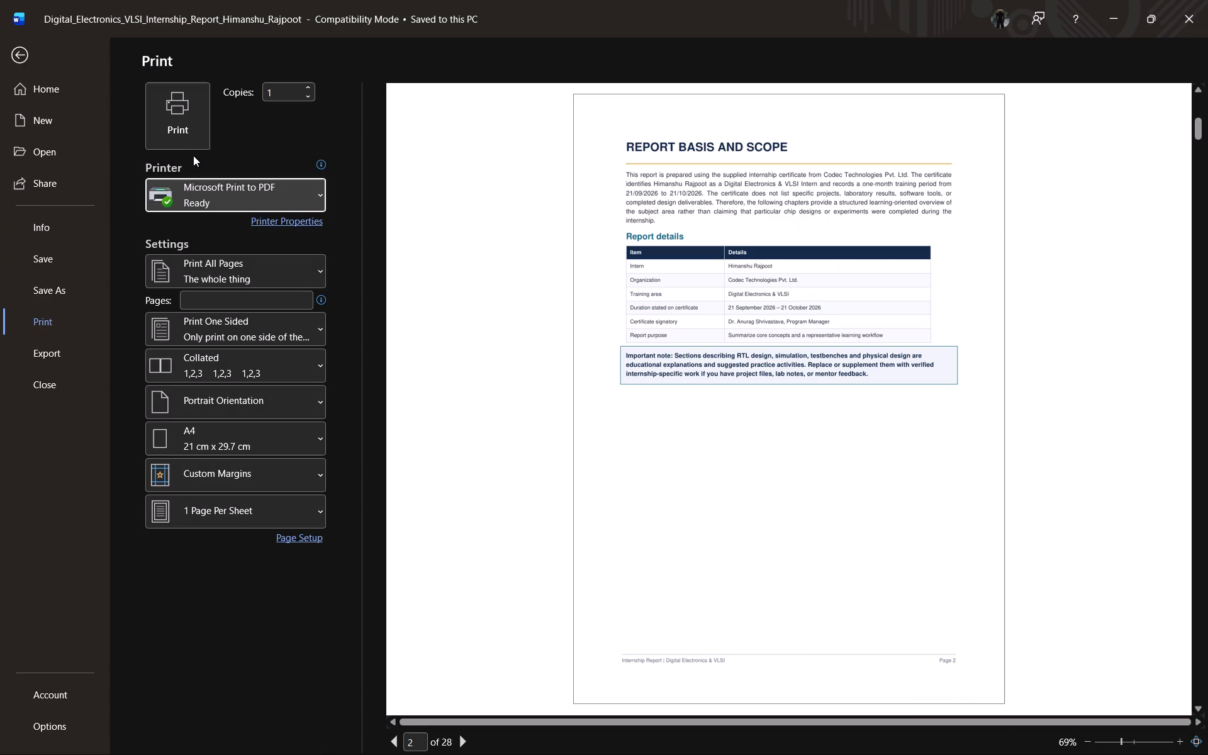
double_click(186, 138)
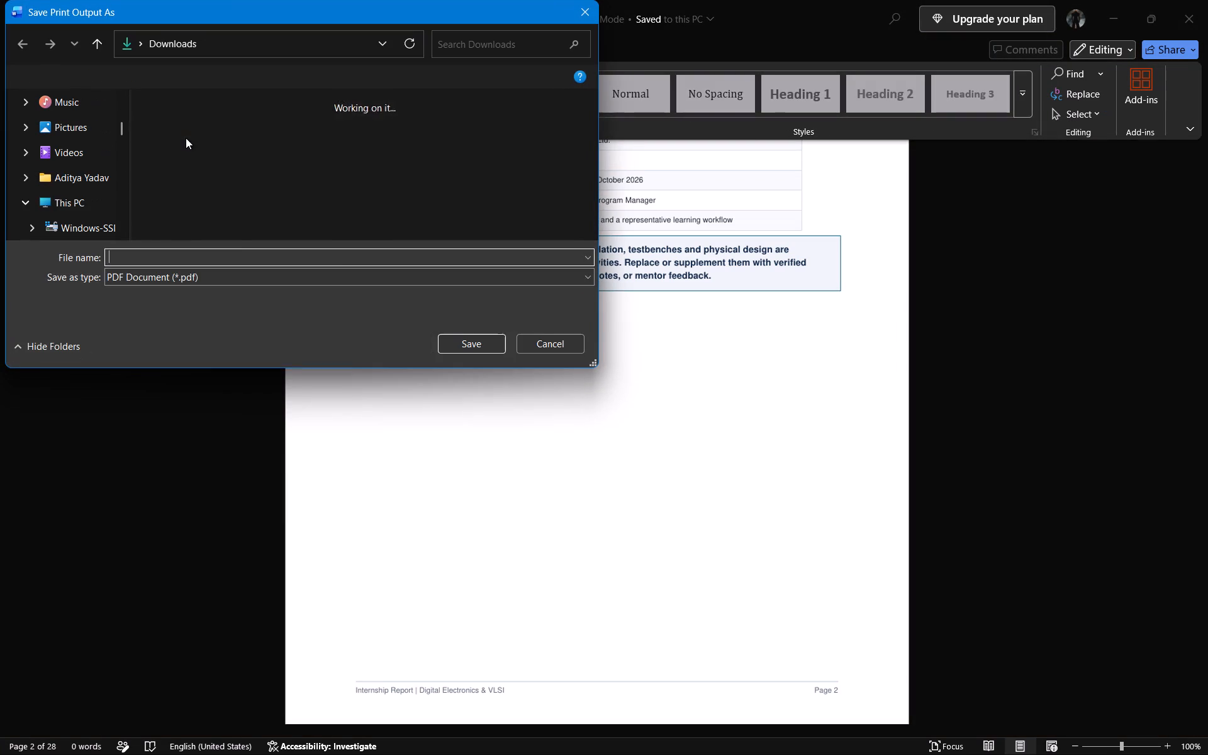
type("oyttukghm")
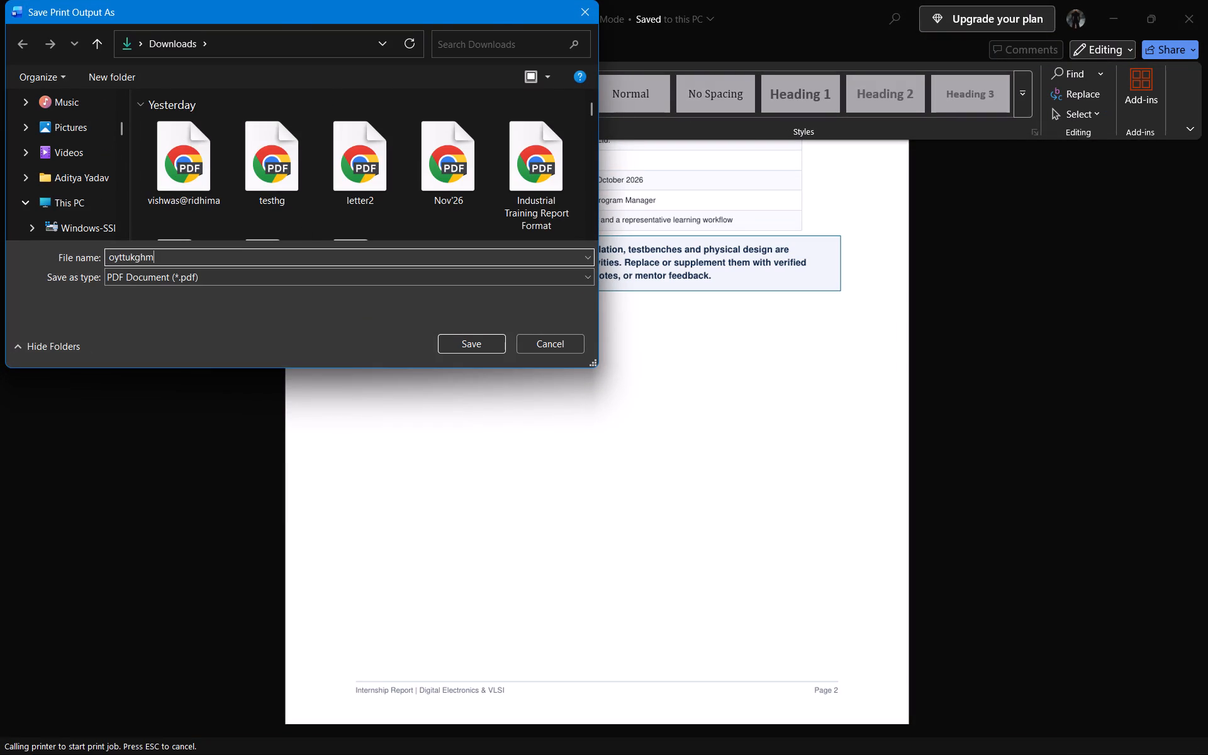
key("Return")
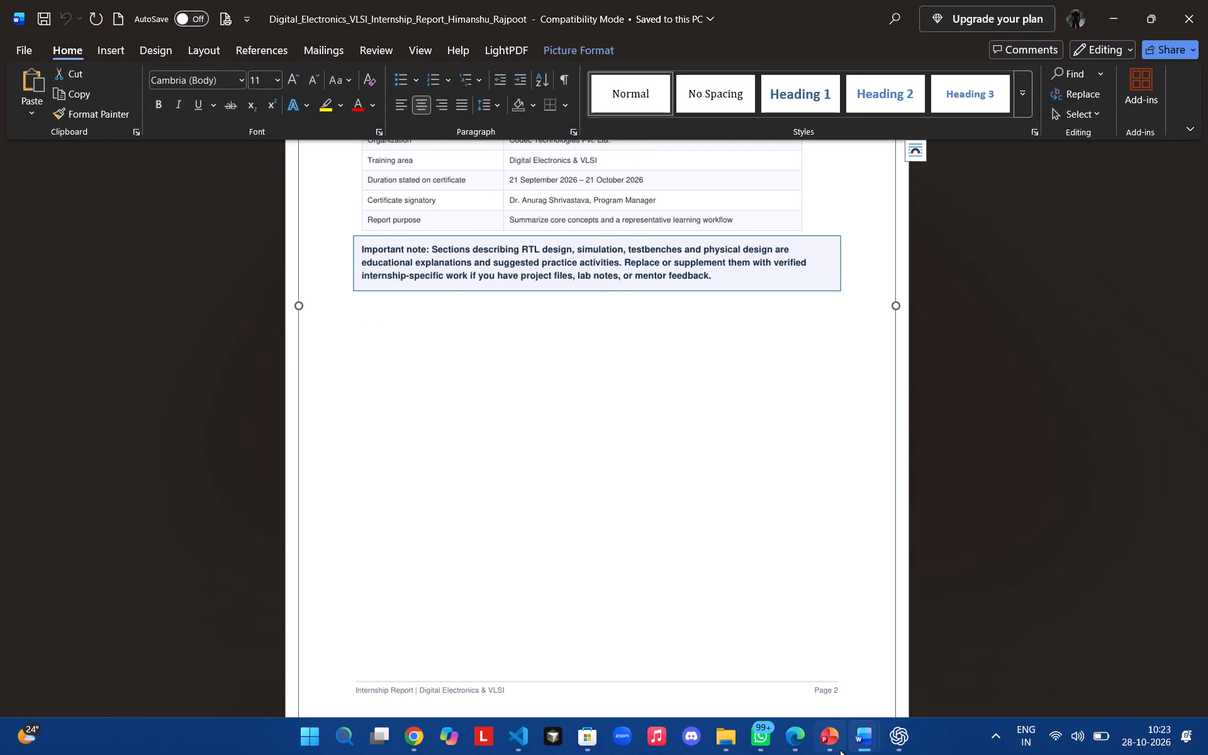
Open the oyttukghm PDF from the Downloads folder in Word as an editable document.
left_click(732, 744)
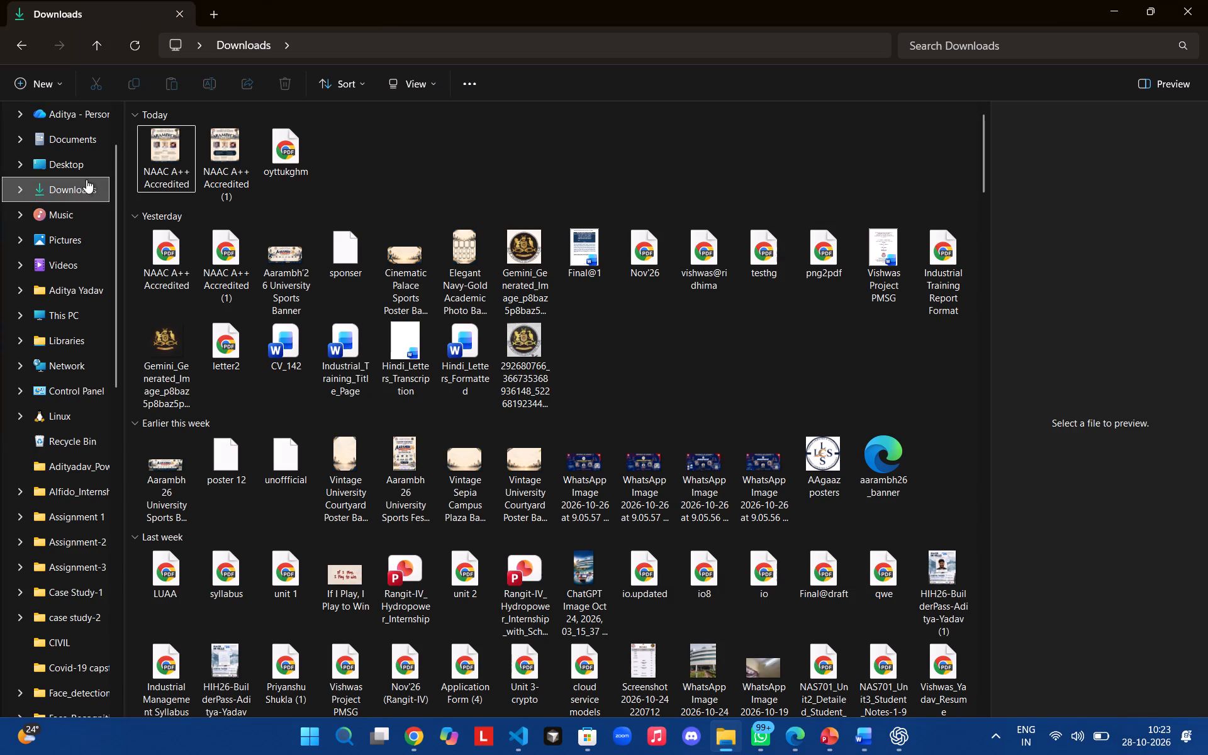
left_click(79, 188)
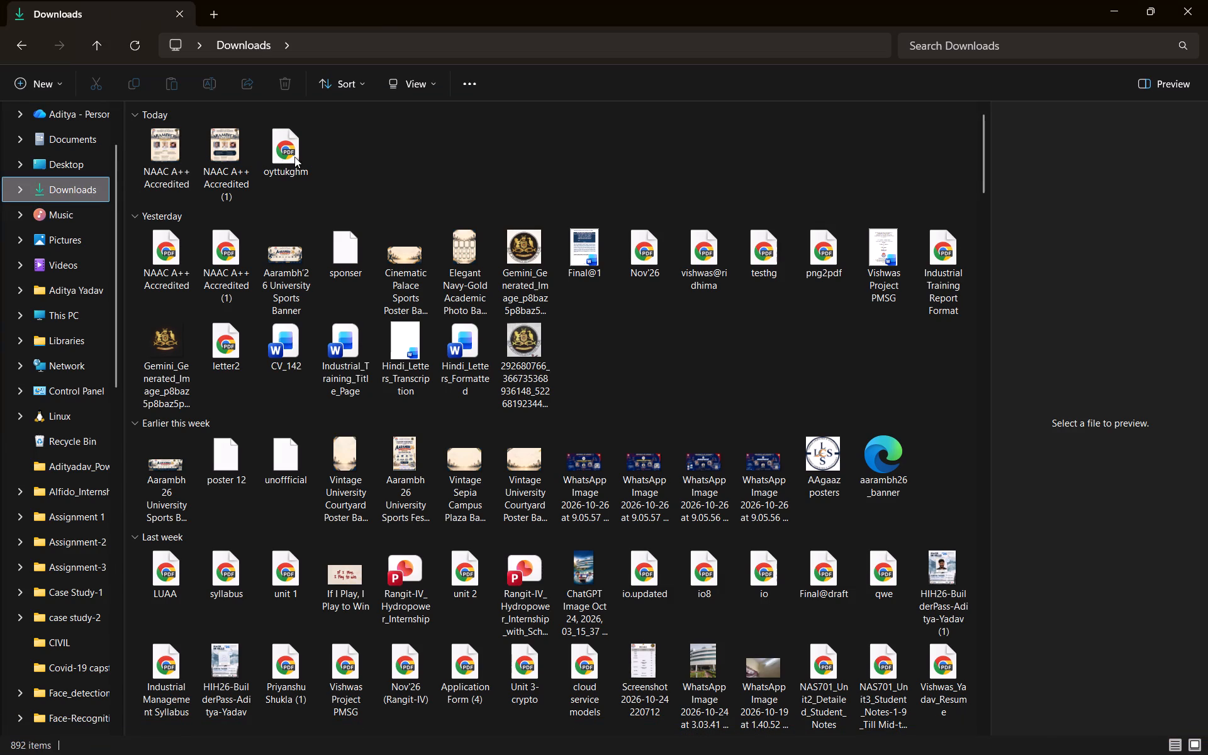
right_click(293, 157)
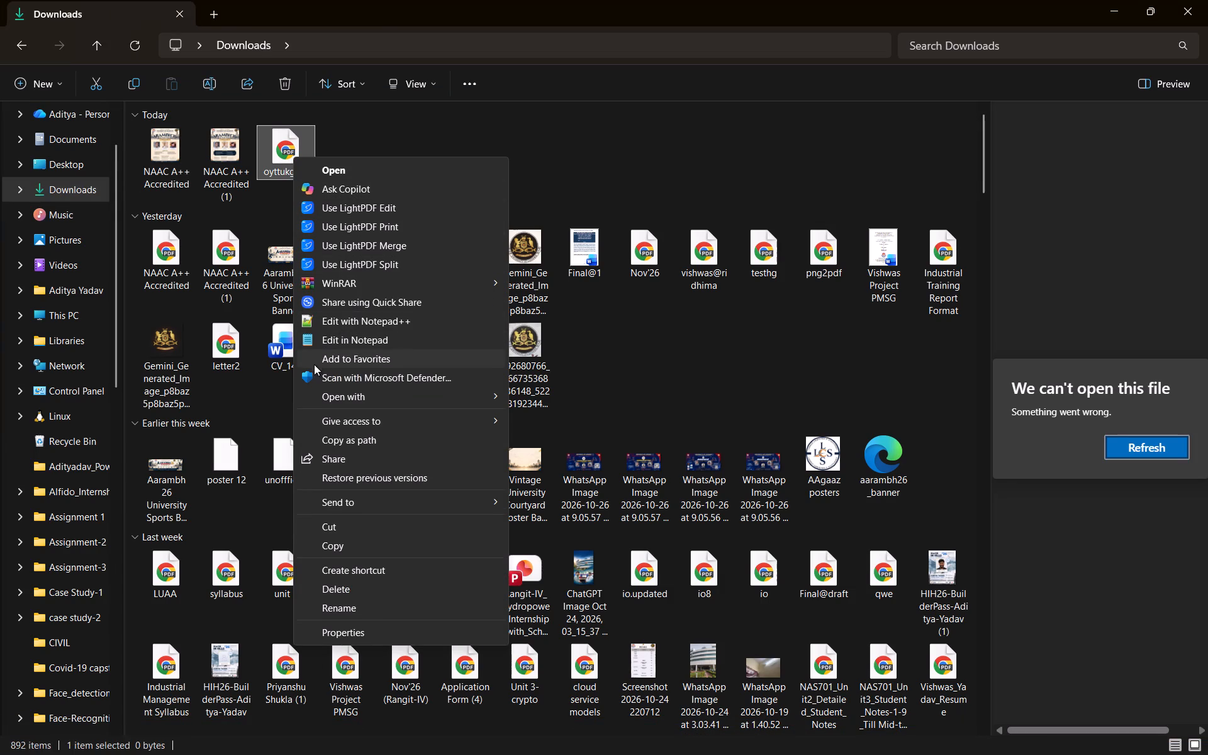
left_click(389, 394)
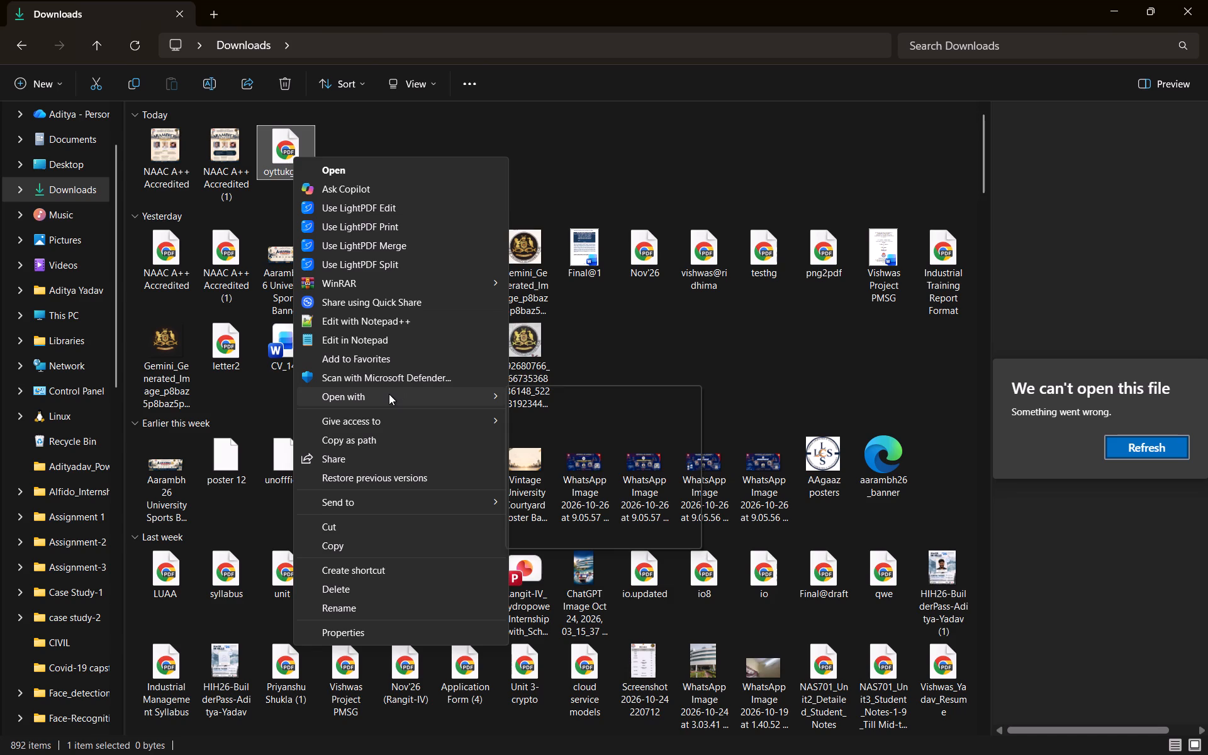
left_click(568, 489)
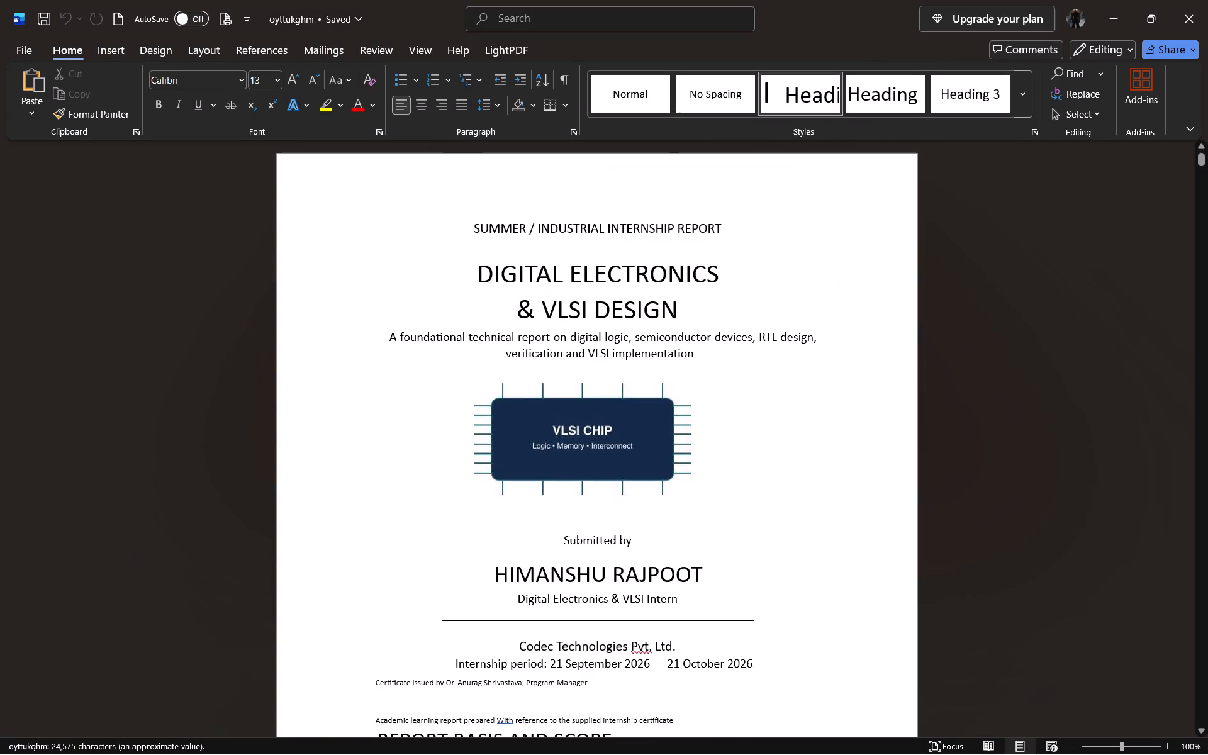
Examine the converted document's first two pages, from the cover through the report details table to the DECLARATION heading.
scroll(568, 489, "down", 3)
double_click(556, 490)
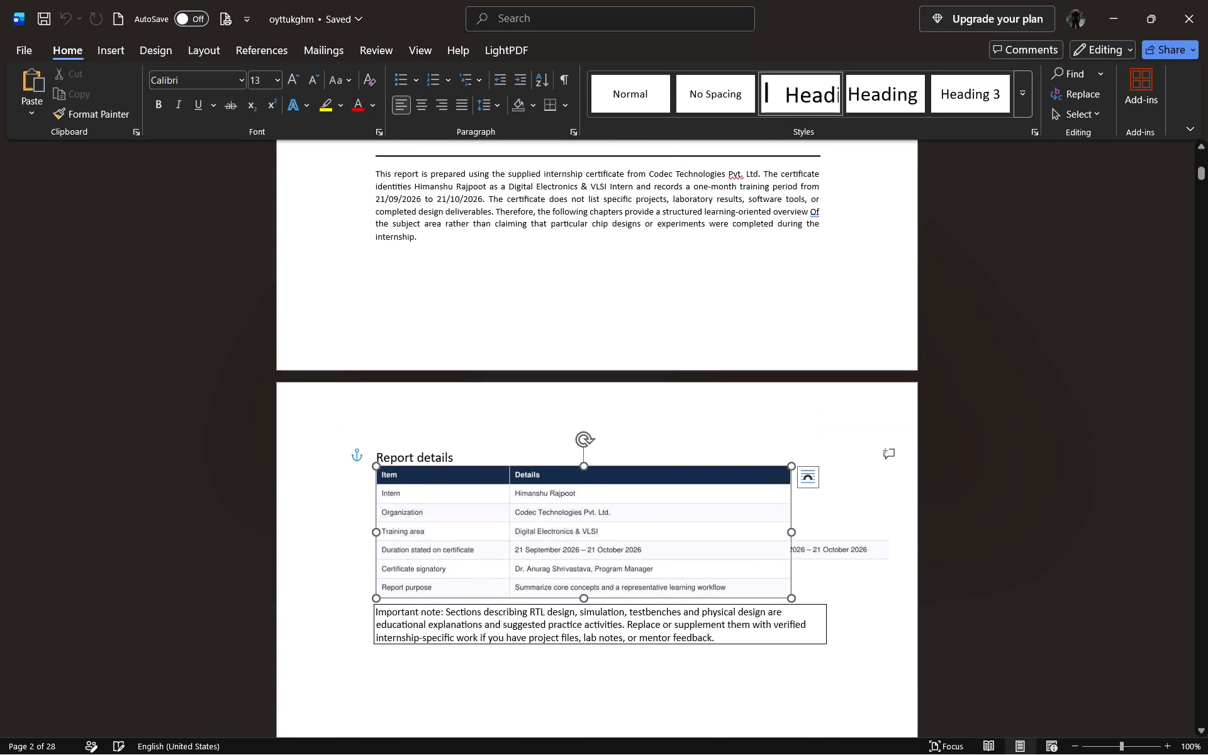
scroll(556, 490, "up", 4, "ctrl")
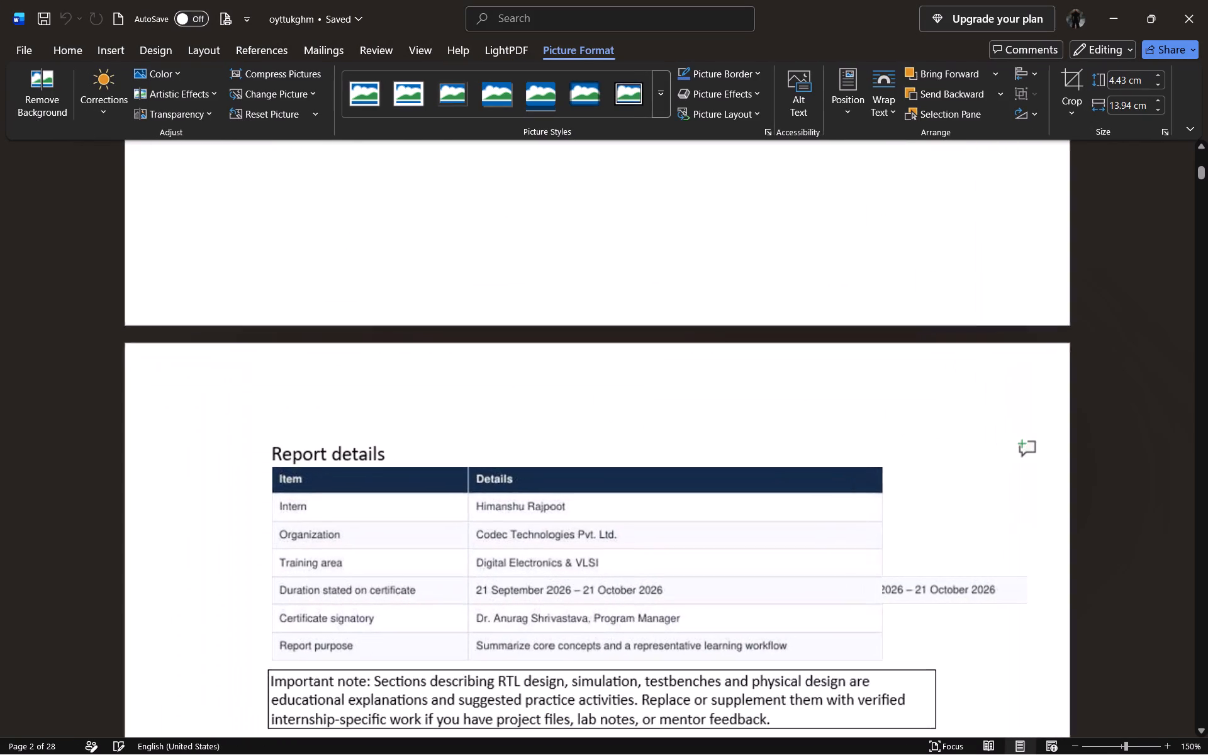
scroll(556, 490, "up", 2, "ctrl")
scroll(556, 490, "down", 1)
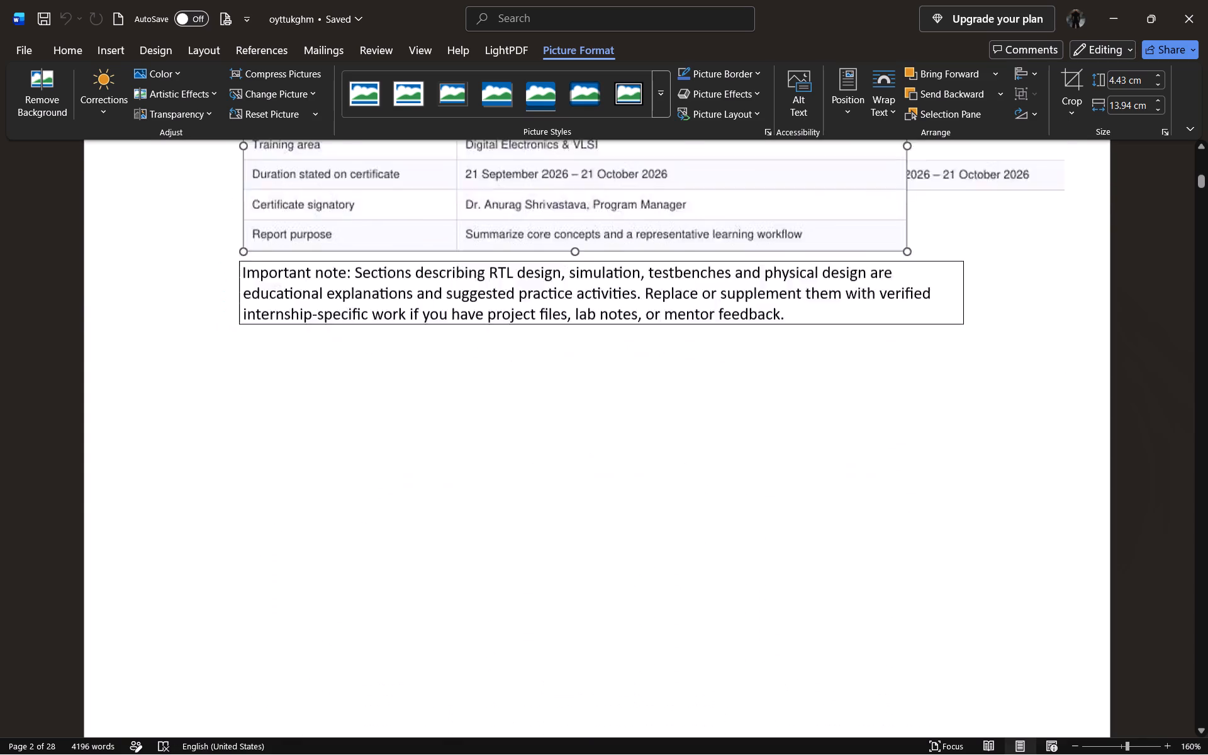
scroll(556, 490, "down", 2)
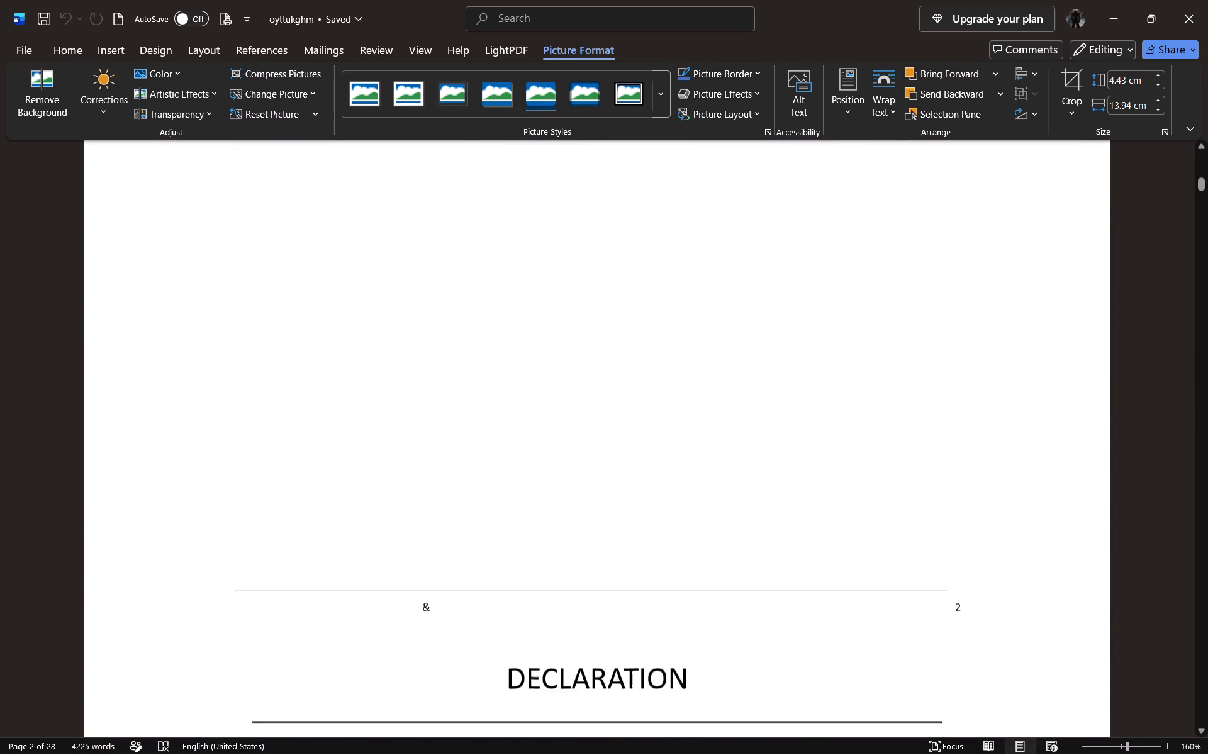
scroll(556, 490, "down", 1)
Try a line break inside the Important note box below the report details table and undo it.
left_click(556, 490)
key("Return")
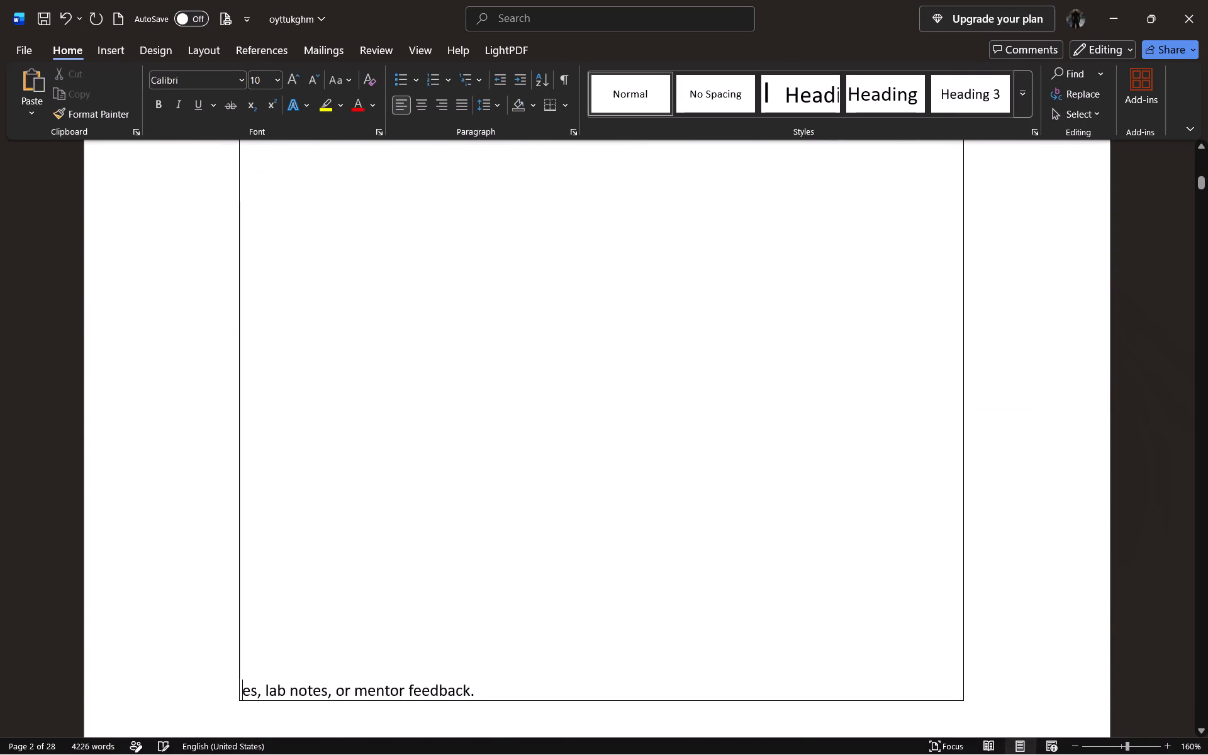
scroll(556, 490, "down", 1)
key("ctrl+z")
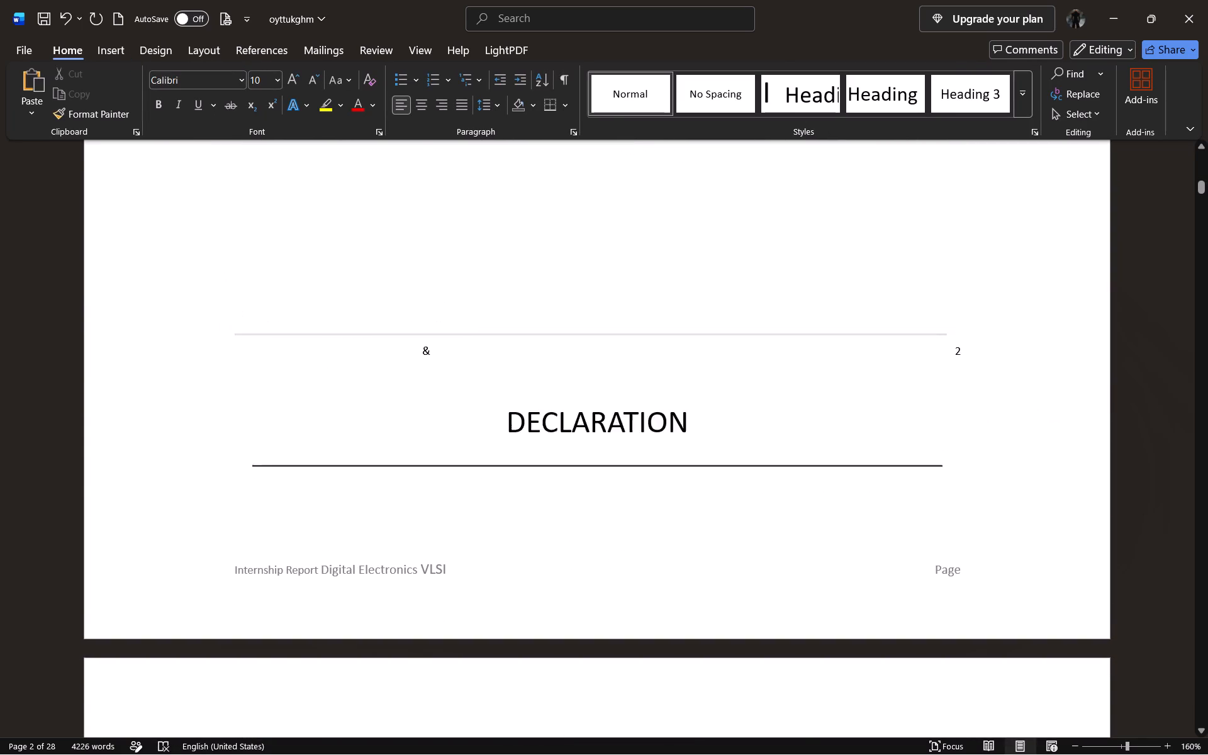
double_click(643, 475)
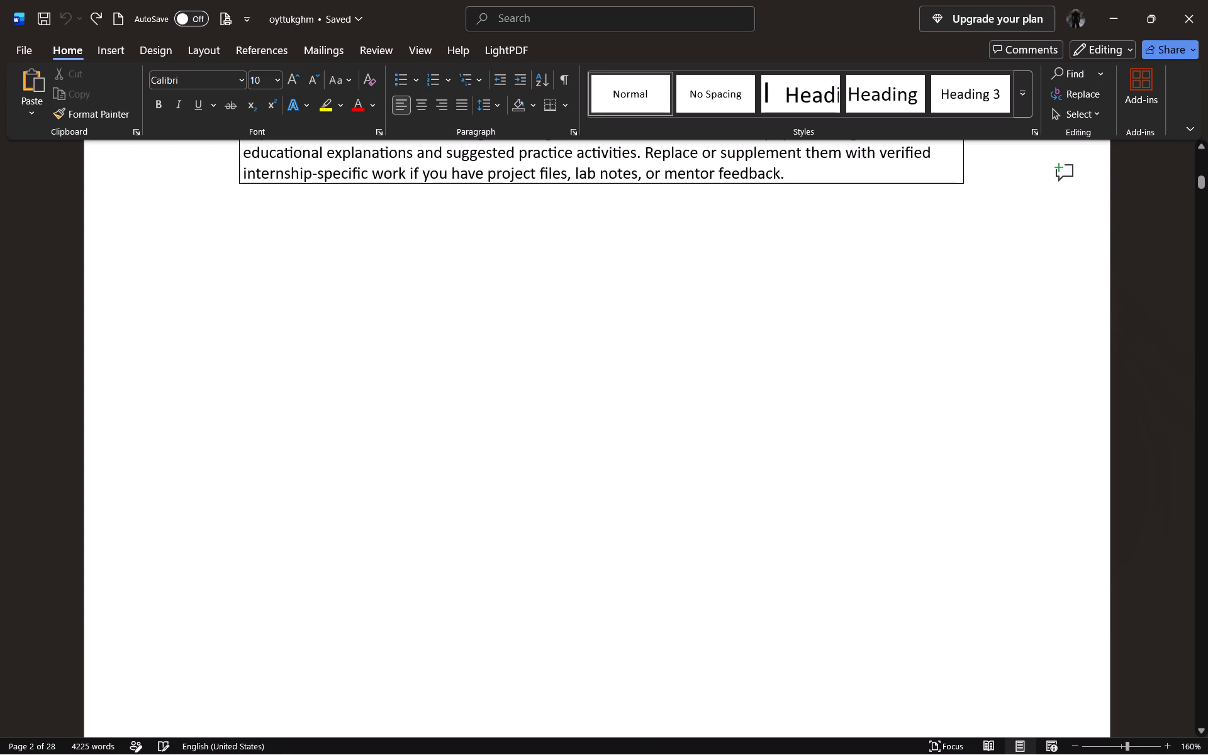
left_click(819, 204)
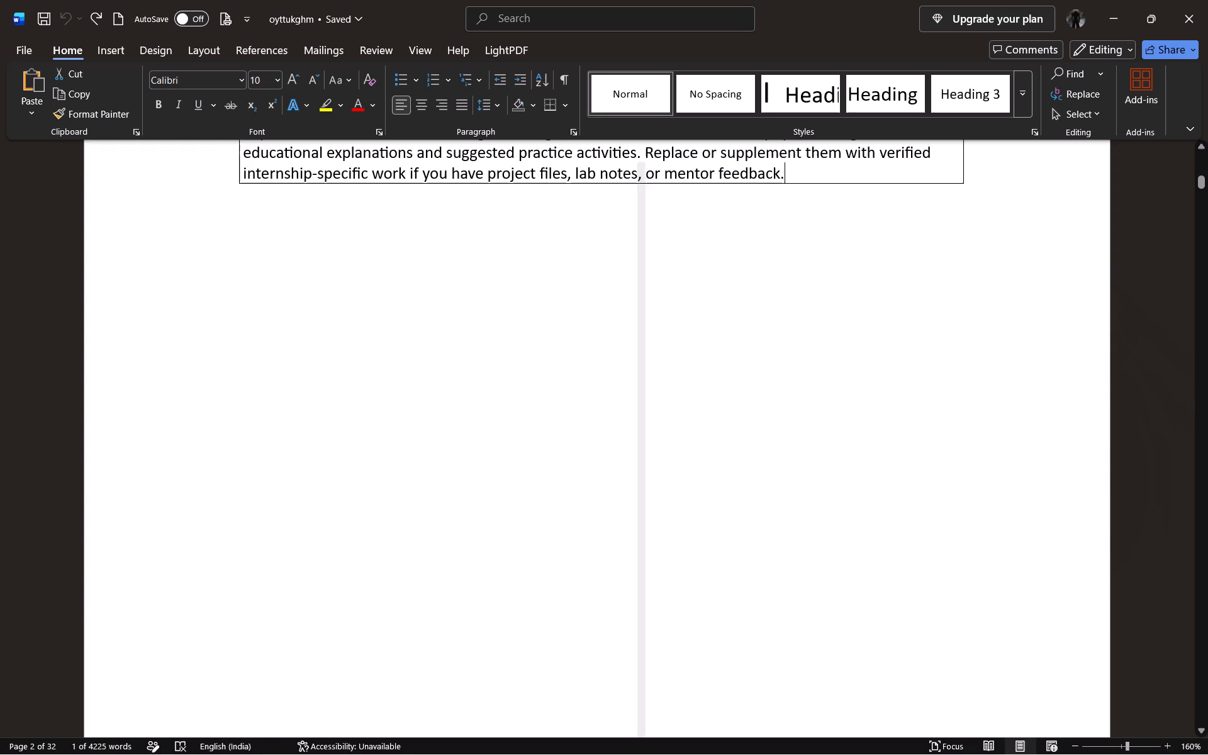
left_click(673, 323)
Delete the stray & and 2 above the DECLARATION heading and add blank lines to push the heading onto the next page.
scroll(673, 323, "down", 1)
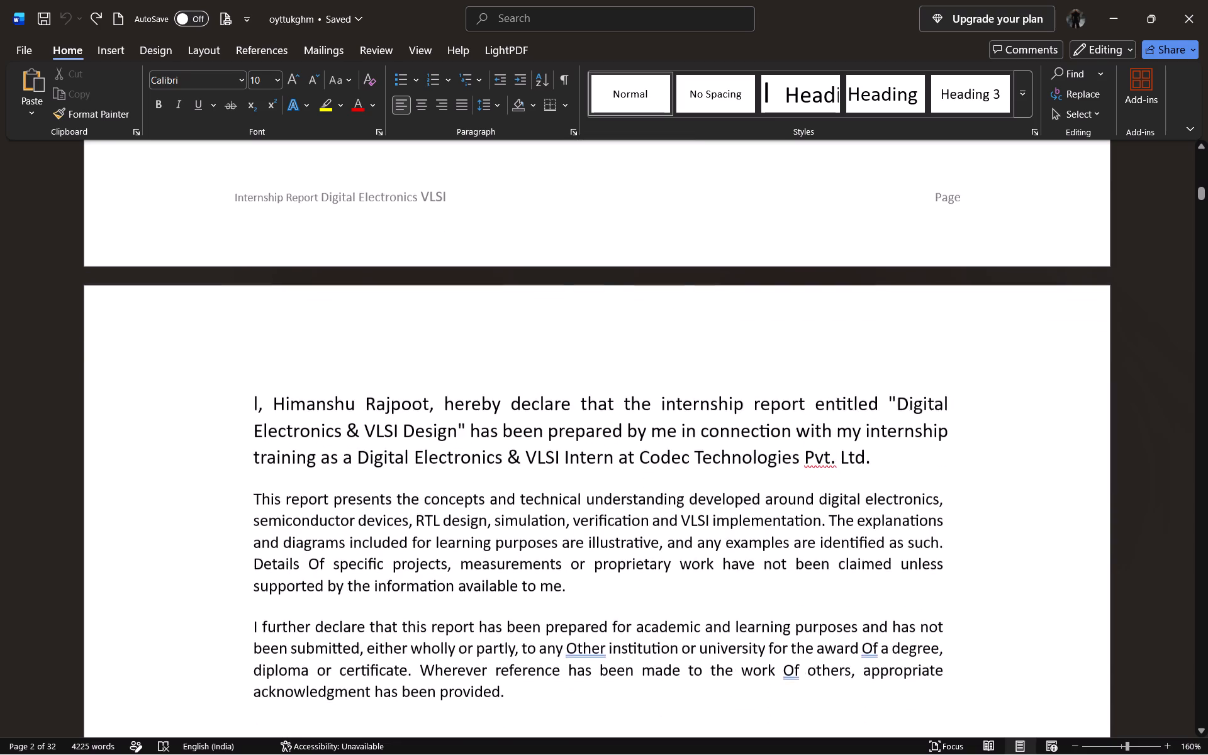
scroll(673, 323, "down", 1)
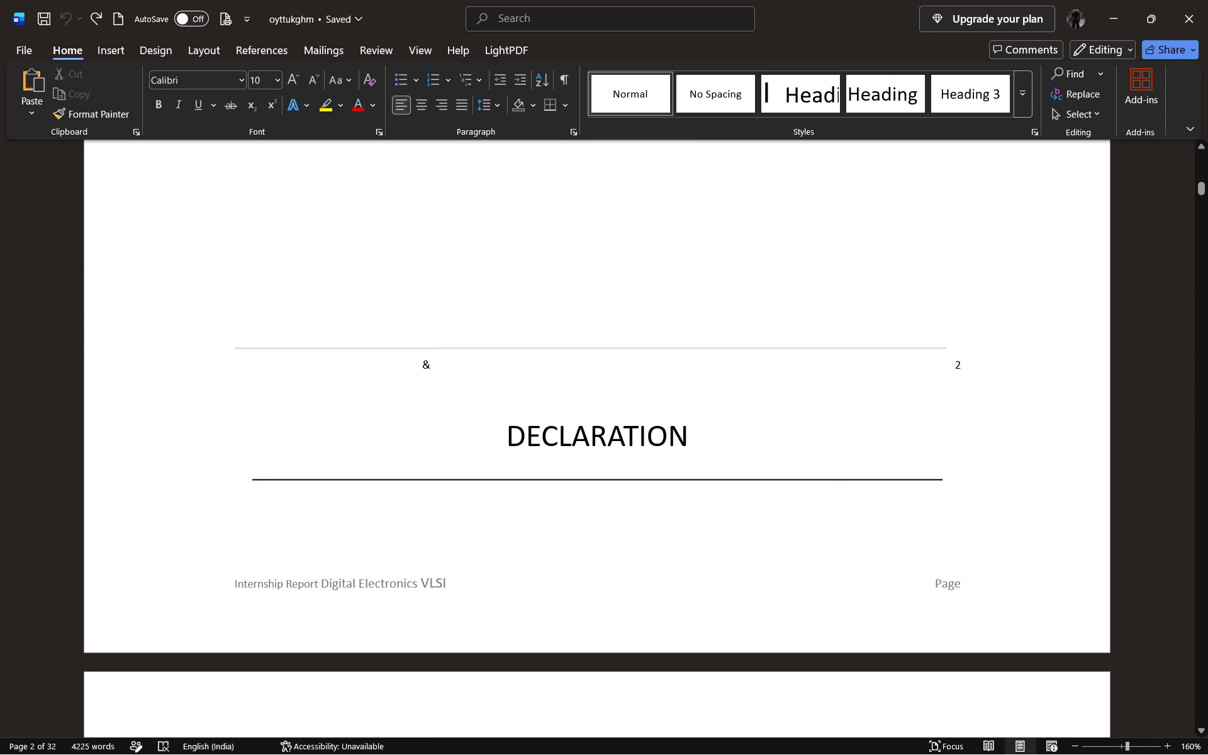
left_click(487, 414)
key("Return")
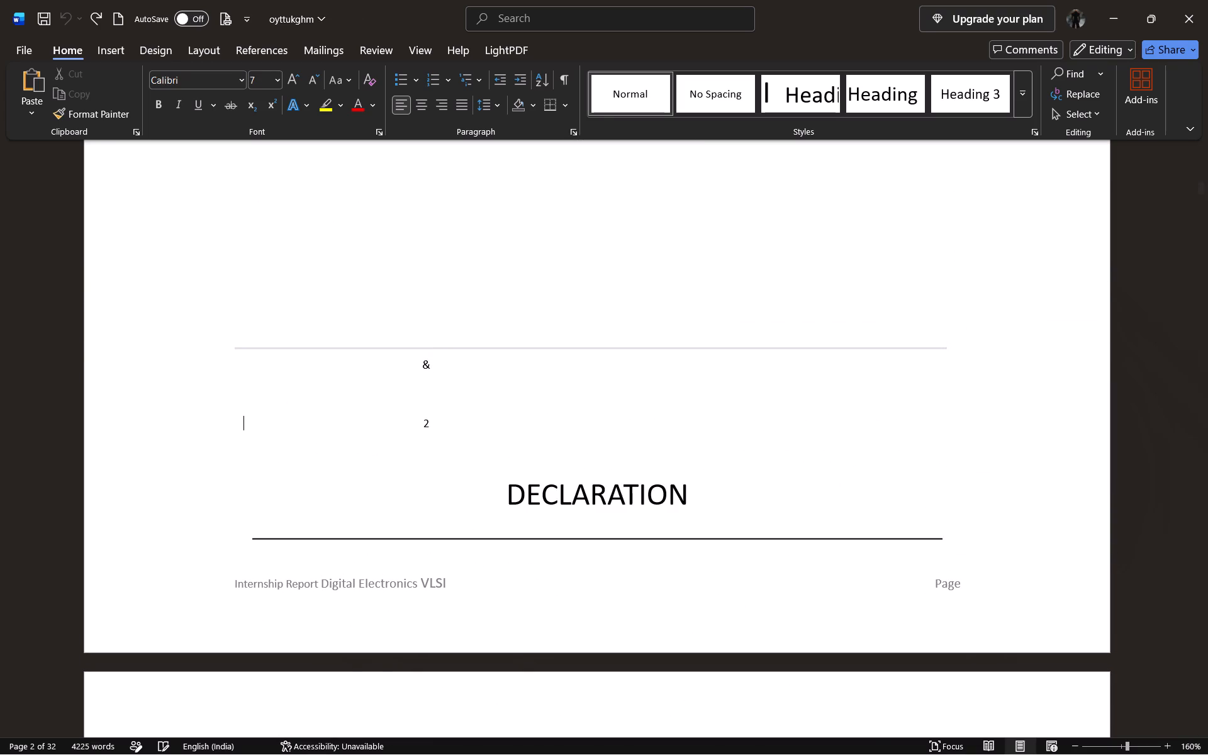
key("Return")
key("BackSpace")
key("BackSpace")
key("BackSpace")
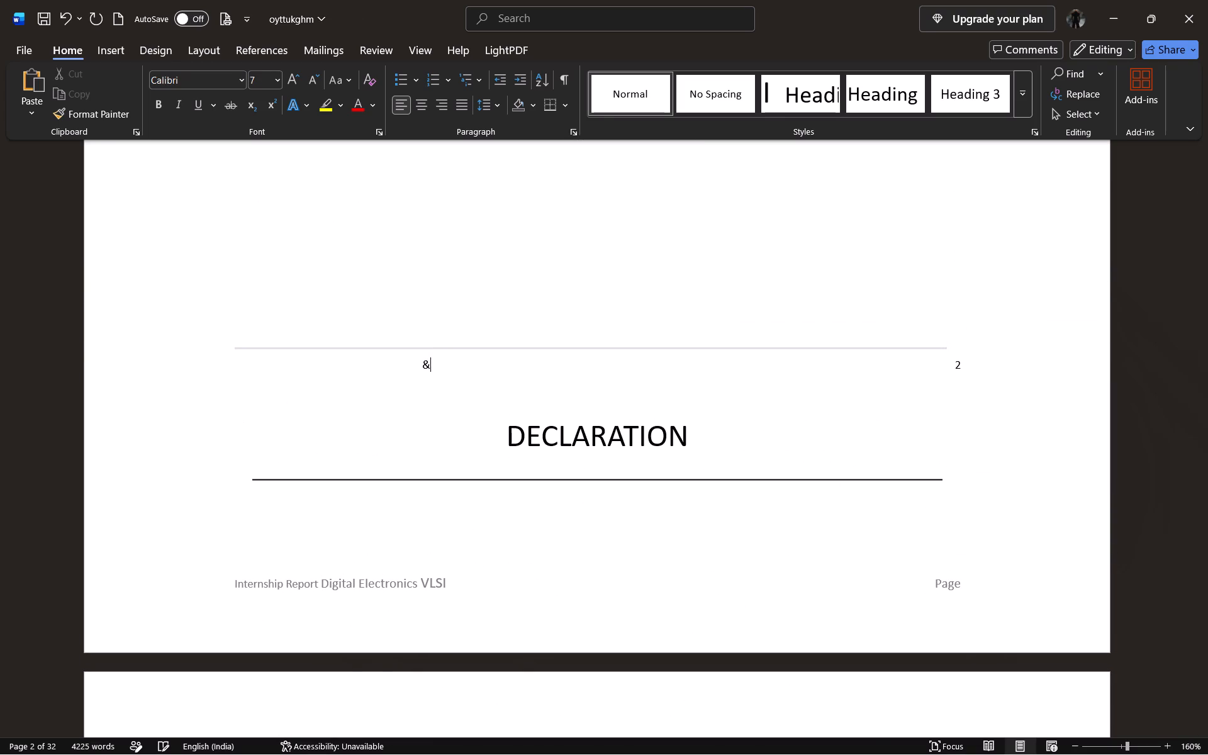
key("BackSpace")
key("Return")
key("Return")
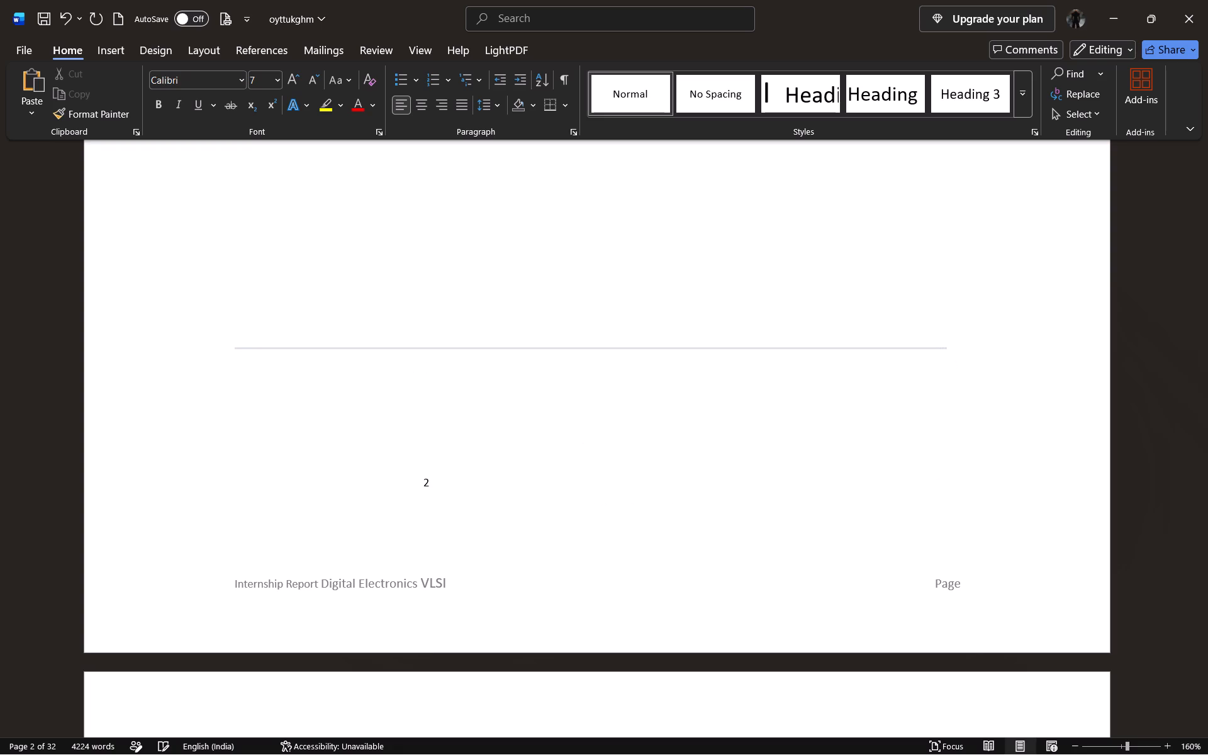
left_click(442, 486)
key("BackSpace")
key("BackSpace")
key("BackSpace")
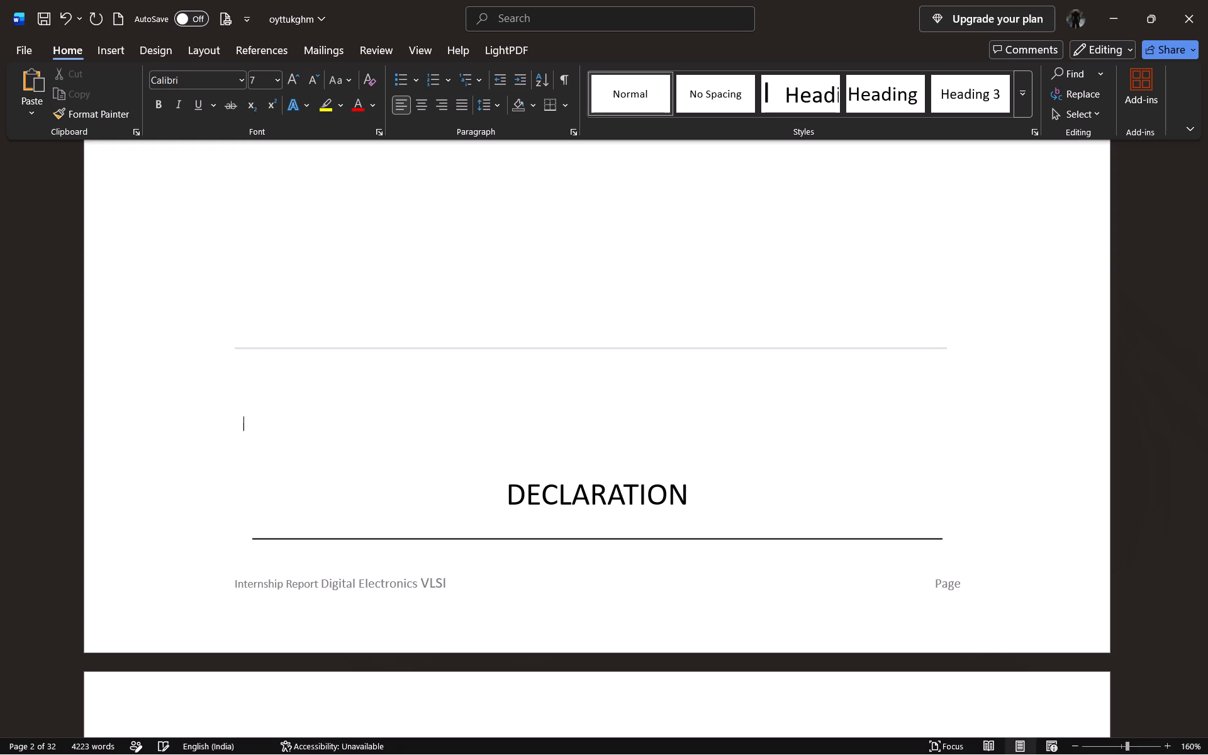
key("Return")
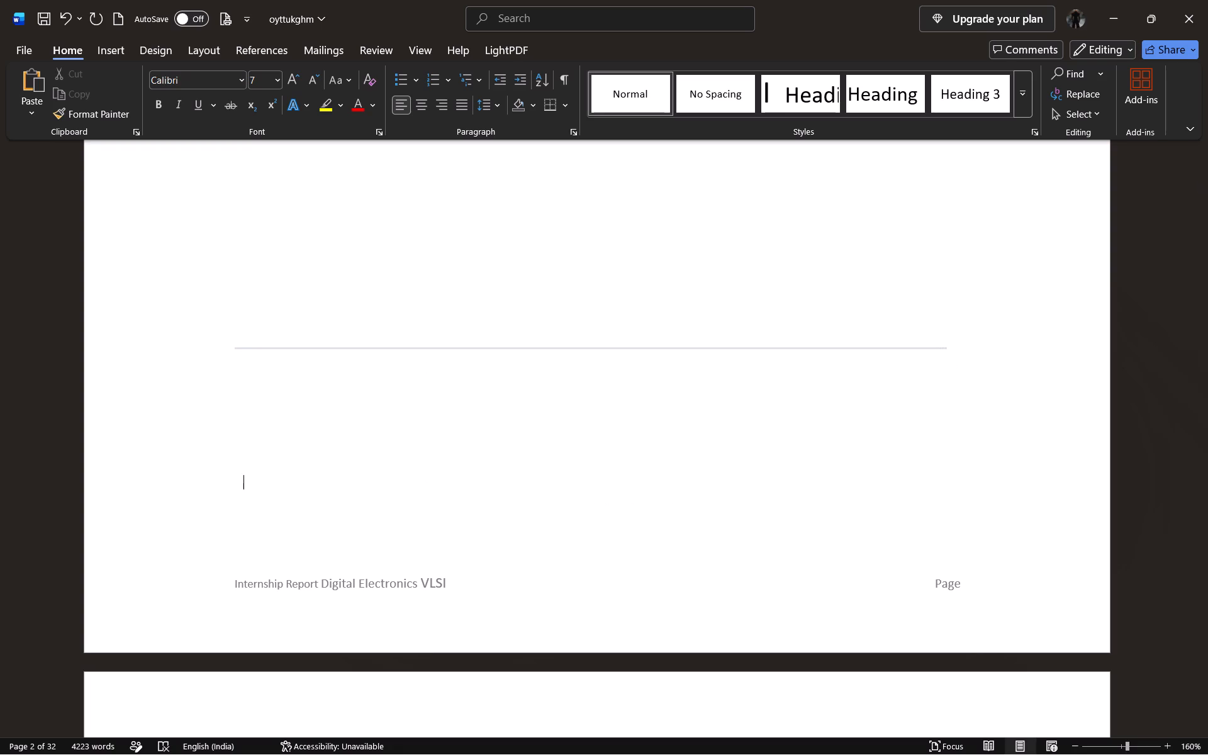
Delete "Internship Report Digital Electronics VLSI" from the even page footer and close the footer.
double_click(462, 581)
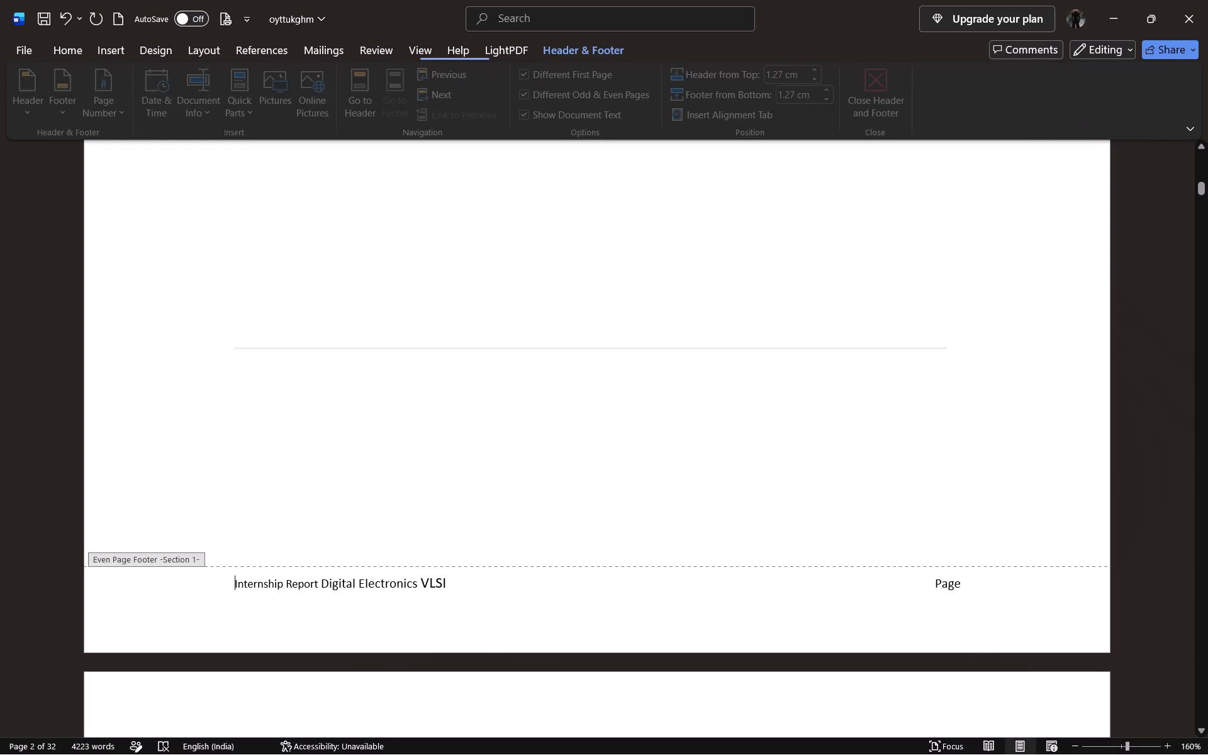
left_click(462, 581)
left_click_drag(462, 581, 304, 585)
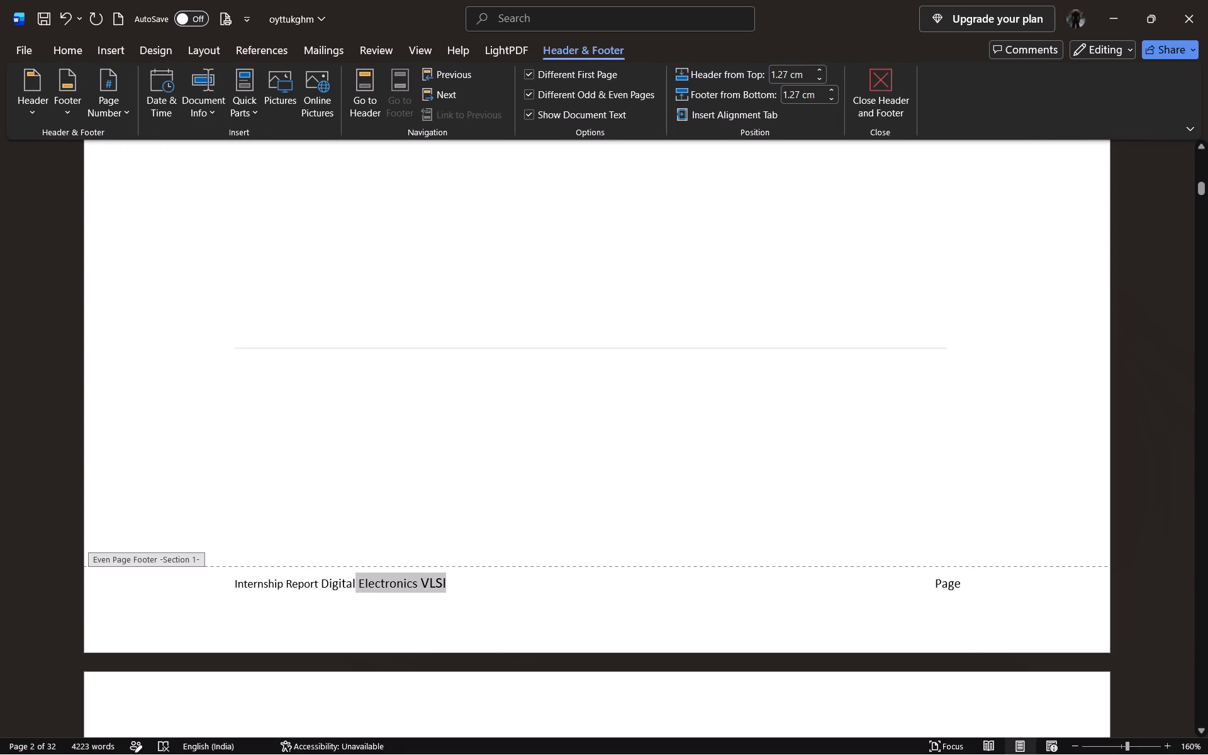
left_click_drag(304, 585, 245, 581)
key("BackSpace")
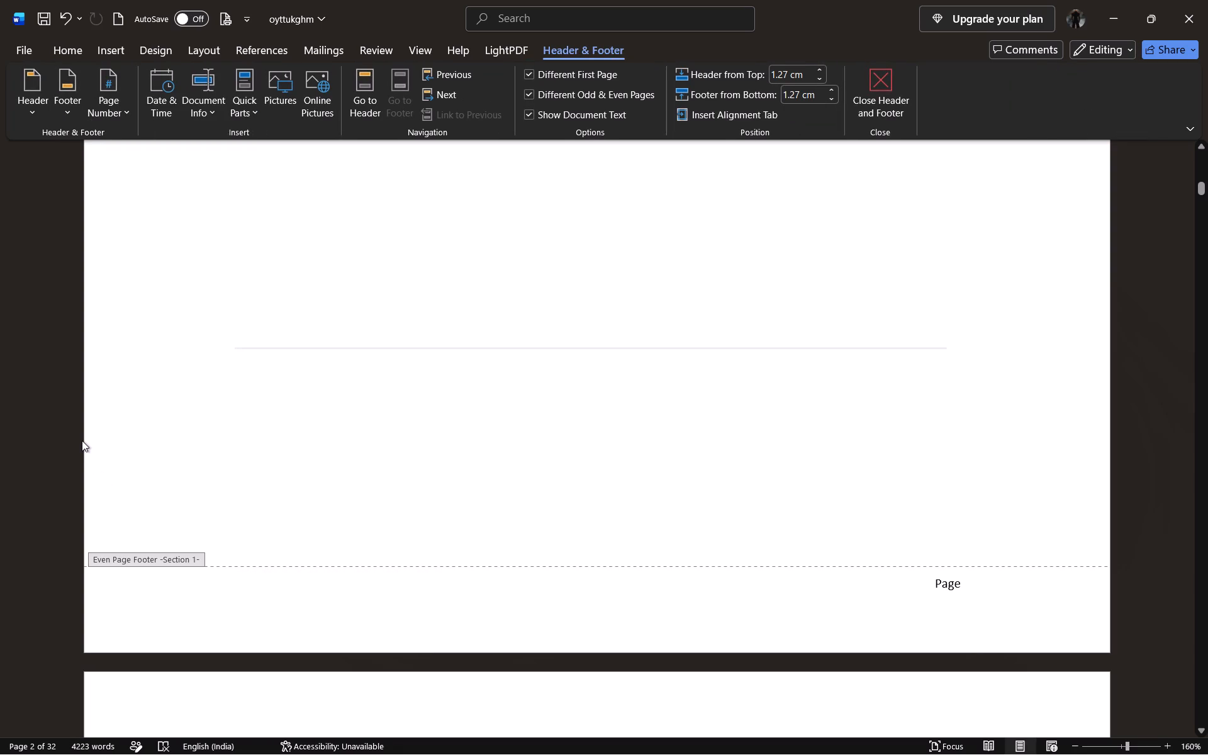
left_click(82, 442)
double_click(82, 442)
Replace the word Page in the even page footer with a centred page number at the bottom of the page.
scroll(82, 442, "down", 1)
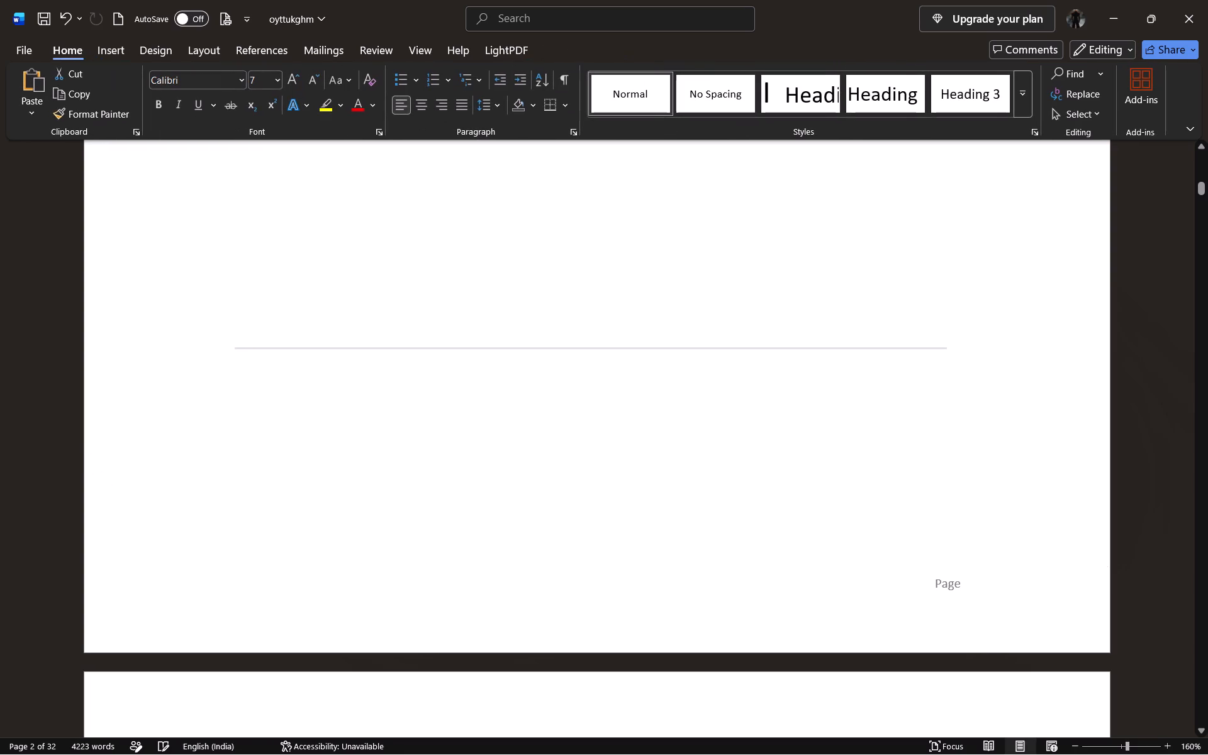
scroll(82, 442, "down", 1)
scroll(82, 442, "down", 2, "ctrl")
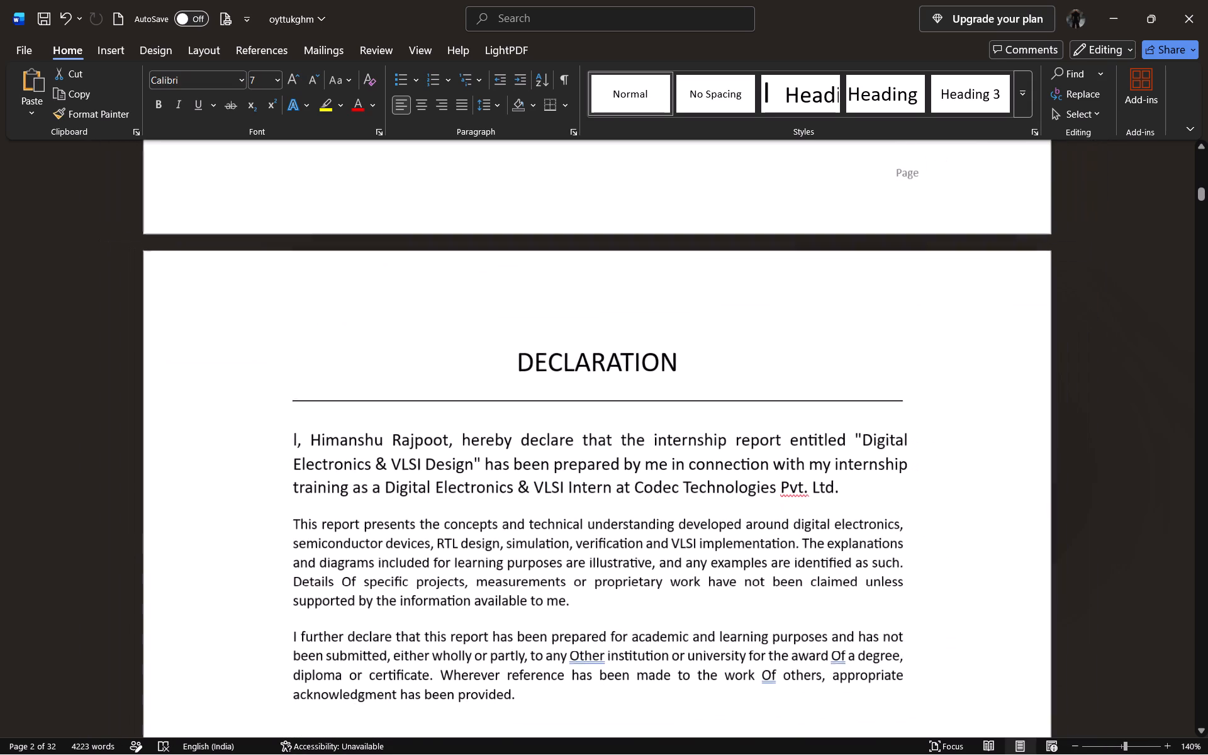
double_click(905, 177)
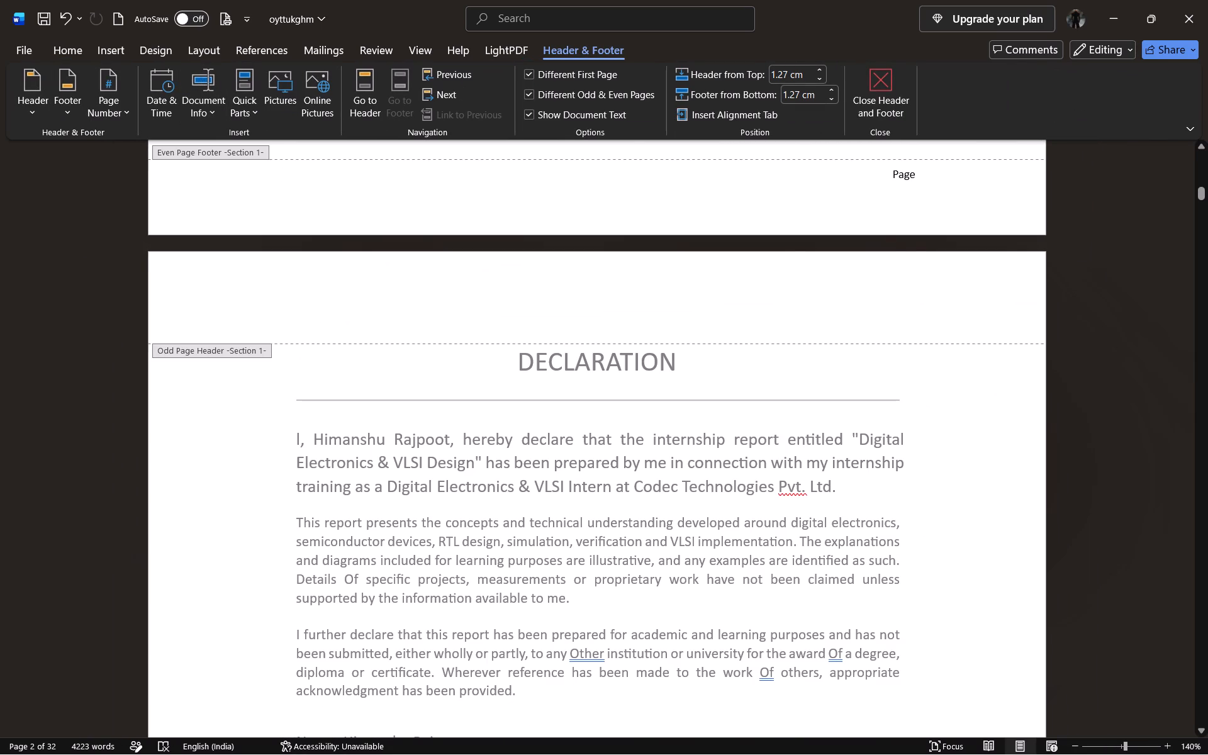
left_click_drag(935, 178, 775, 165)
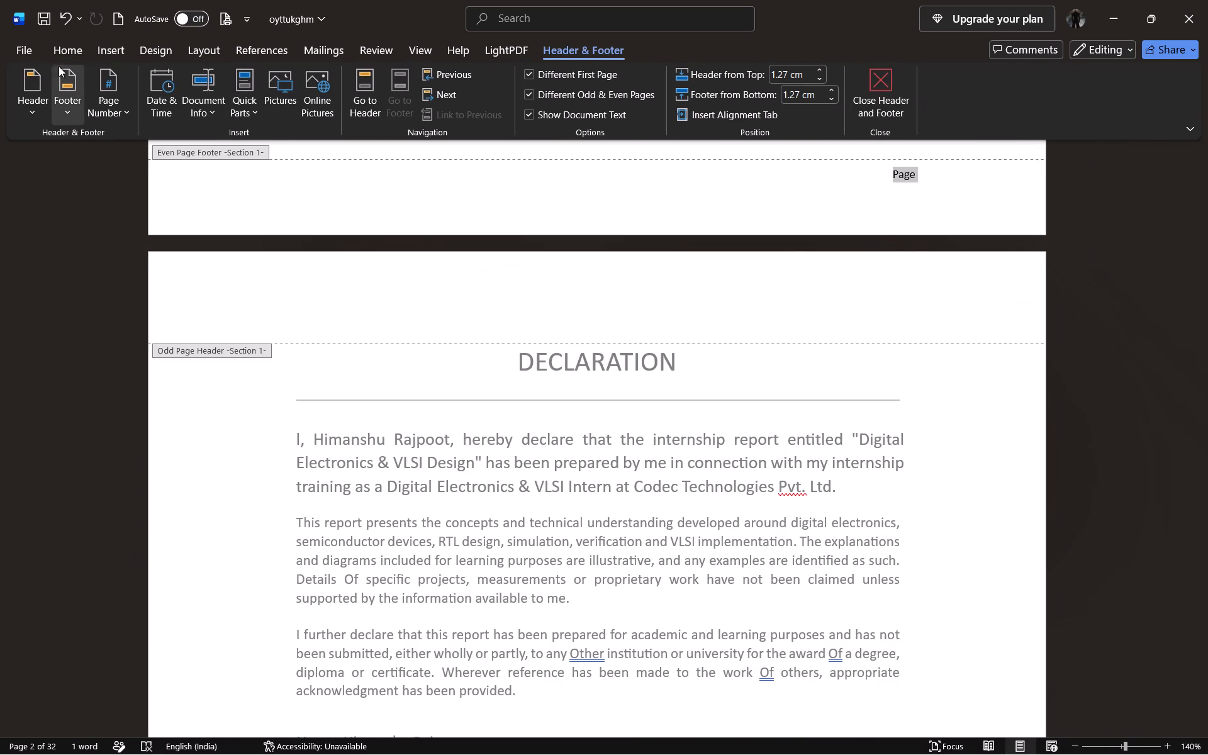
left_click(117, 116)
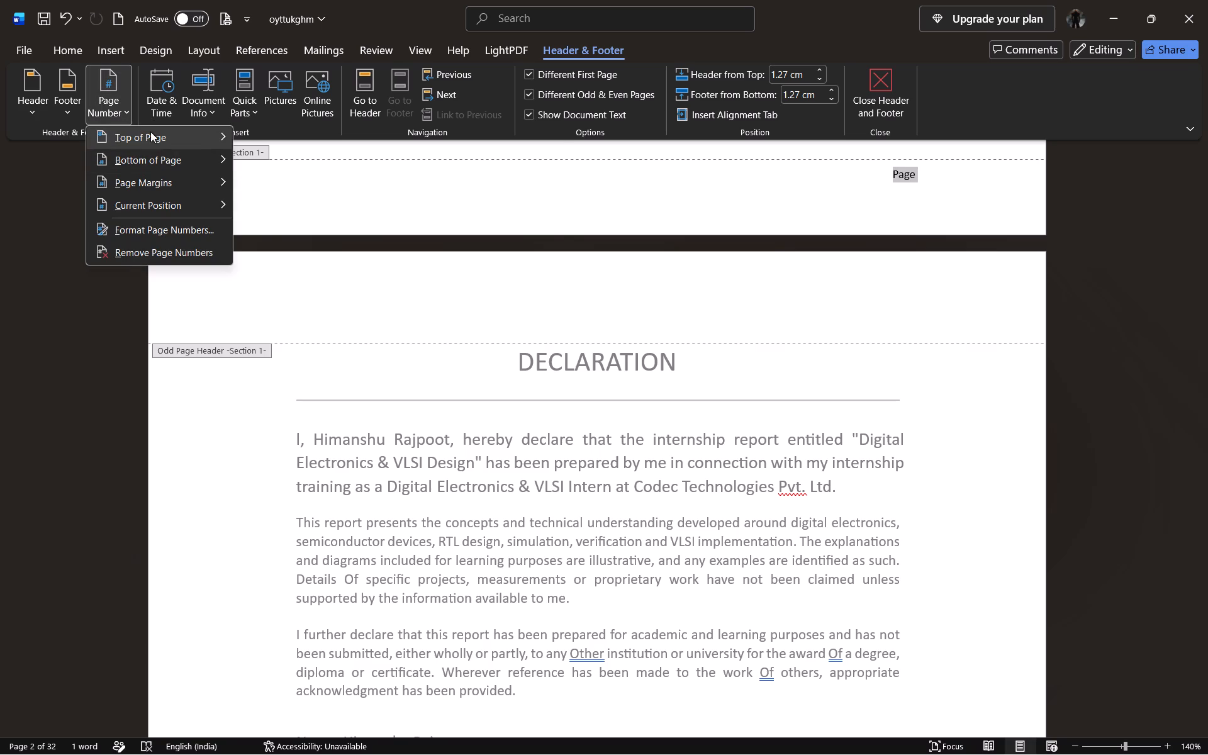
left_click(393, 310)
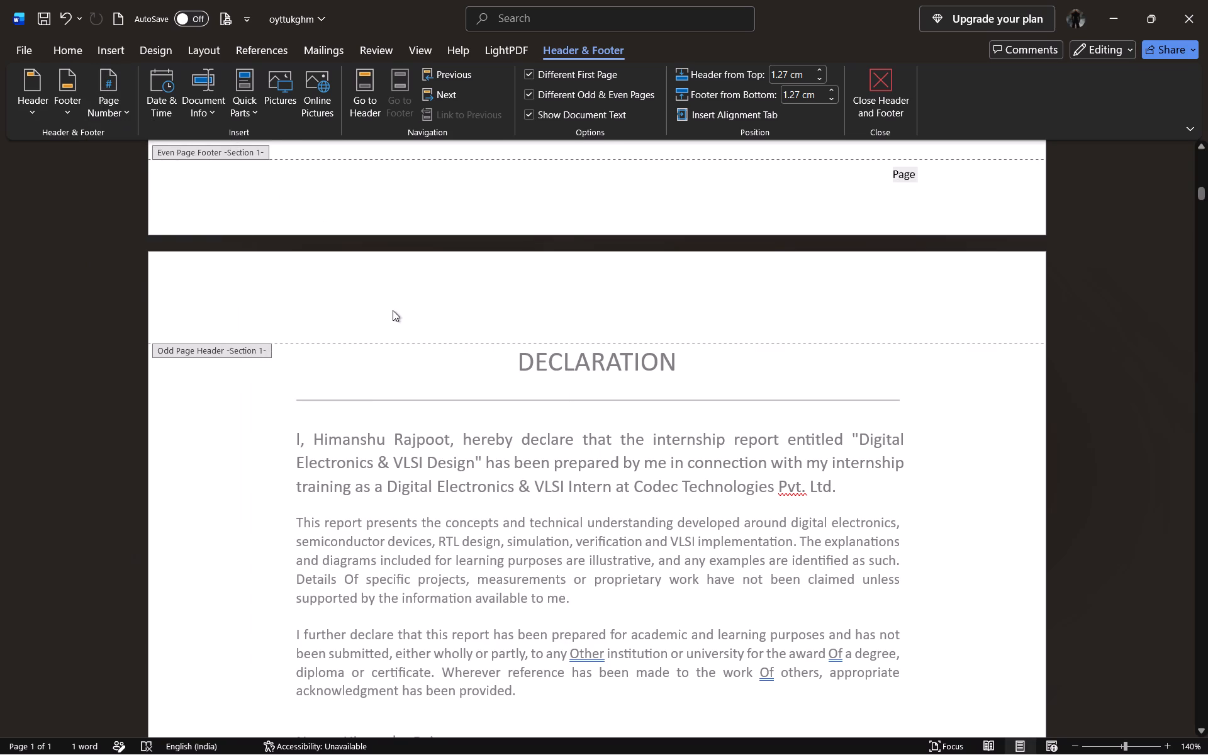
left_click(70, 424)
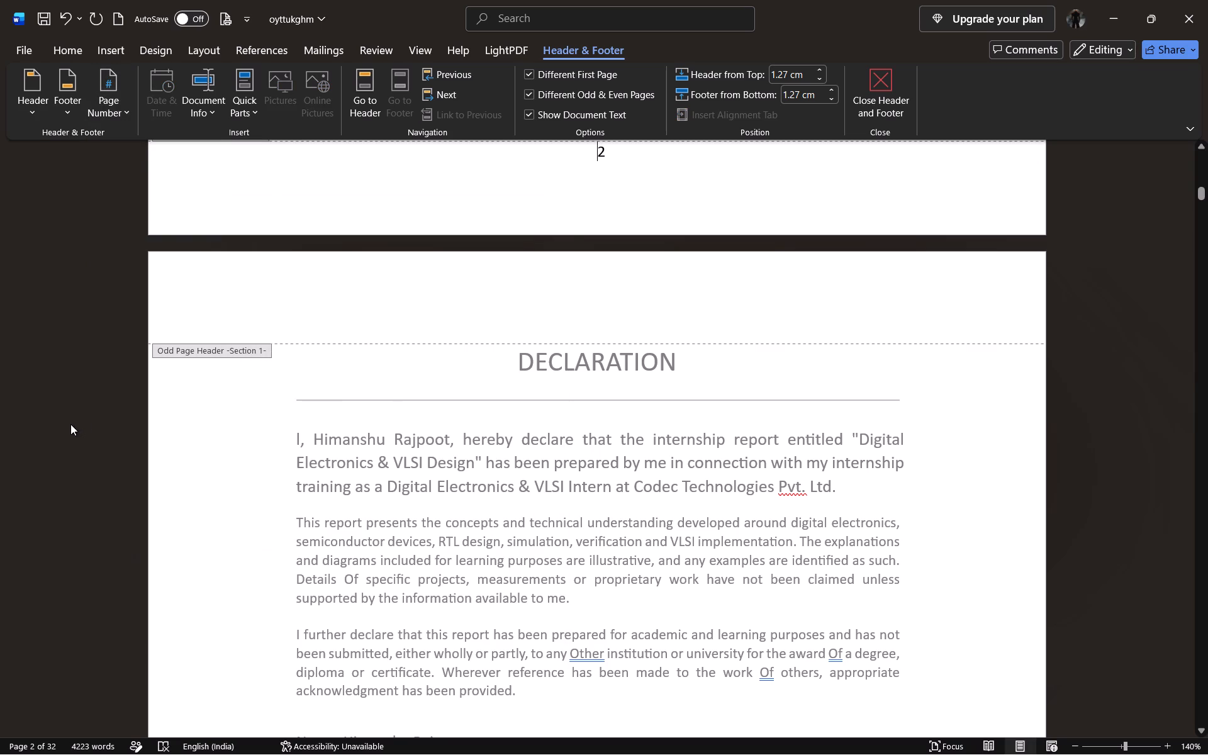
double_click(70, 424)
Review the declaration, the cover page and the REPORT BASIS AND SCOPE section of the converted report.
scroll(211, 466, "down", 1)
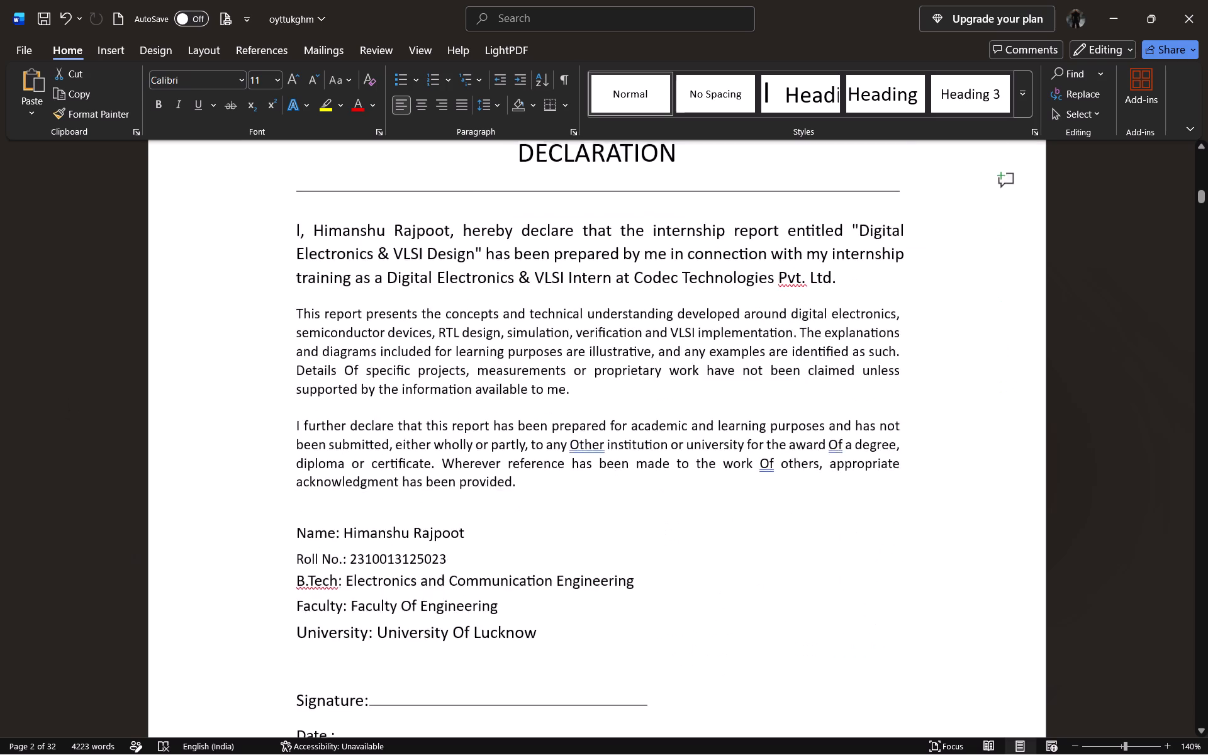
scroll(211, 466, "down", 2)
scroll(211, 466, "up", 13)
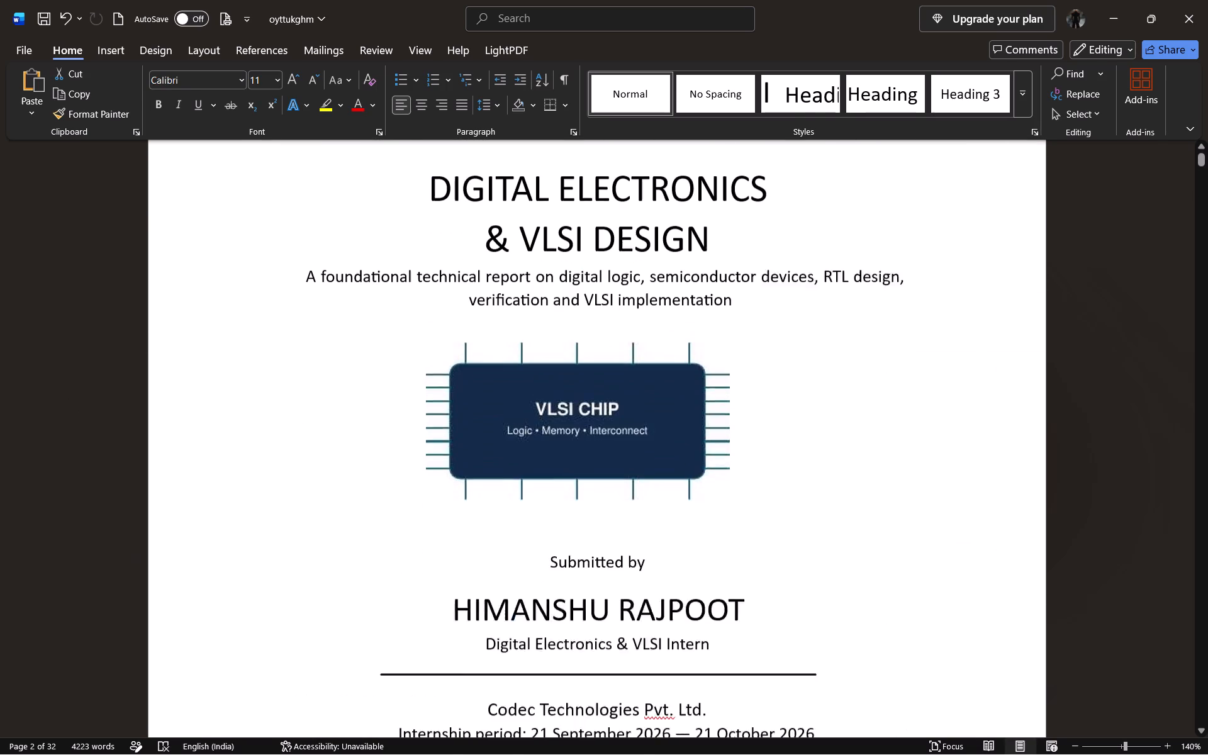
scroll(211, 466, "down", 2)
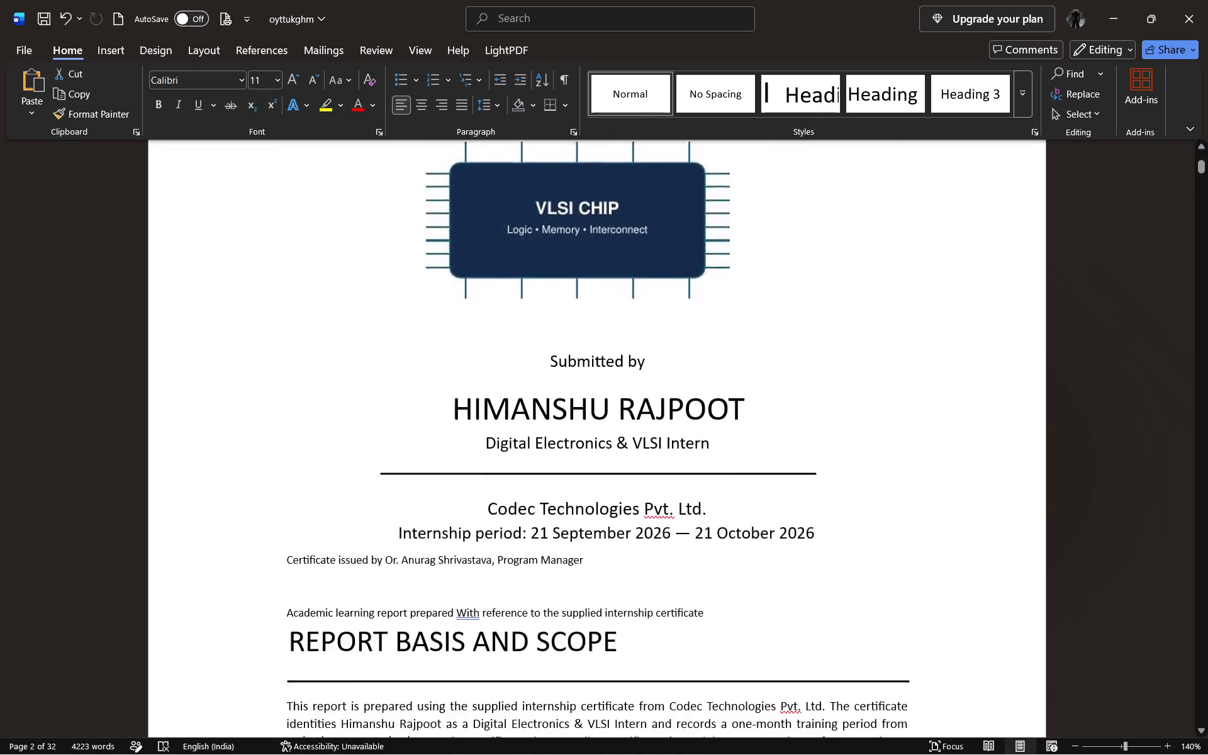
scroll(211, 466, "down", 1)
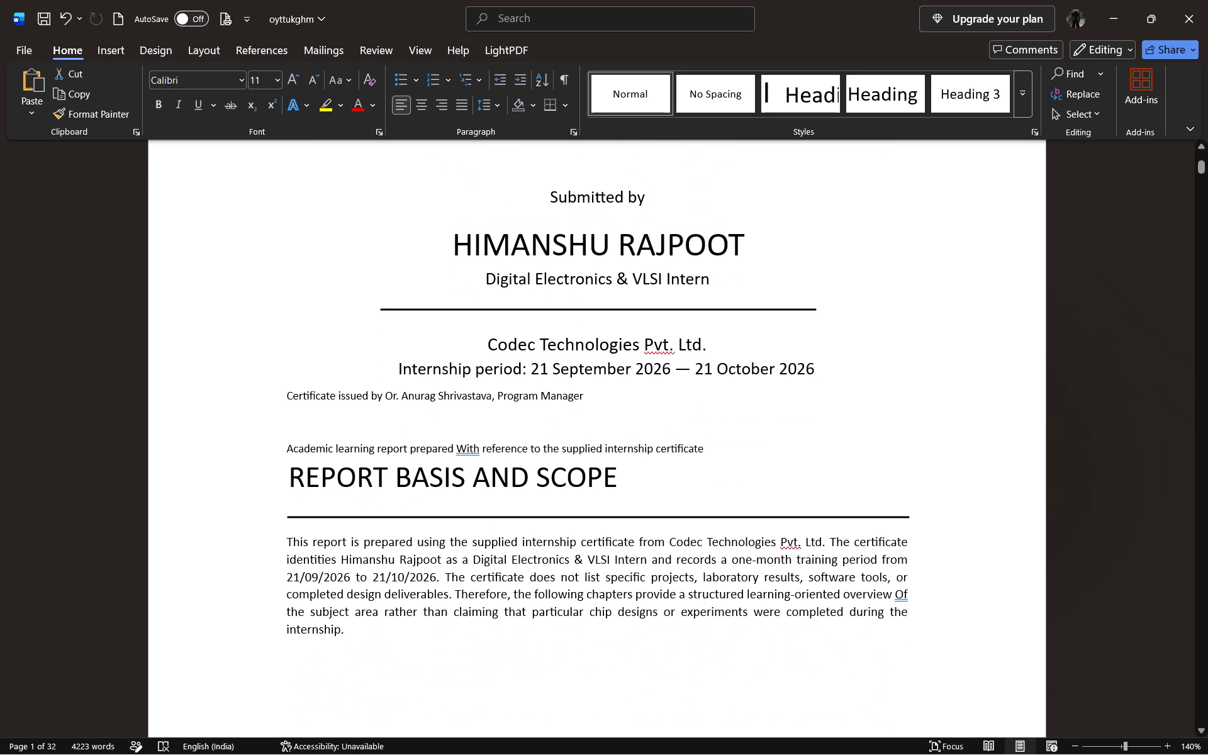
left_click(250, 476)
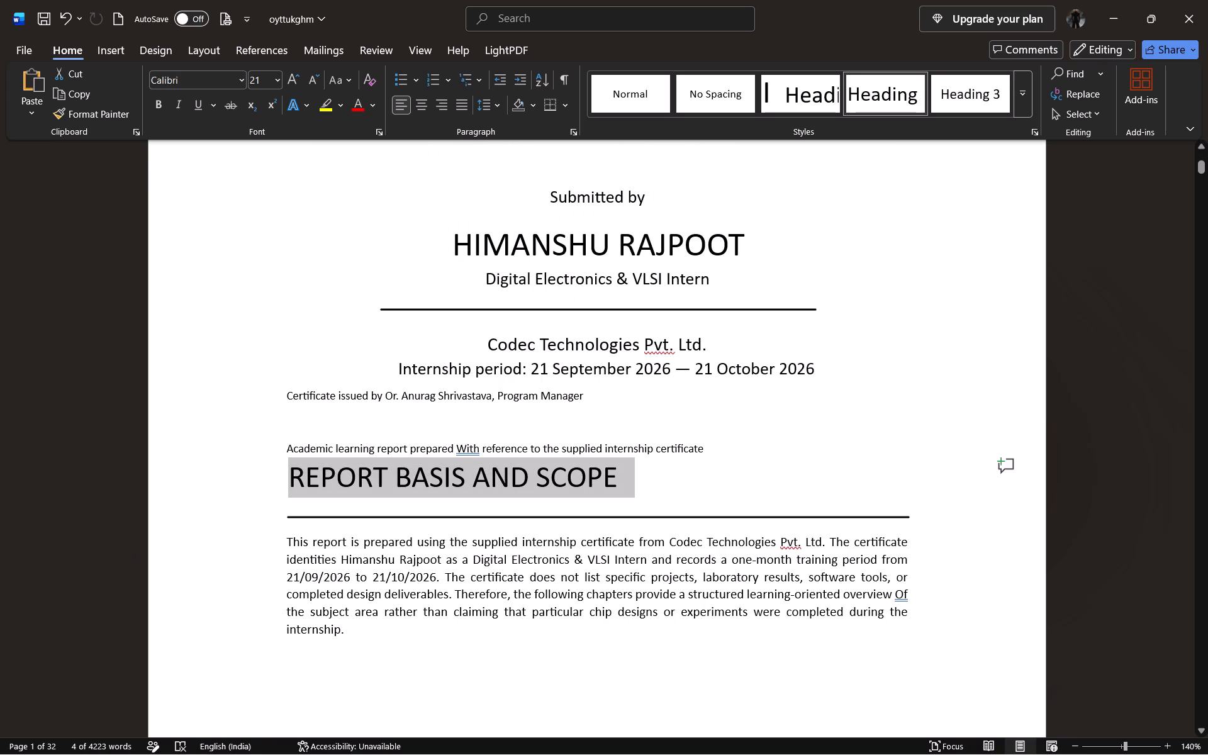
scroll(251, 359, "up", 2)
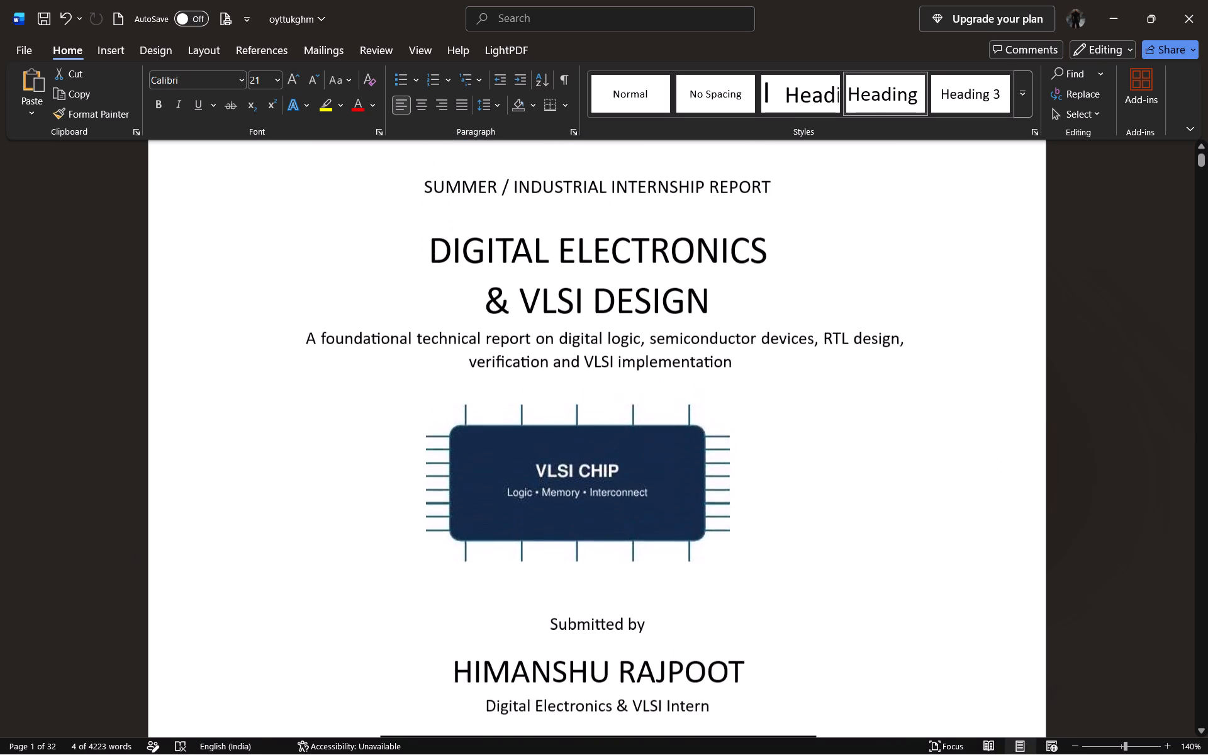
scroll(251, 359, "up", 3)
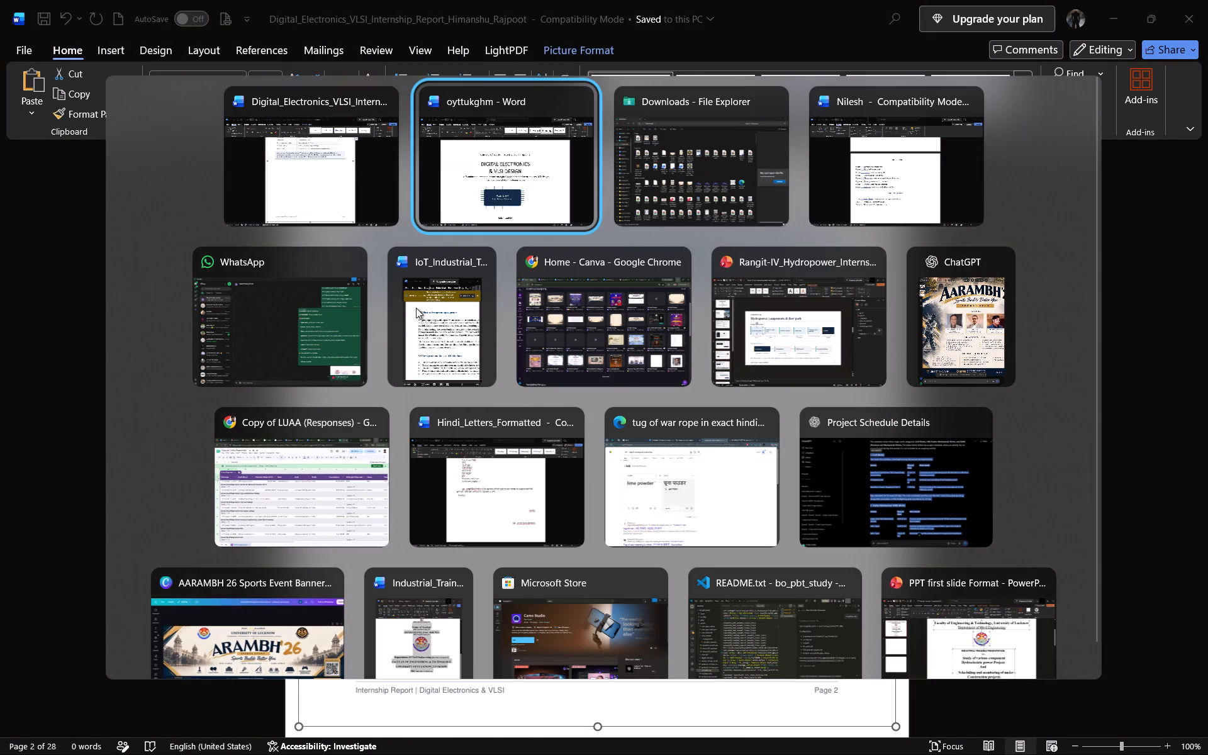
Switch to the IoT industrial training report and view its acknowledgement and cover page for comparison.
scroll(411, 393, "up", 7)
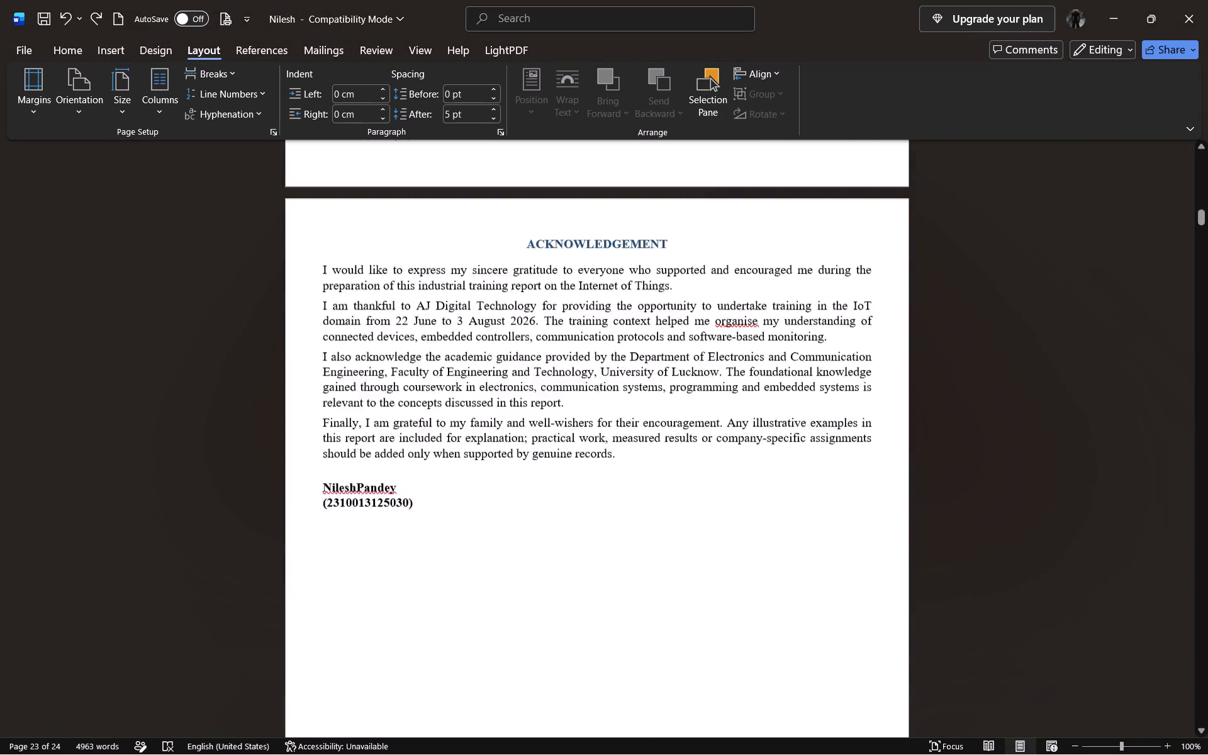
scroll(411, 393, "up", 15)
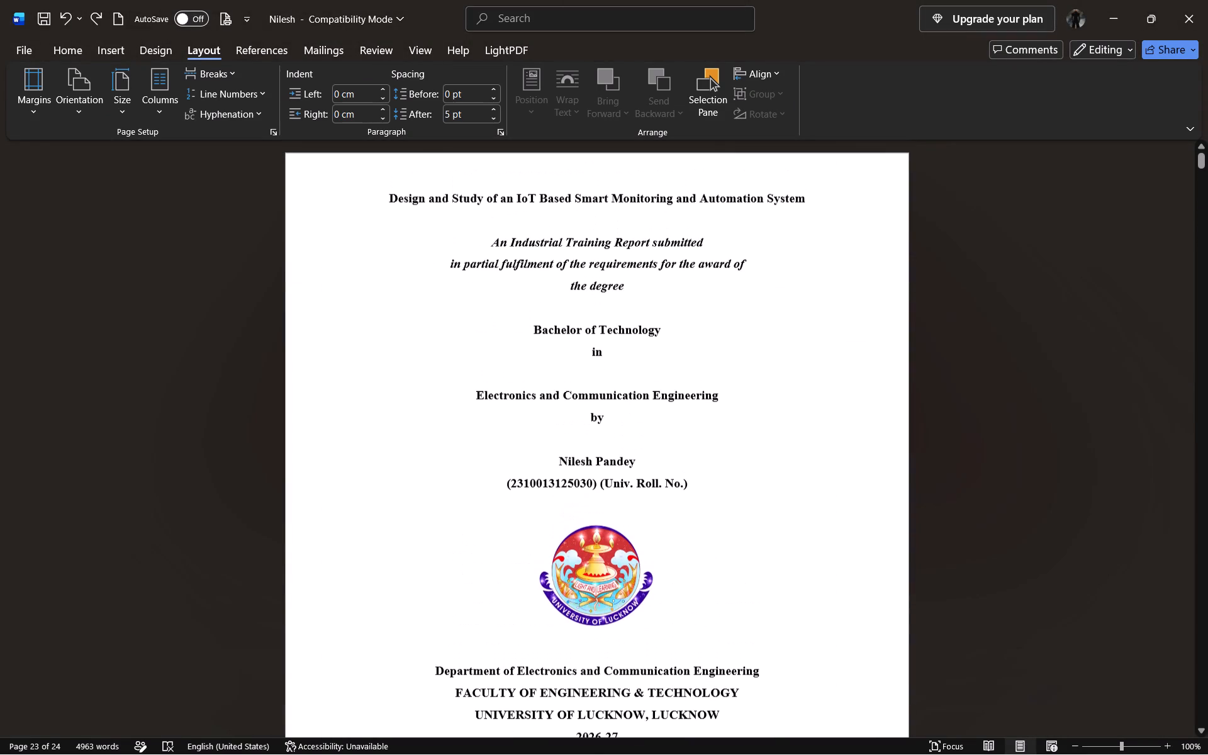
Copy the IoT report's cover page content, from the project title through the year 2026-27, including the university logo.
left_click(352, 187)
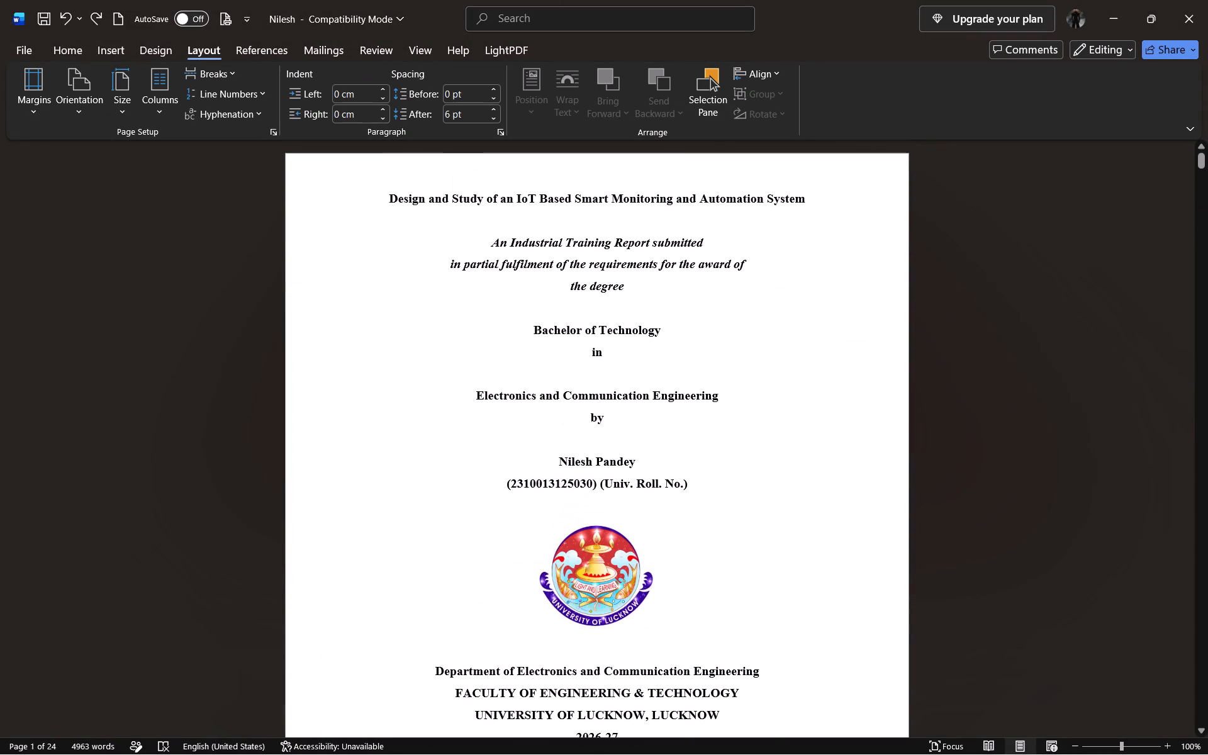
key("ctrl+a")
left_click(352, 187)
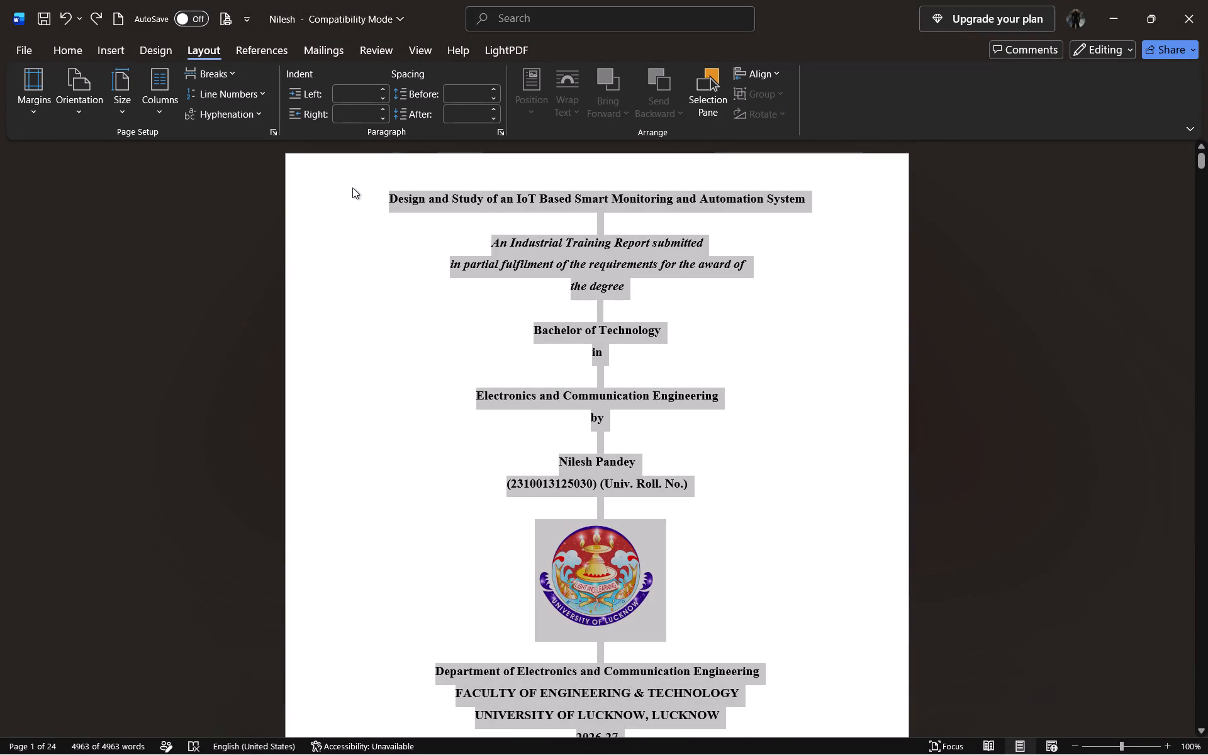
left_click_drag(352, 187, 742, 552)
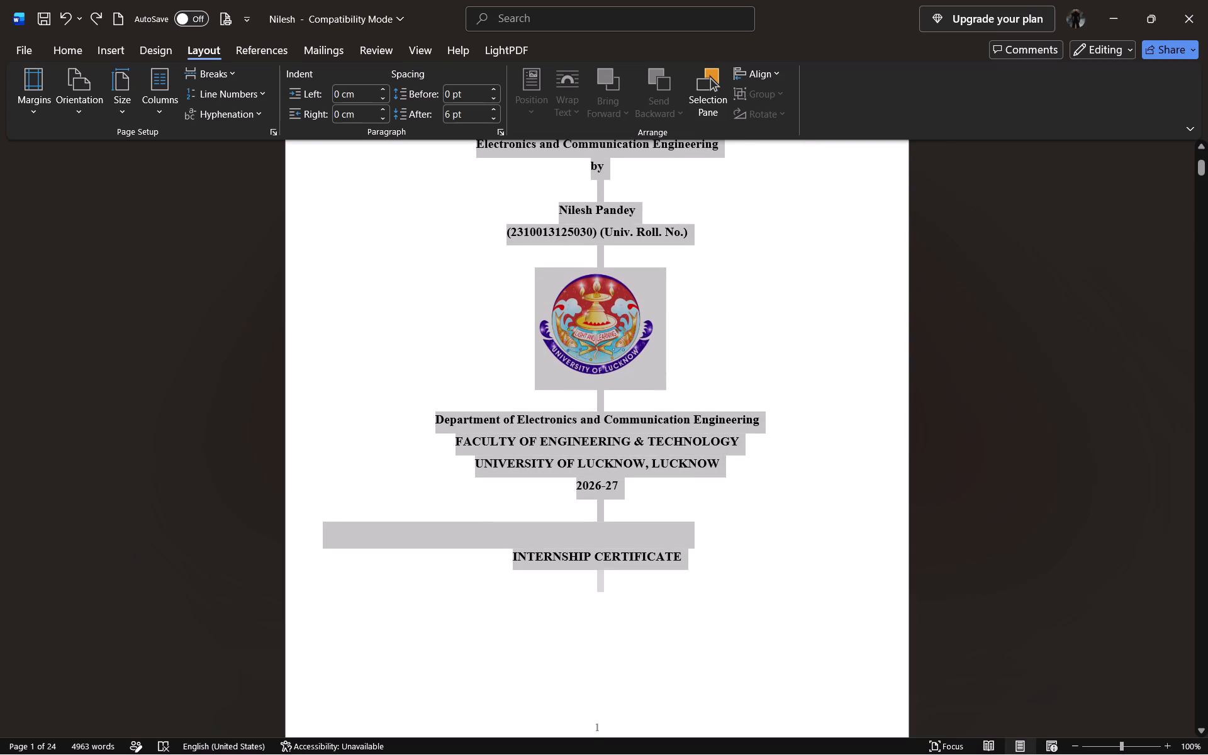
left_click_drag(742, 552, 628, 491)
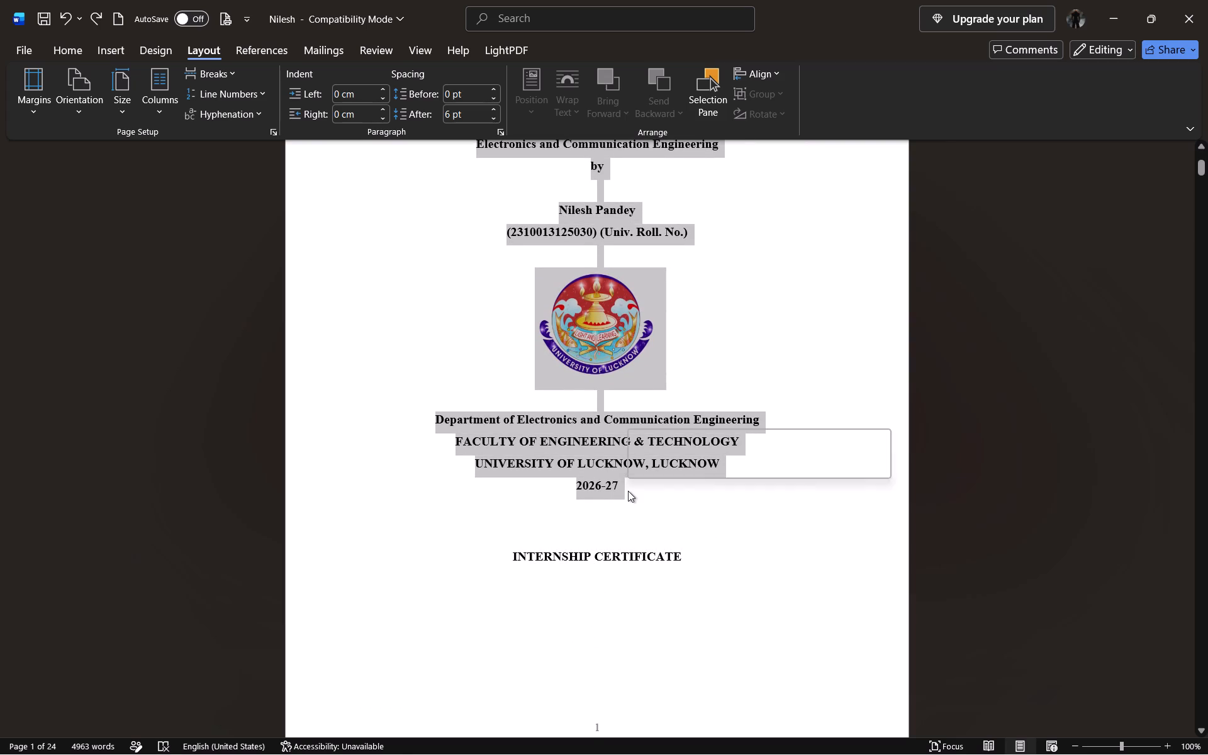
key("ctrl+c")
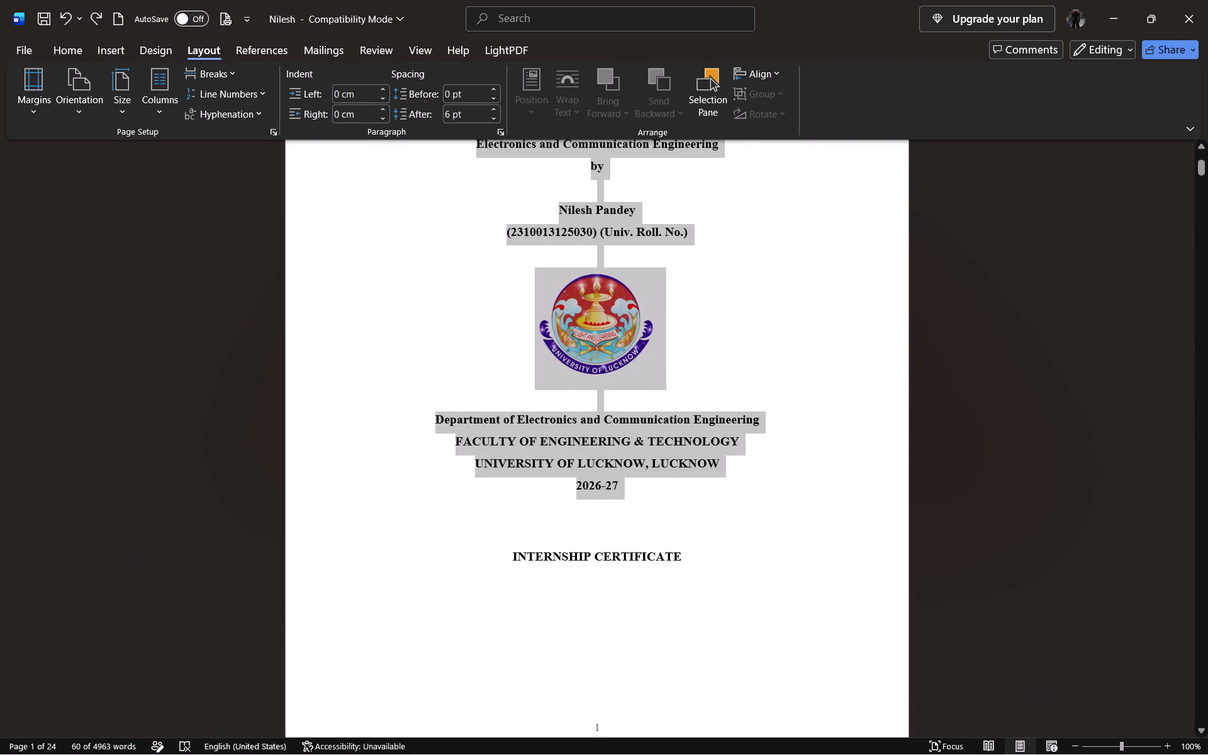
Insert eight blank lines before the INTERNSHIP CERTIFICATE heading in the IoT report, moving it onto the following page.
left_click(511, 557)
key("Return")
key("Return")
key("Return")
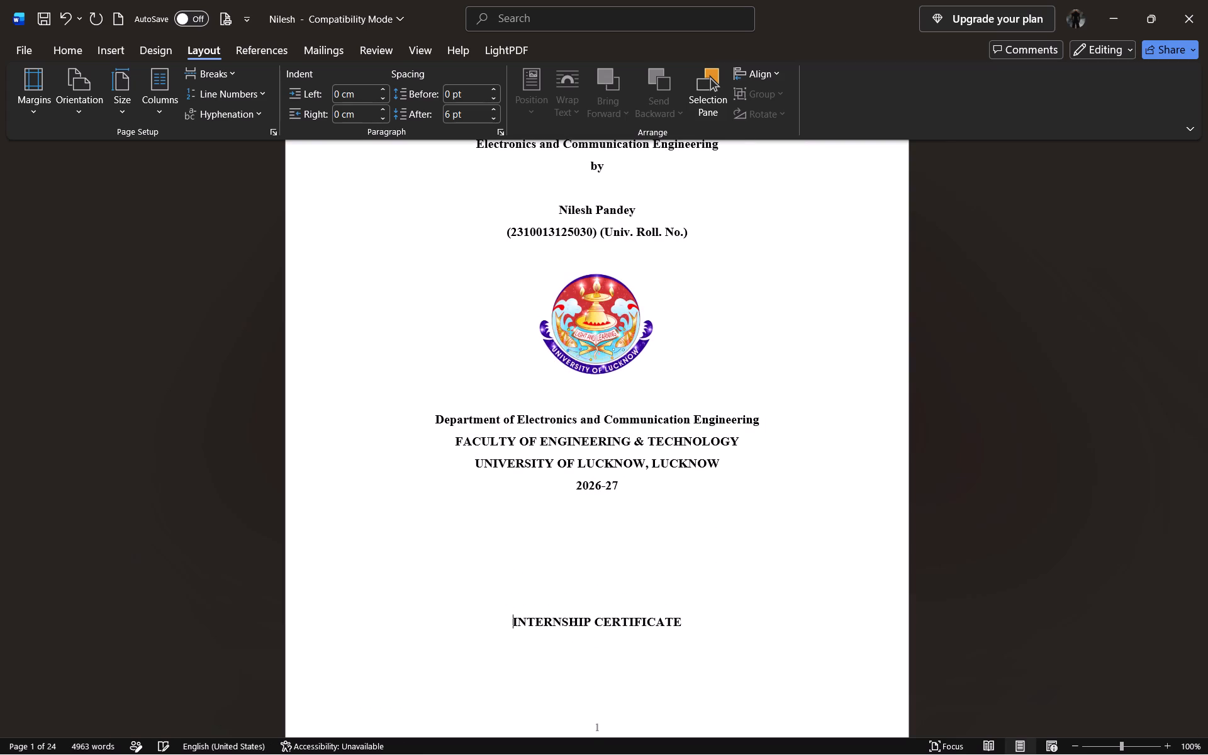
key("Return")
key("Return")
key("Return")
key("Return")
key("Return")
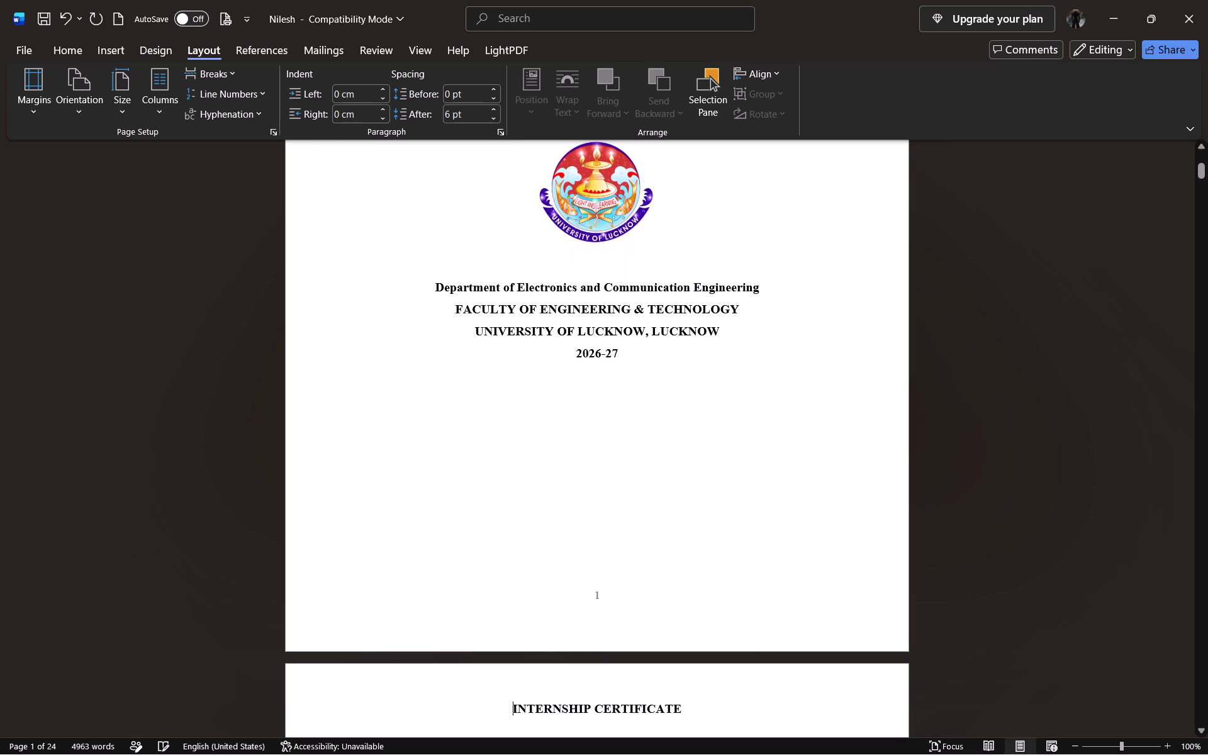
scroll(511, 557, "down", 1)
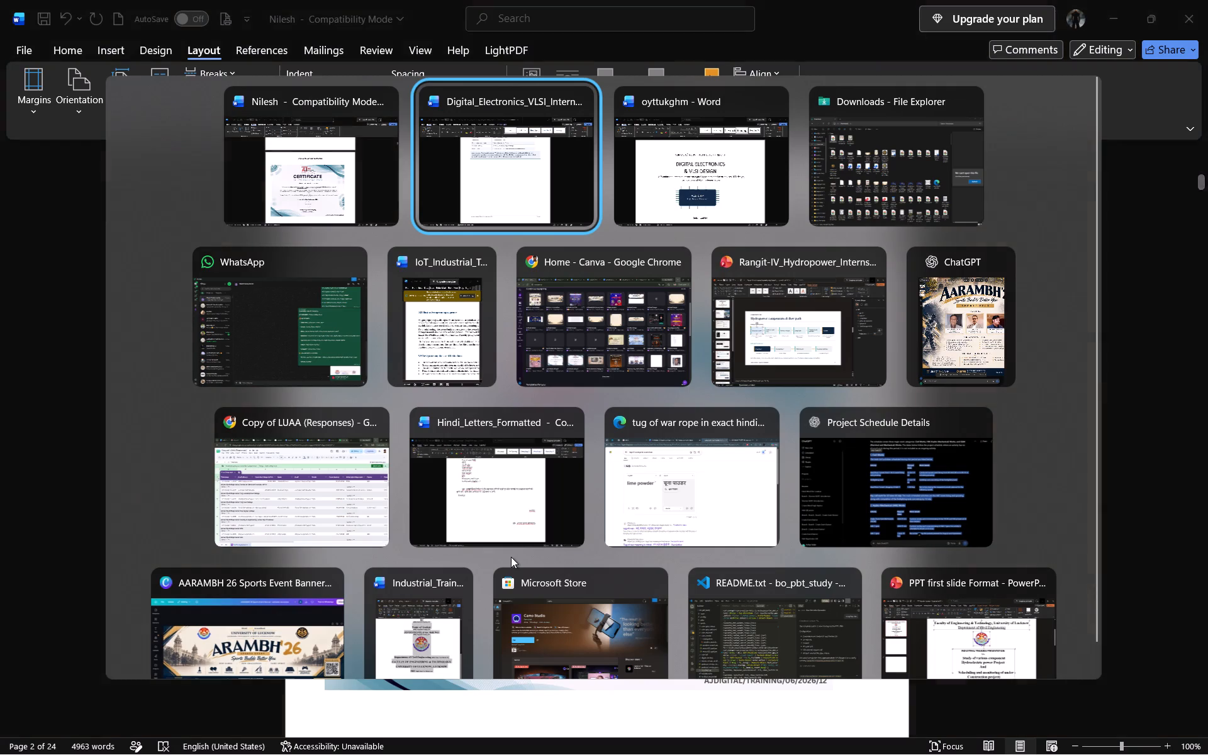
Switch to the converted VLSI report and select its cover content from SUMMER / INDUSTRIAL INTERNSHIP REPORT through Codec Technologies Pvt. Ltd.
scroll(501, 470, "up", 9)
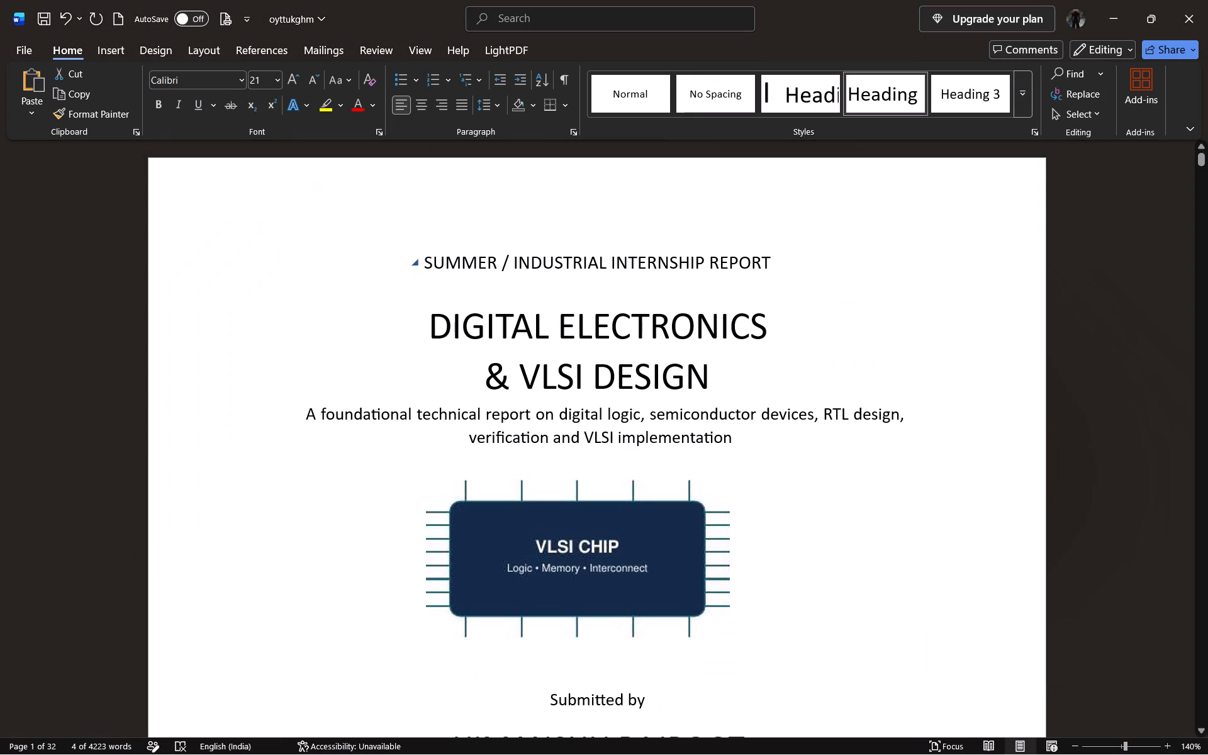
left_click(390, 257)
left_click_drag(390, 257, 881, 754)
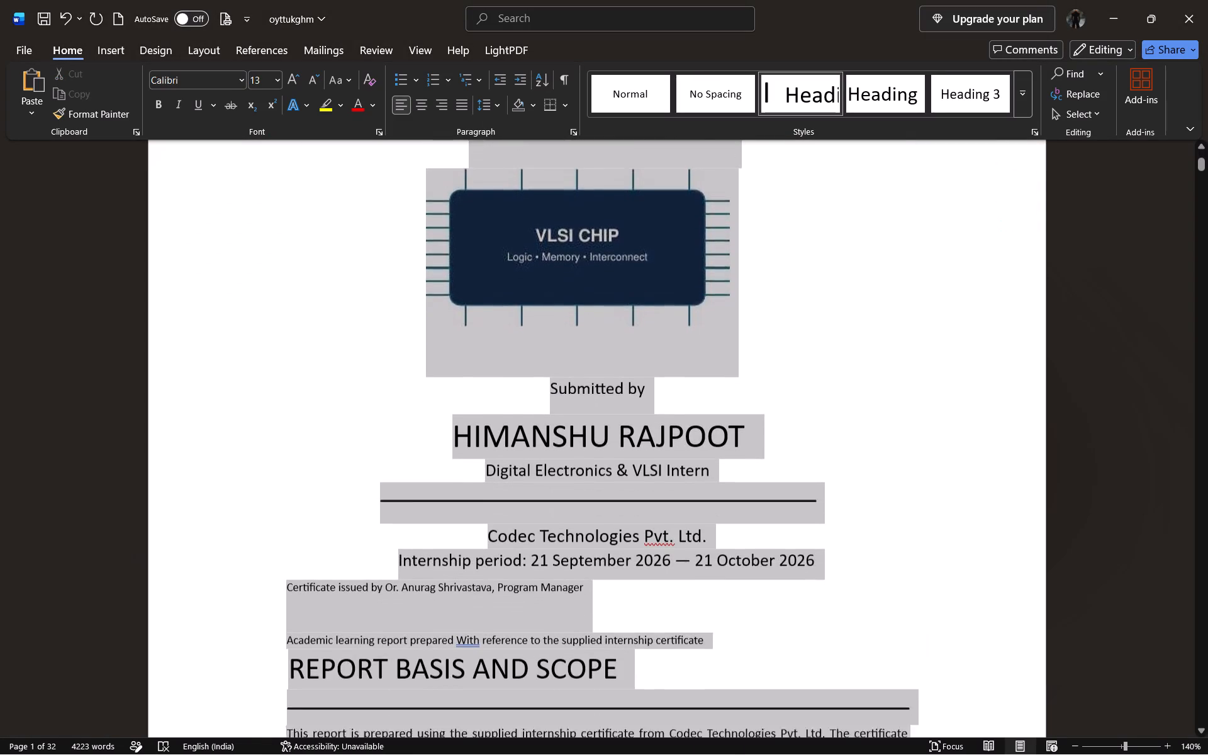
left_click_drag(881, 754, 725, 214)
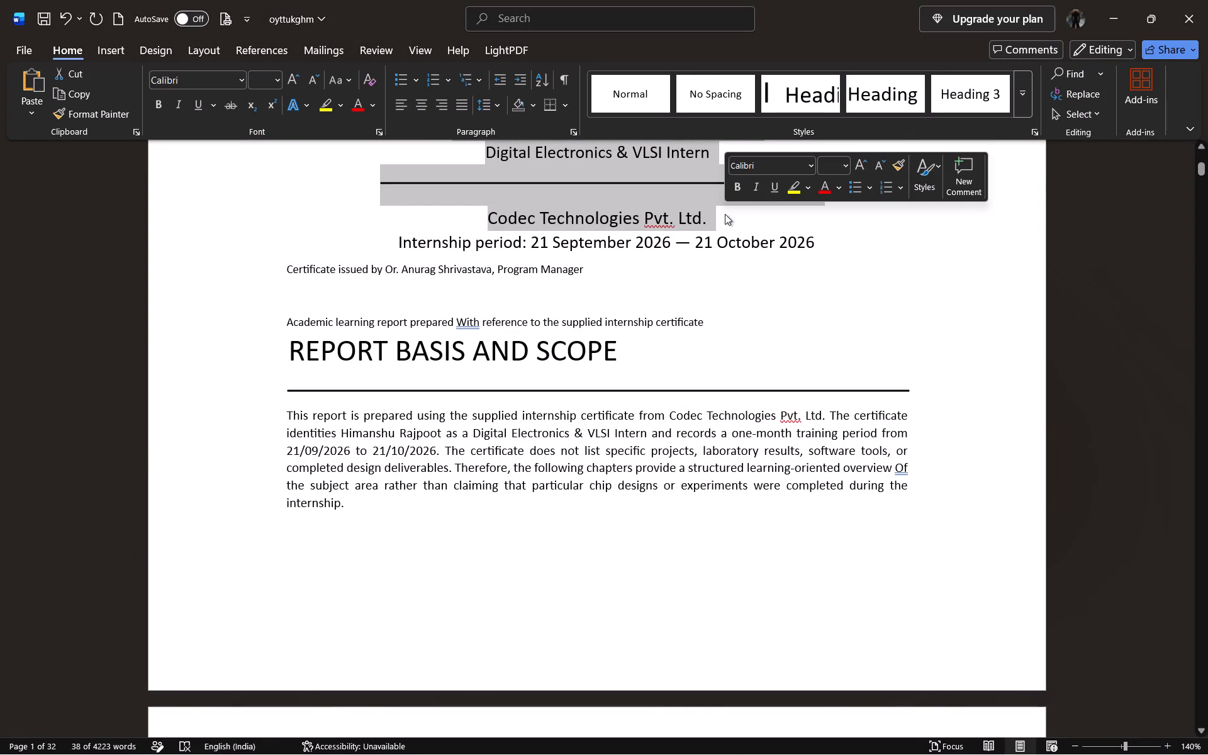
scroll(725, 214, "down", 3, "ctrl")
scroll(725, 214, "up", 1)
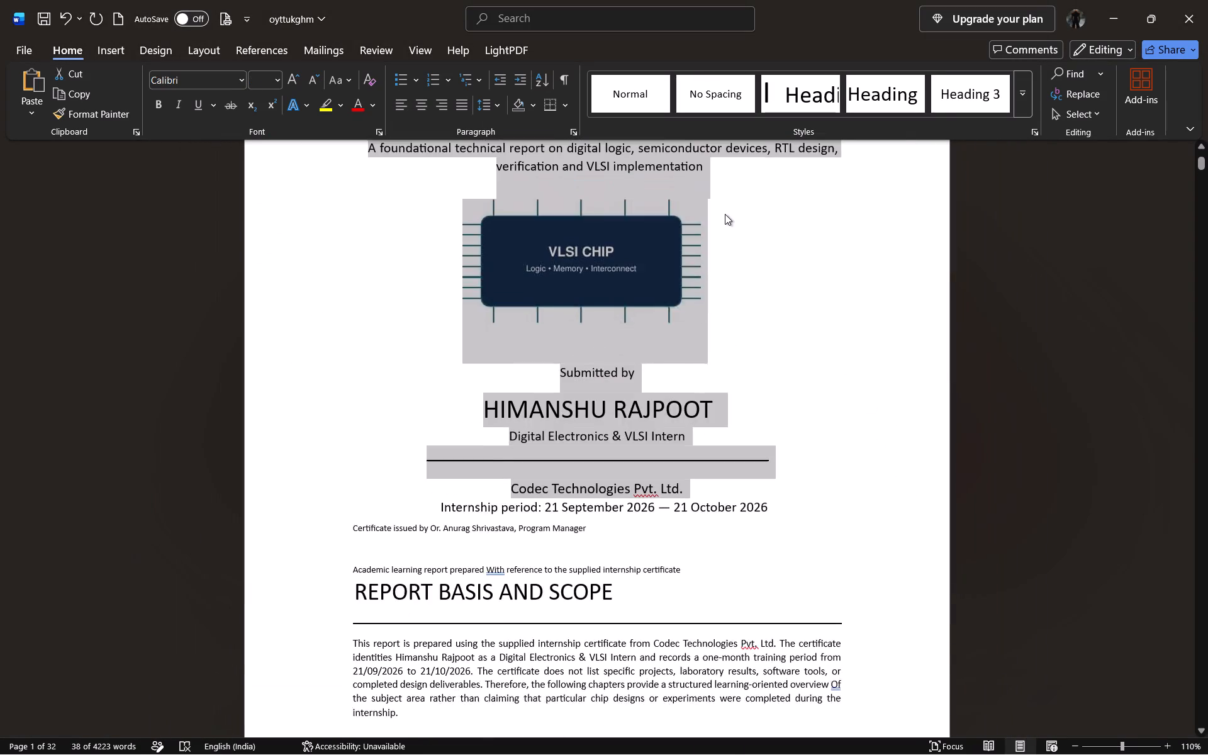
Deselect the cover content and place the text cursor directly before Codec Technologies Pvt. Ltd. on the VLSI report's cover.
scroll(725, 214, "up", 1)
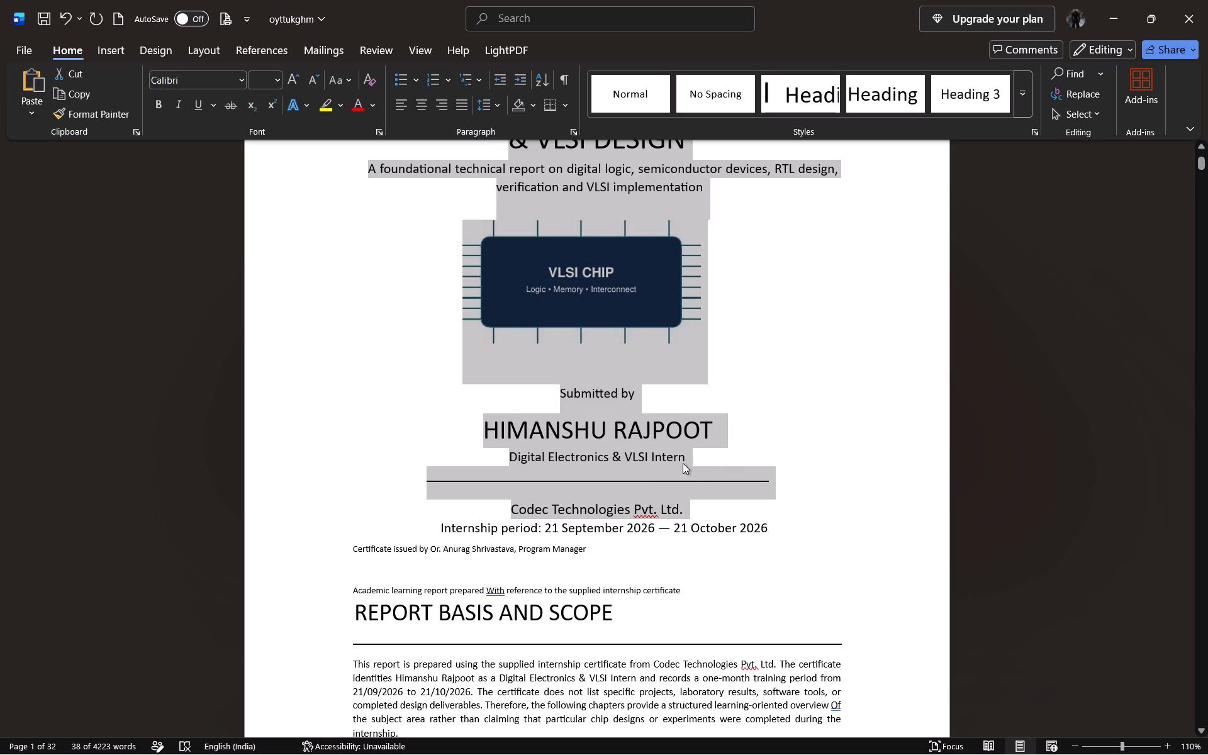
left_click(516, 507)
left_click(506, 508)
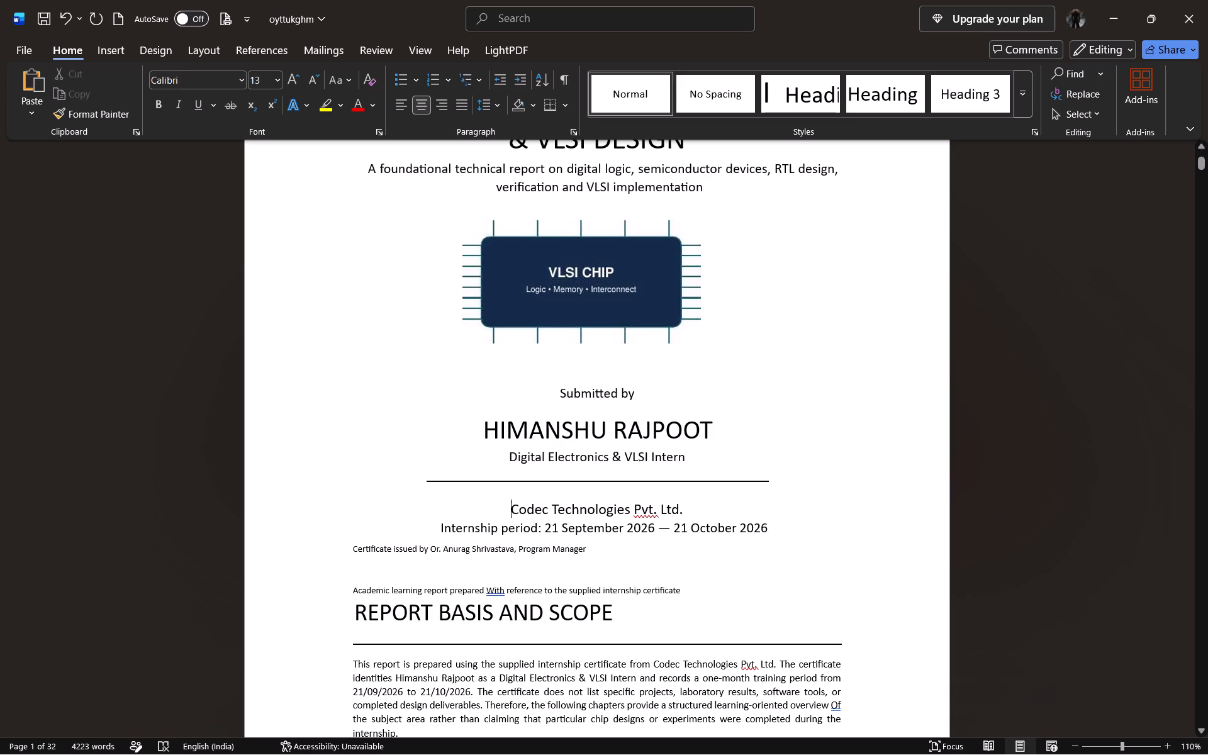
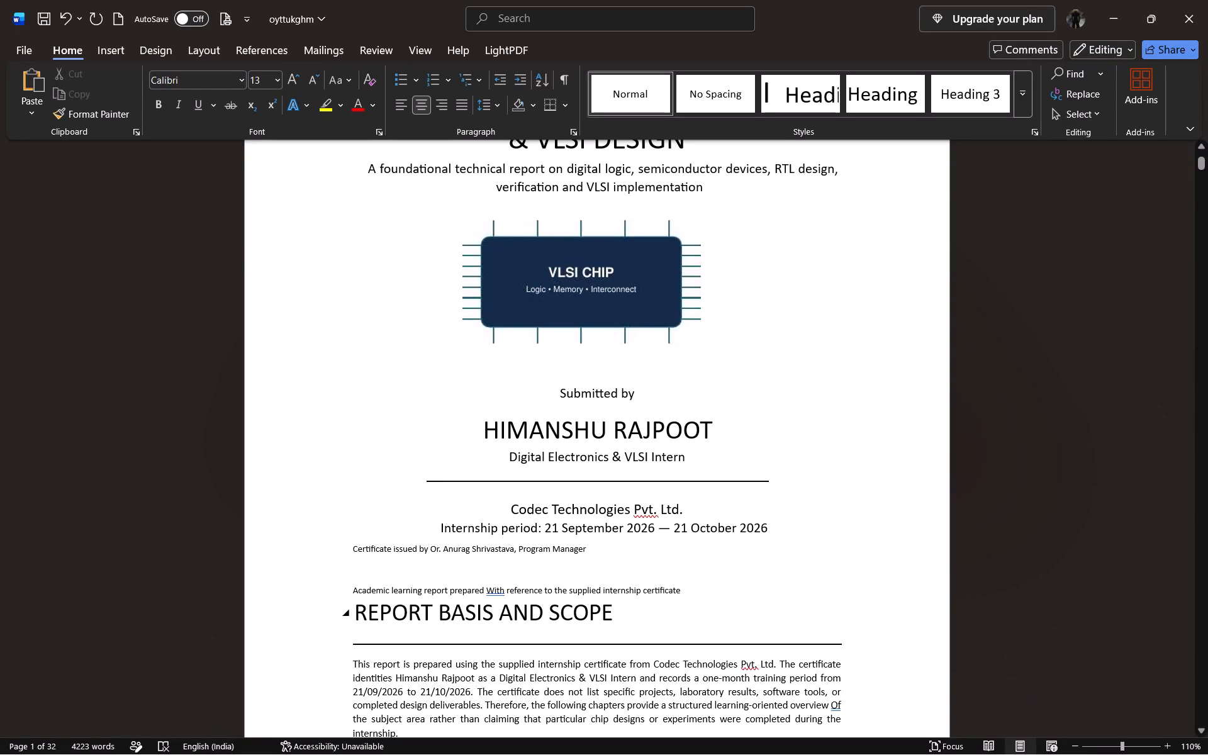
Select the first-page content from the intern's name below Submitted by through the end of the REPORT BASIS AND SCOPE paragraph.
scroll(353, 615, "down", 1)
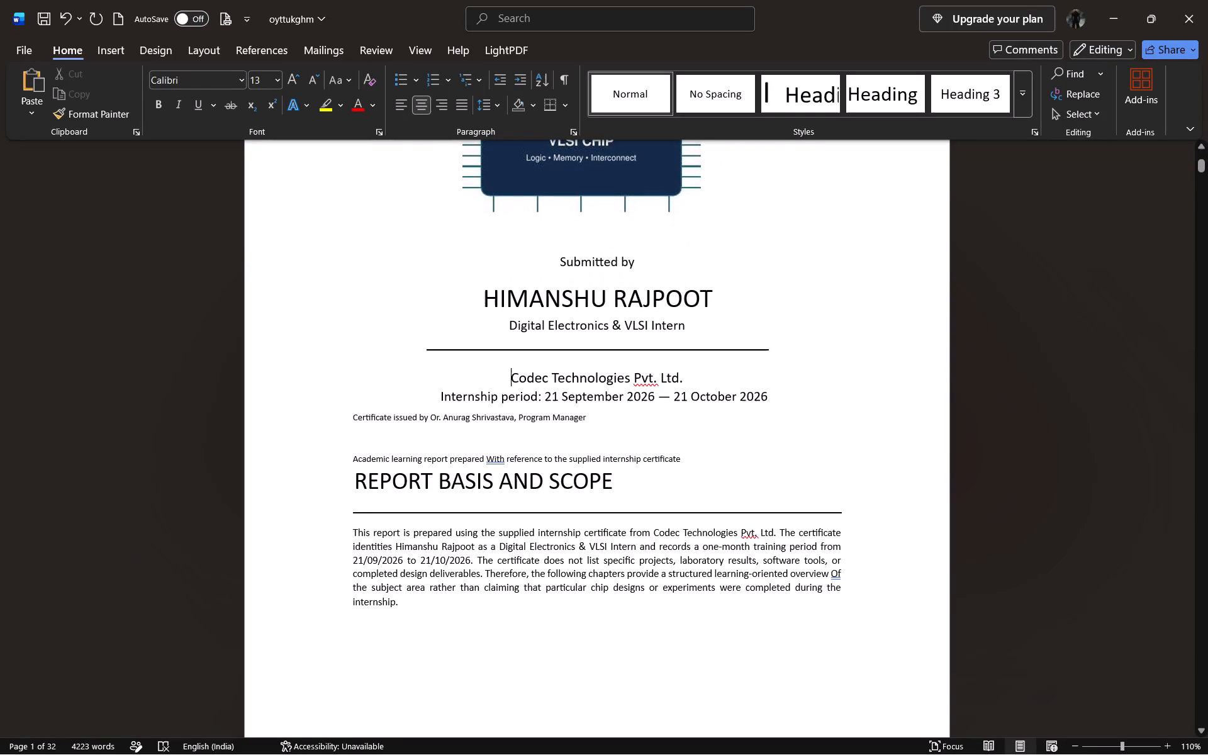
left_click_drag(442, 615, 340, 257)
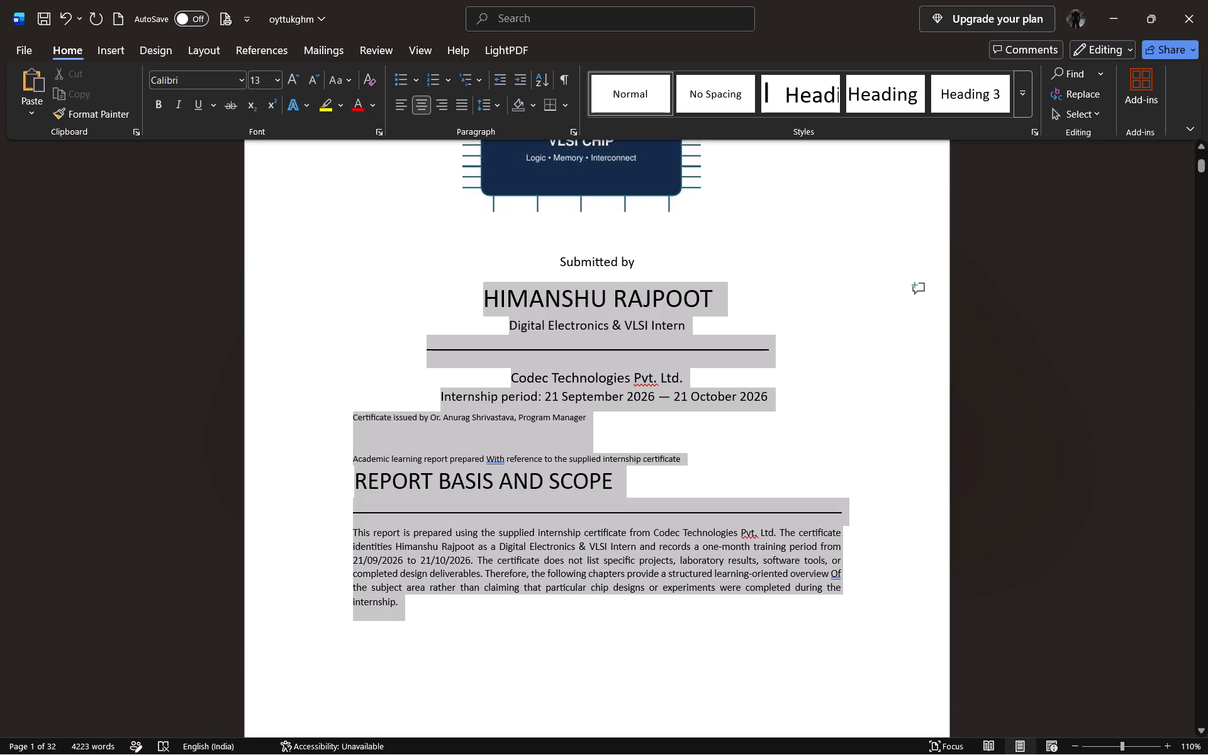
Review the VLSI report's opening pages, from the original cover through the Report details page up to the DECLARATION page.
left_click_drag(340, 257, 338, 135)
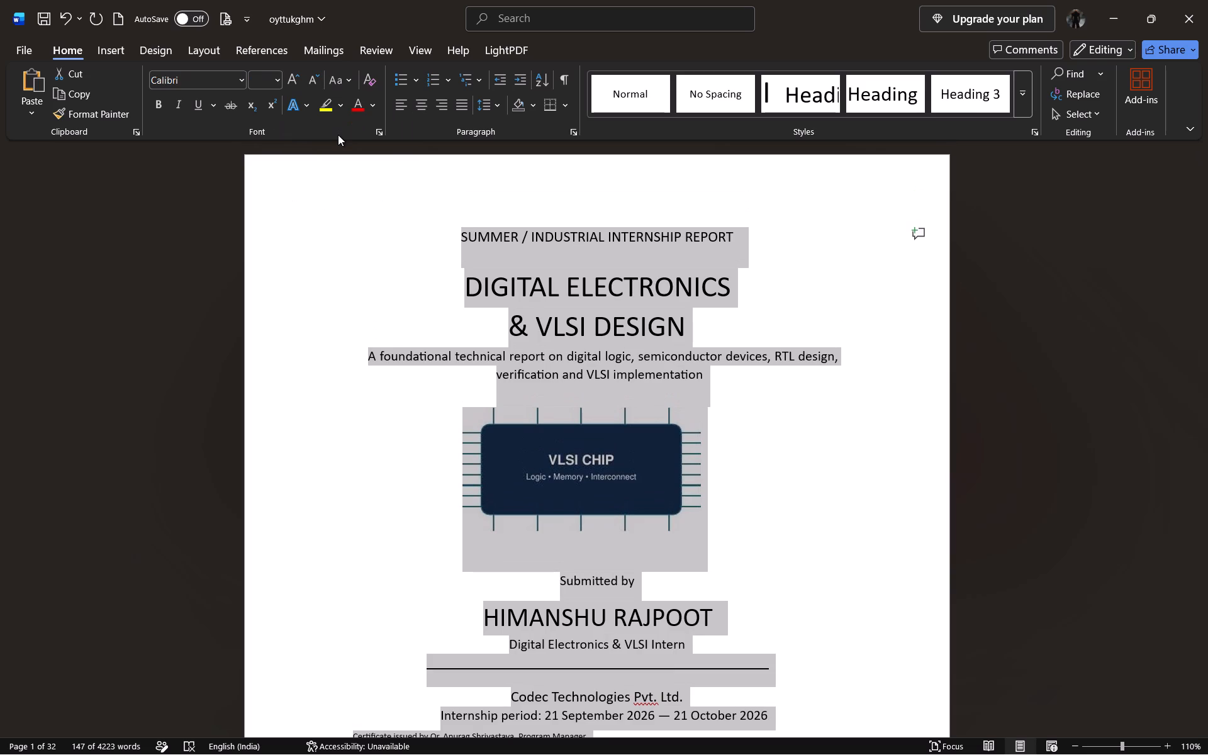
left_click(292, 310)
scroll(512, 571, "down", 1)
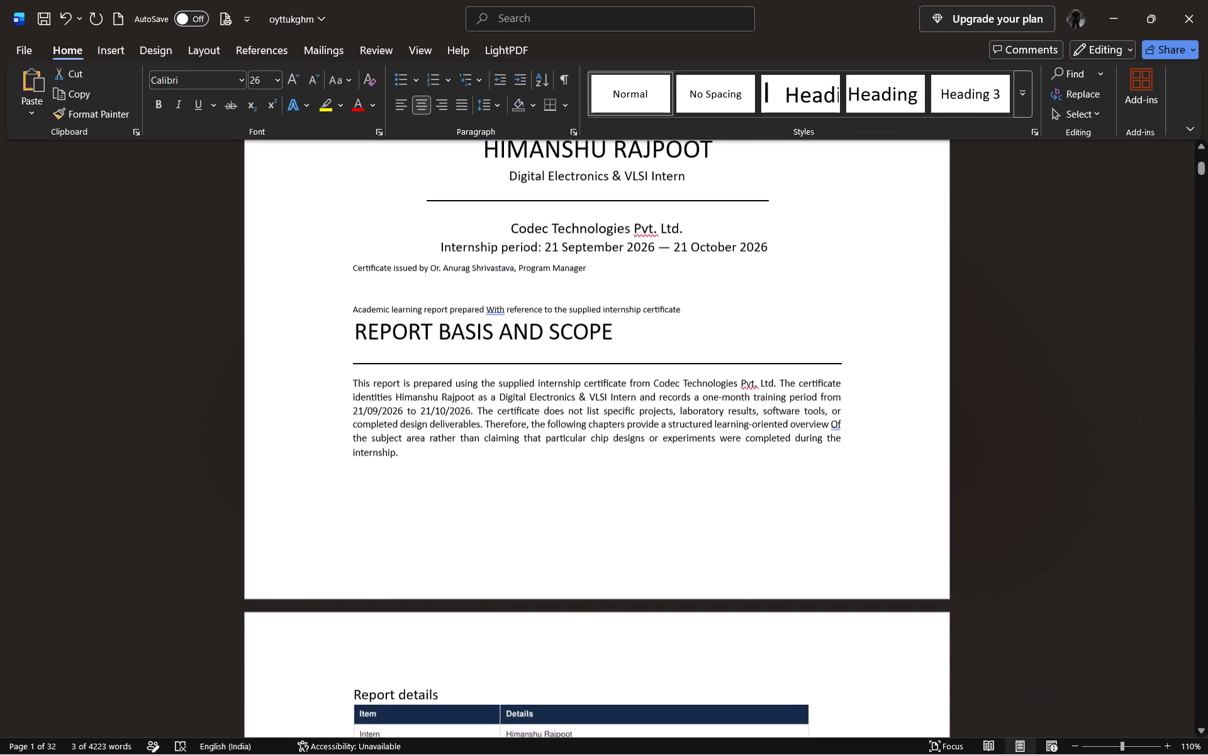
left_click(488, 568)
scroll(488, 568, "down", 1)
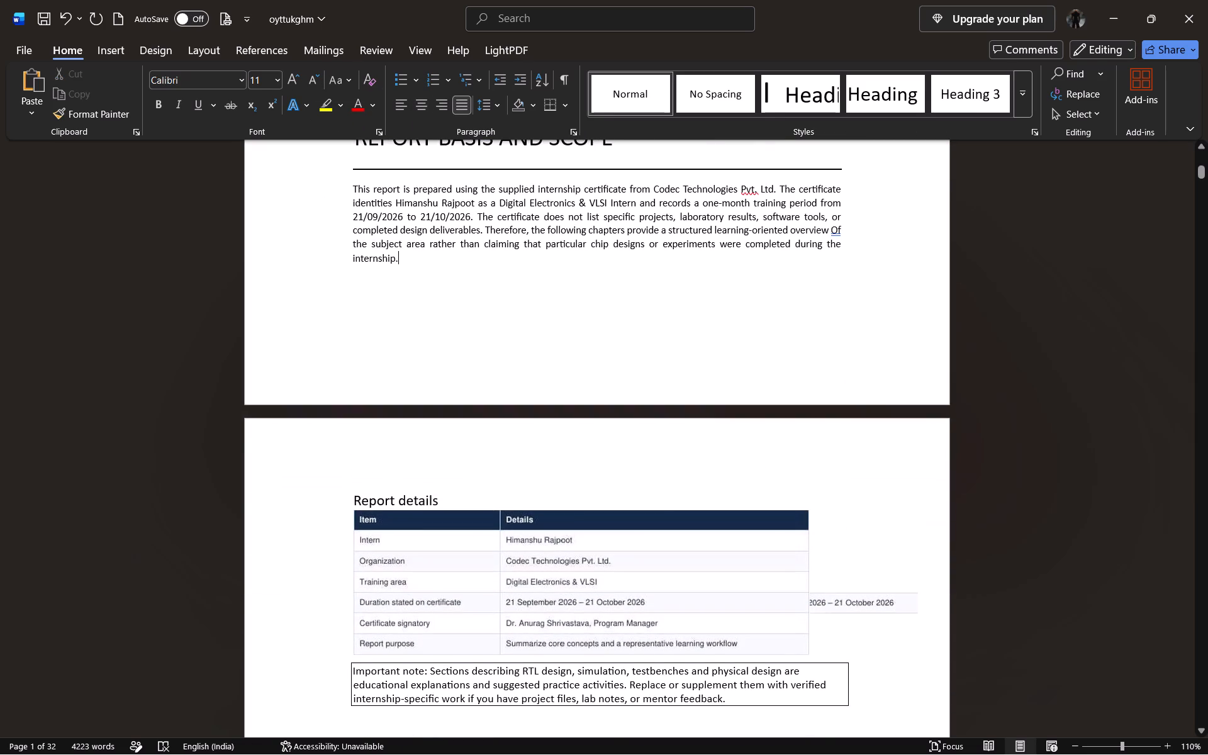
scroll(488, 568, "down", 4)
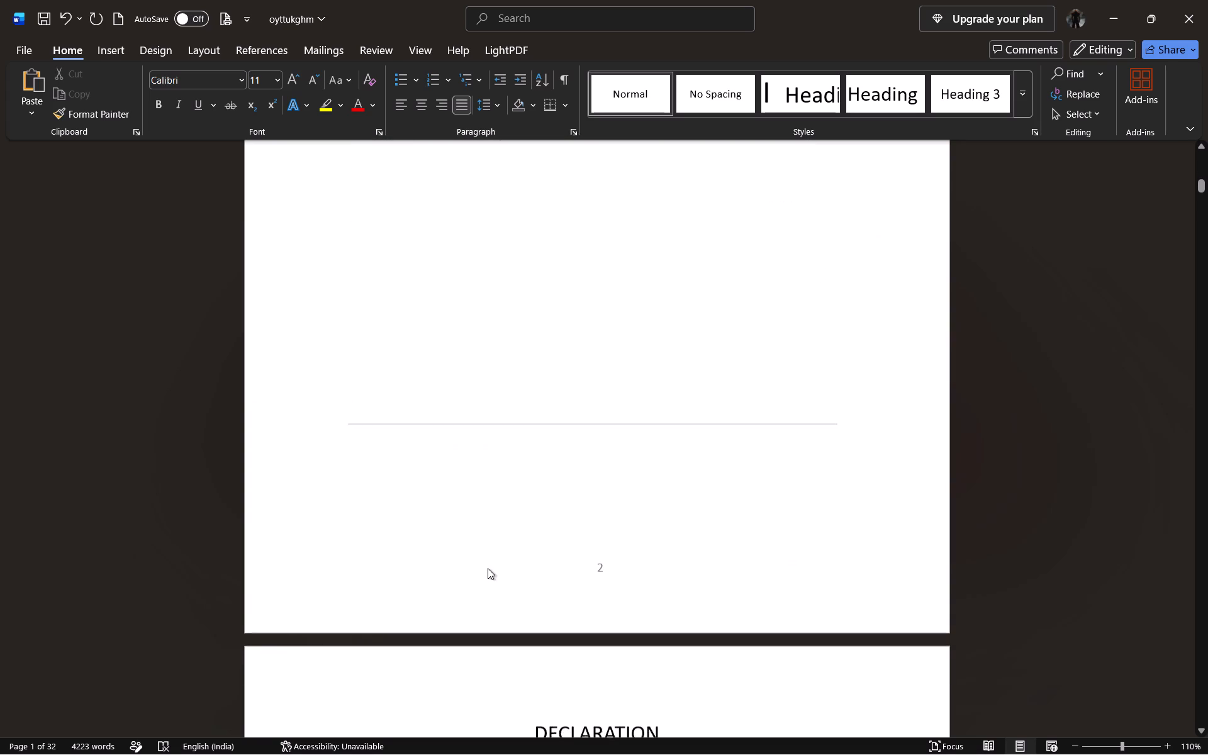
scroll(488, 568, "down", 1)
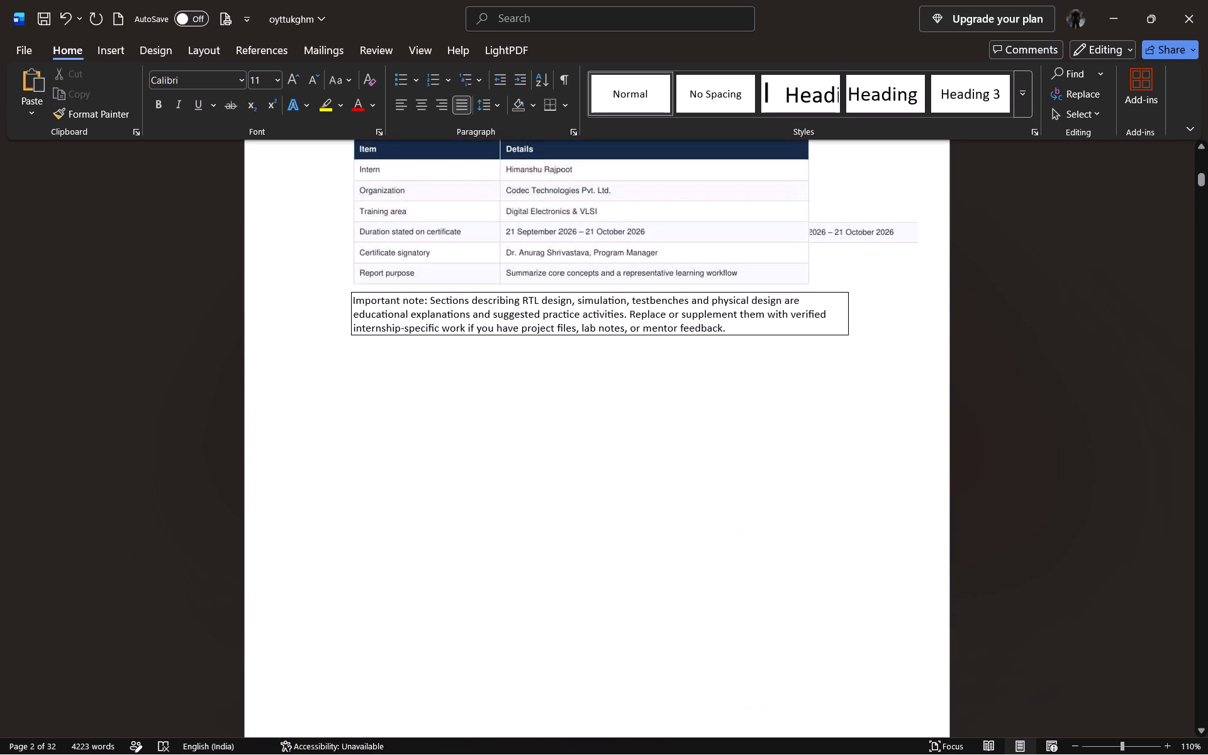
scroll(488, 568, "down", 1)
left_click_drag(769, 549, 654, 615)
scroll(654, 615, "up", 1)
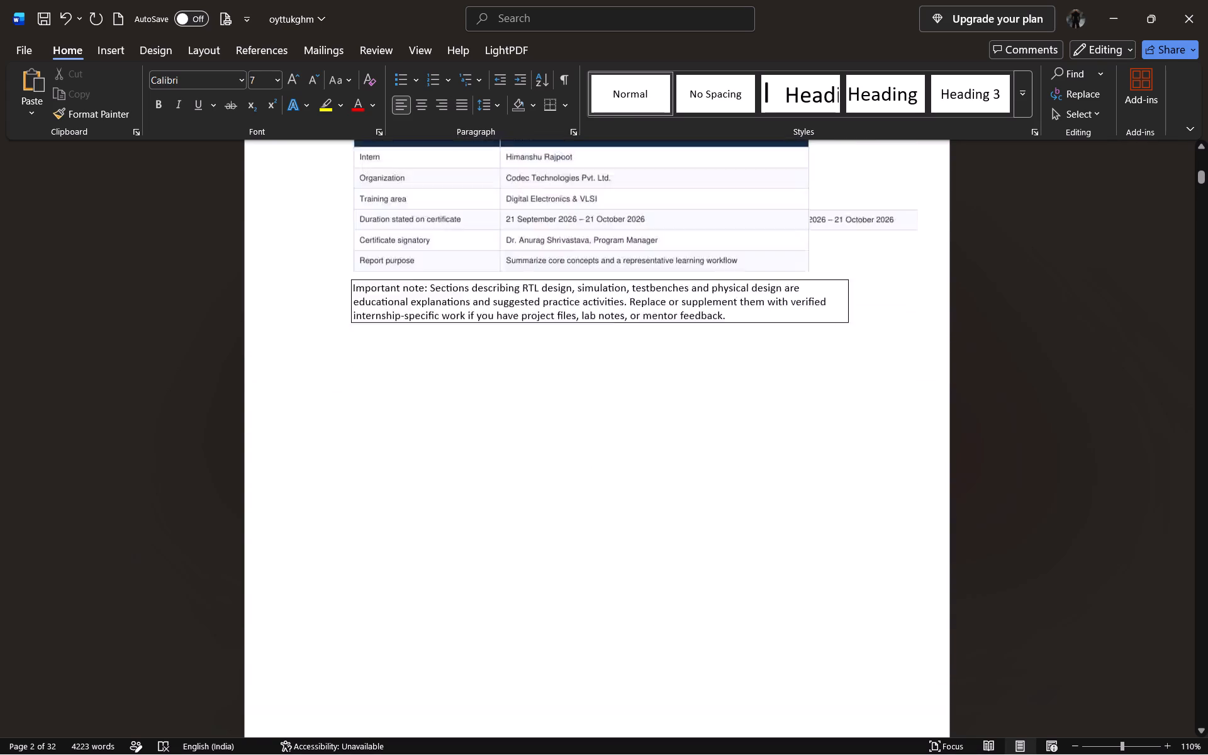
scroll(654, 615, "up", 1)
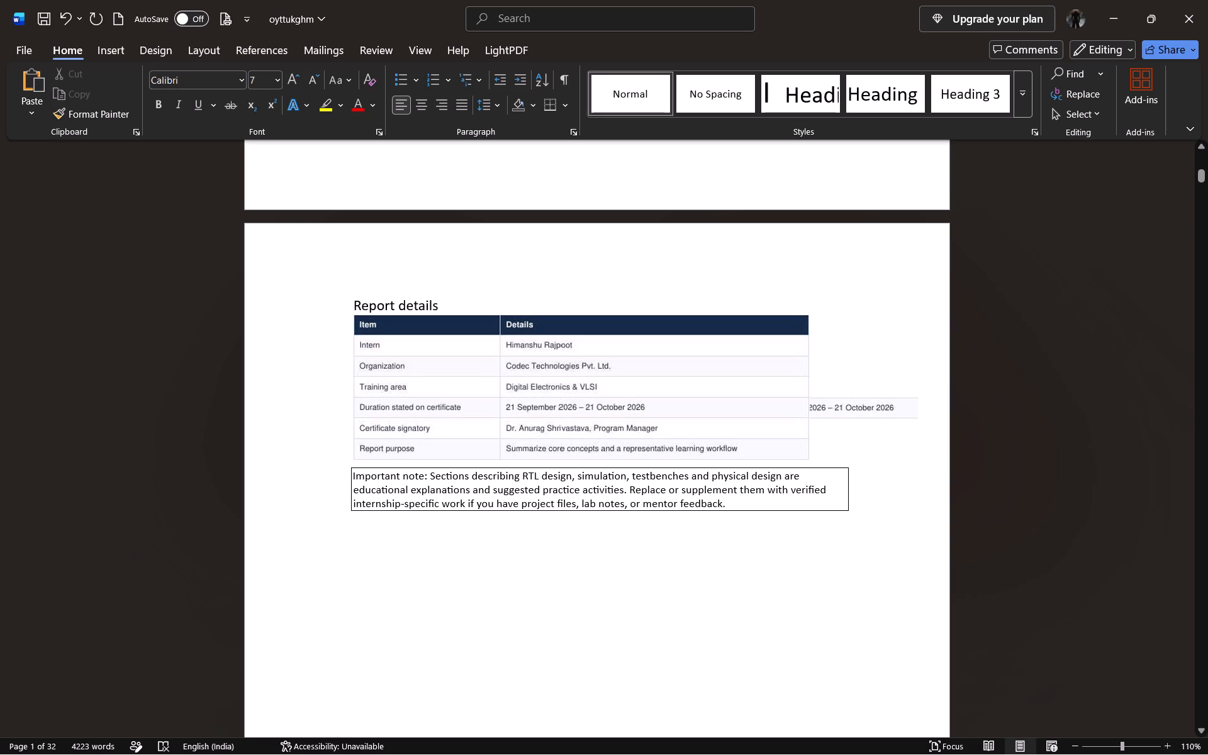
Replace the Report details heading, table and important note on page 2 with the copied IoT cover page content.
left_click(323, 300)
left_click(292, 293)
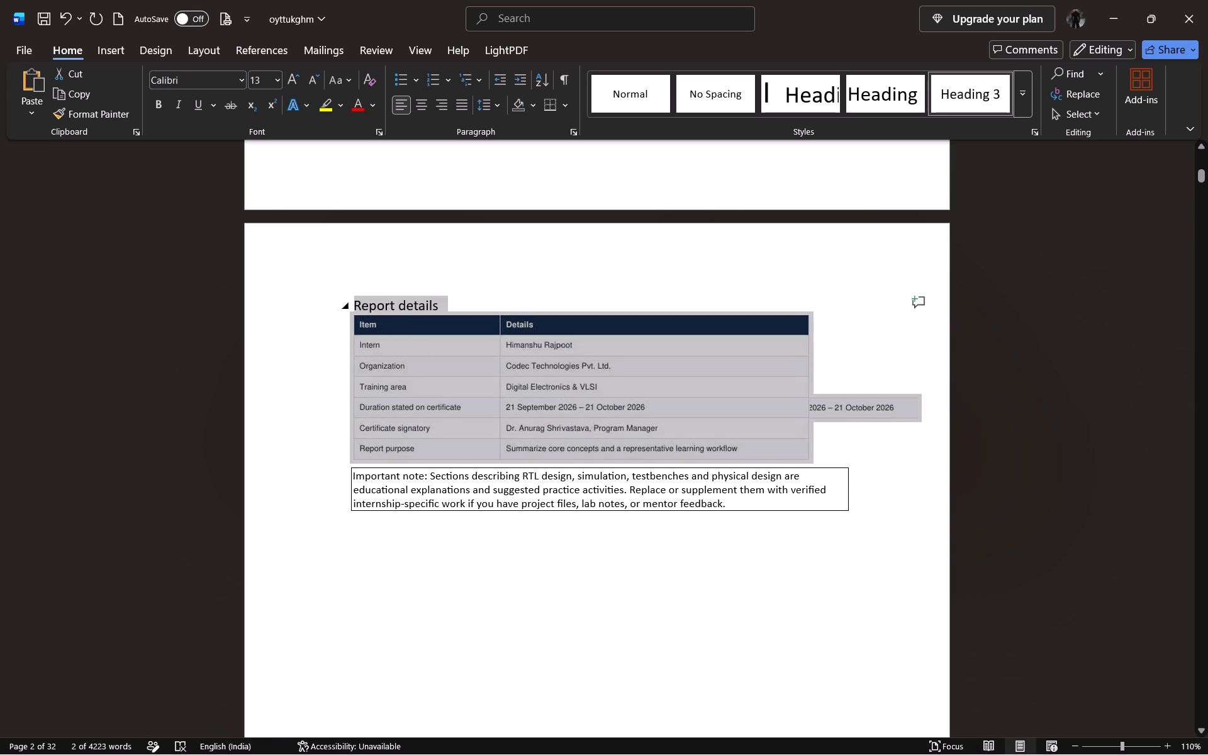
left_click(340, 505)
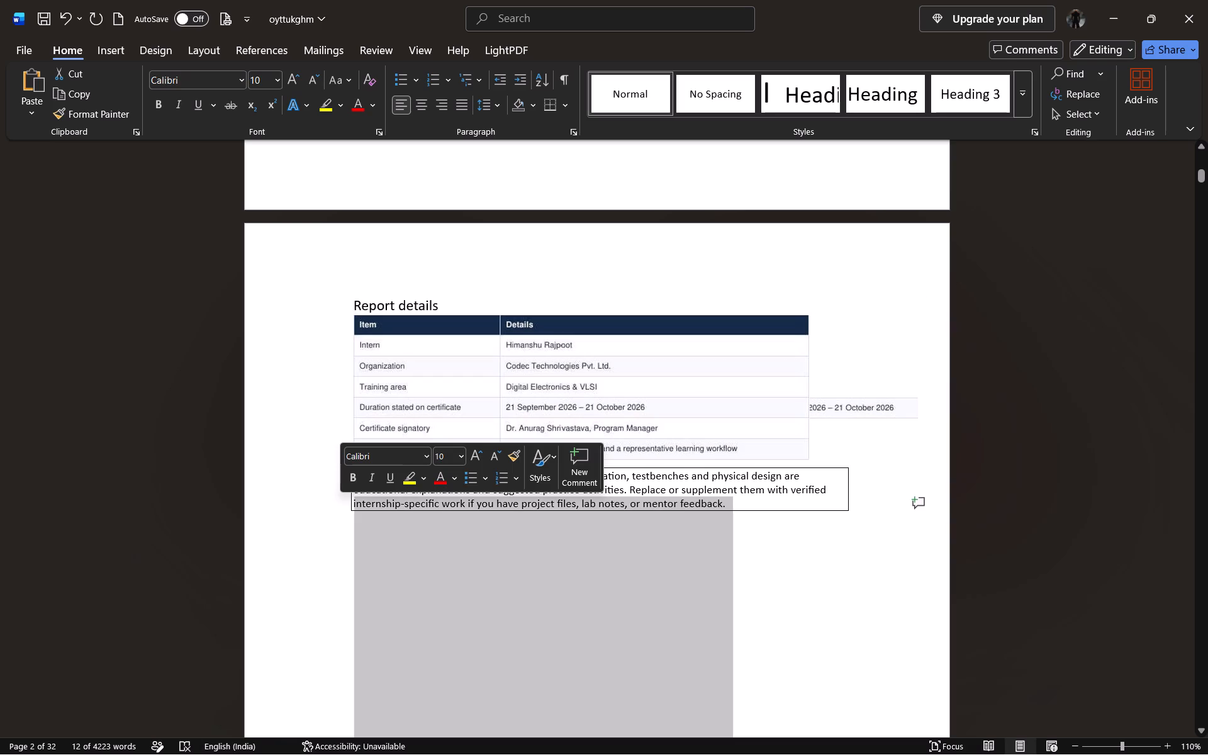
left_click(360, 251)
left_click_drag(360, 251, 903, 704)
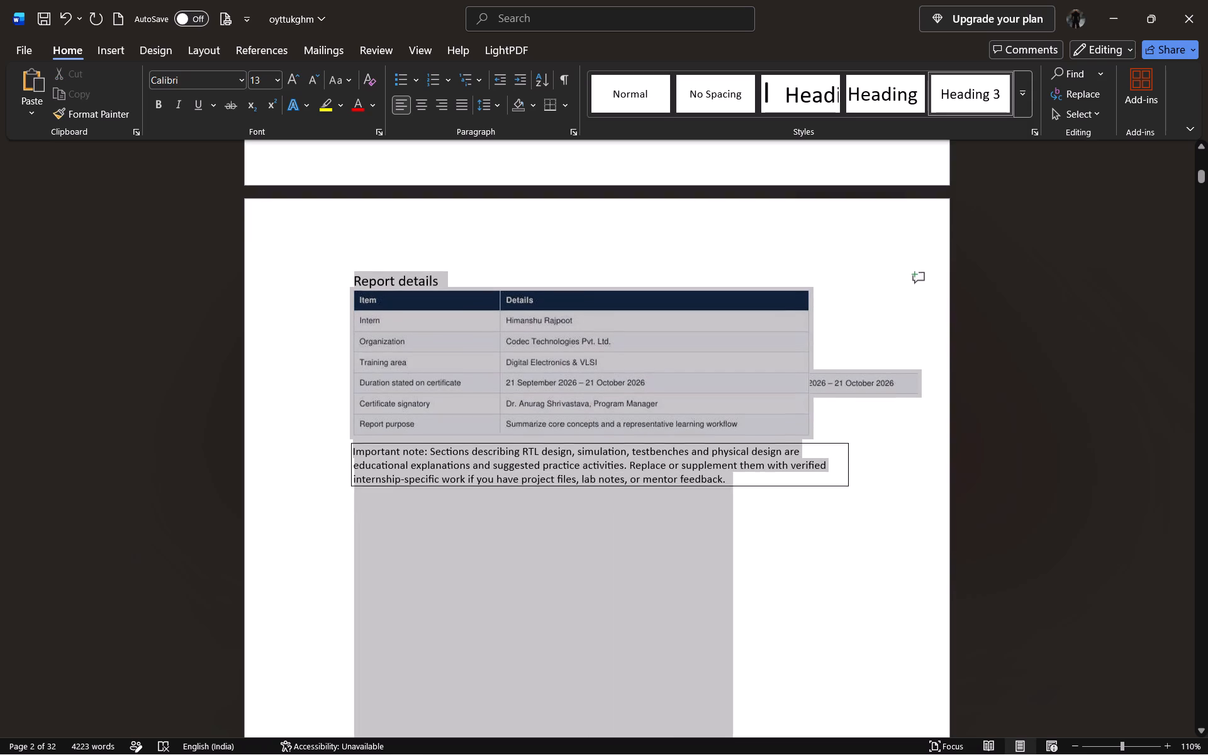
left_click_drag(903, 704, 971, 709)
key("ctrl+v")
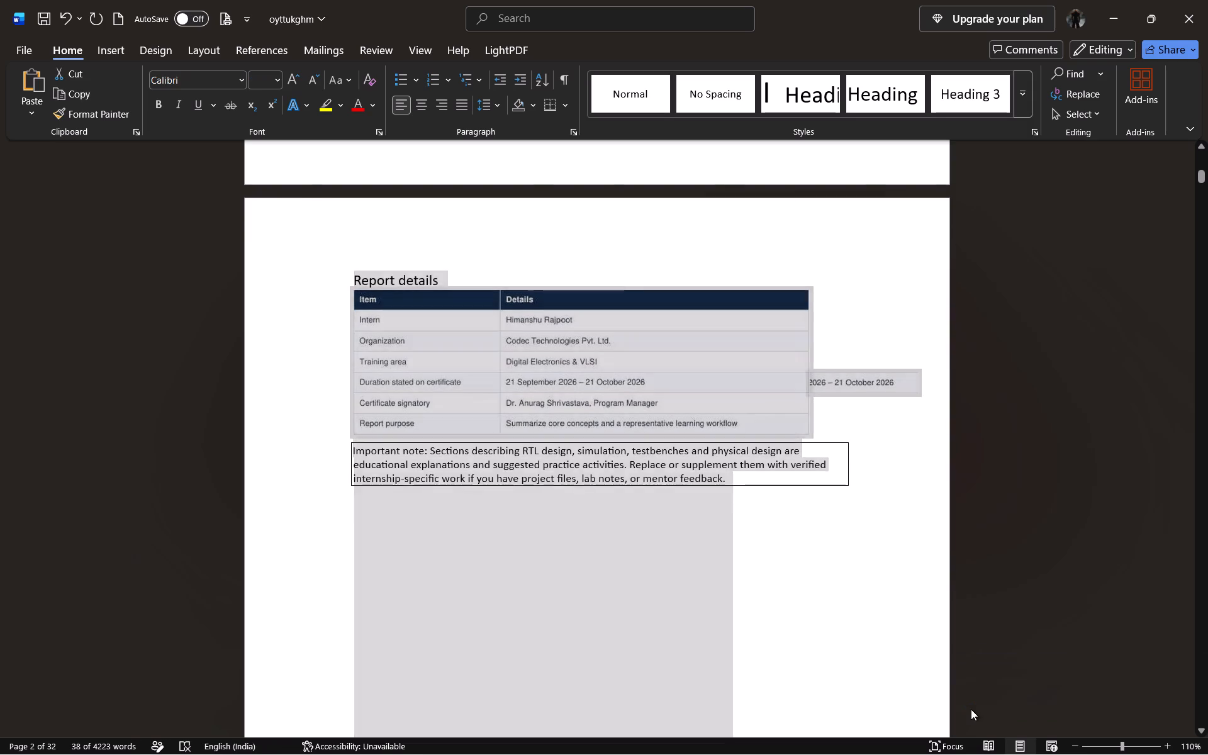
Copy the two-line title DIGITAL ELECTRONICS & VLSI DESIGN from the VLSI report's original cover.
scroll(971, 709, "up", 2)
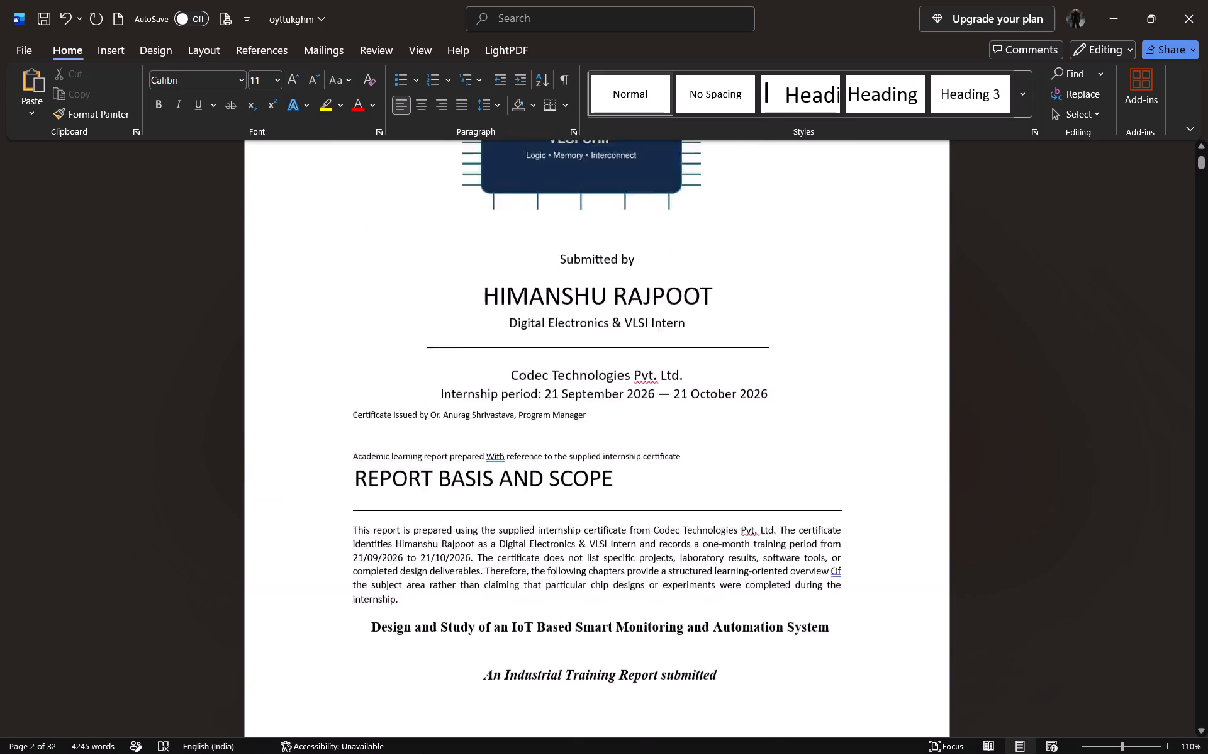
scroll(971, 709, "up", 2)
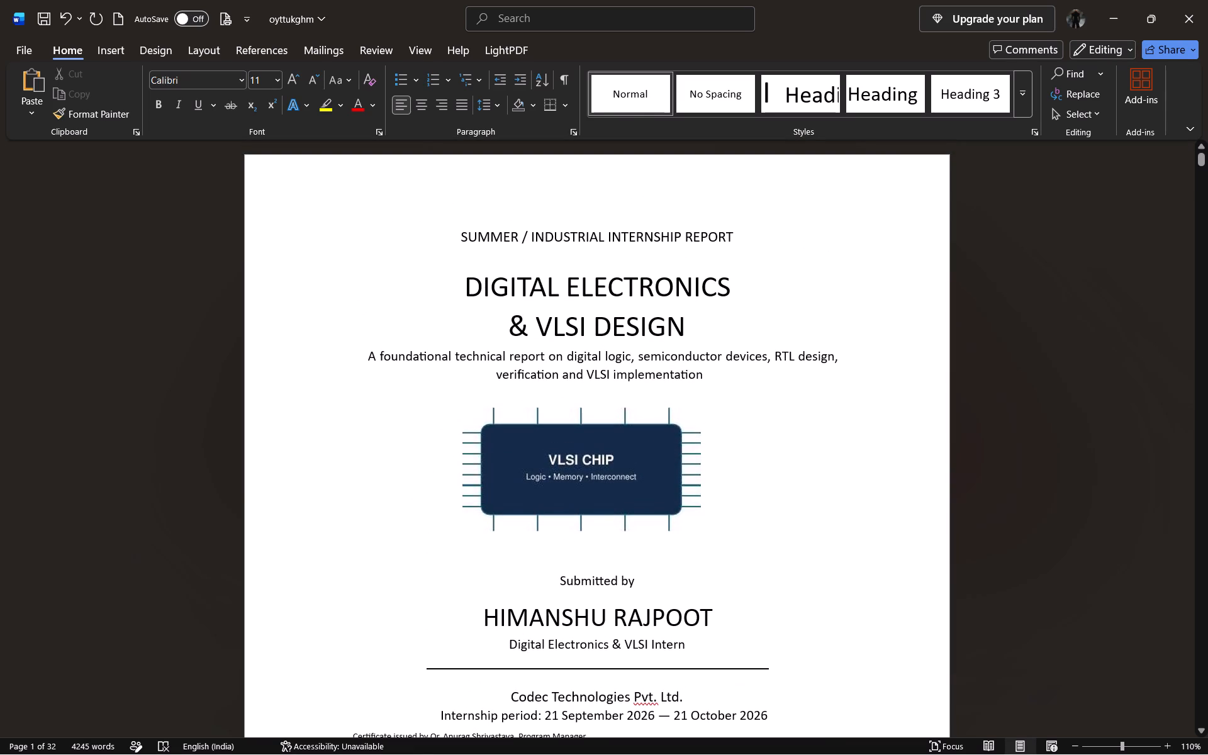
left_click(707, 381)
left_click_drag(693, 329, 579, 293)
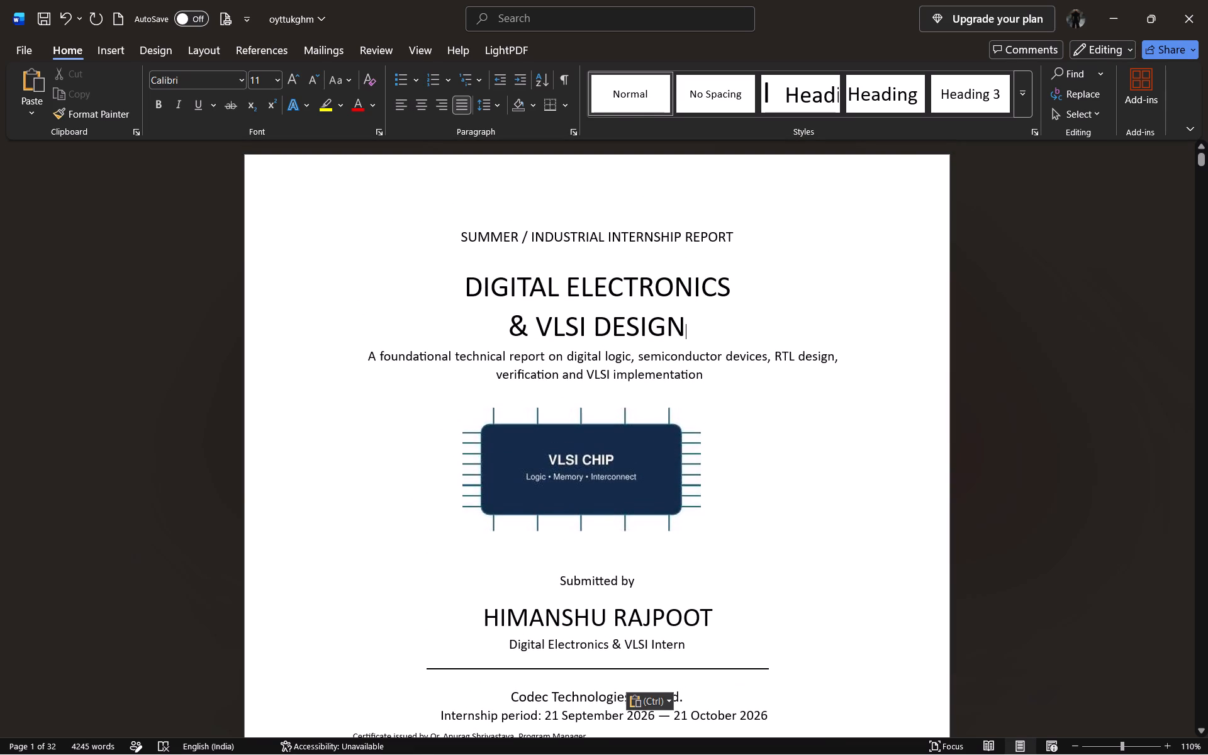
left_click_drag(579, 293, 501, 281)
key("ctrl+c")
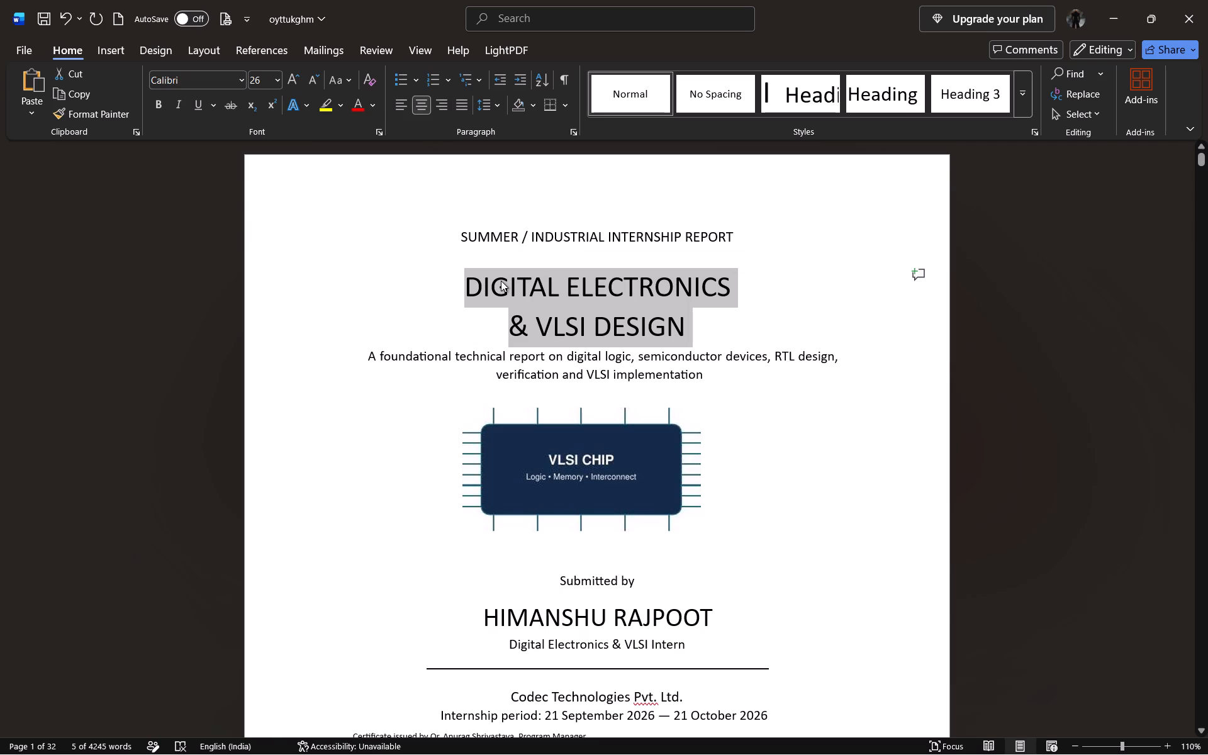
Insert three blank lines before the pasted title about the IoT Based Smart Monitoring and Automation System, moving it to the top of page 2.
scroll(501, 281, "down", 4)
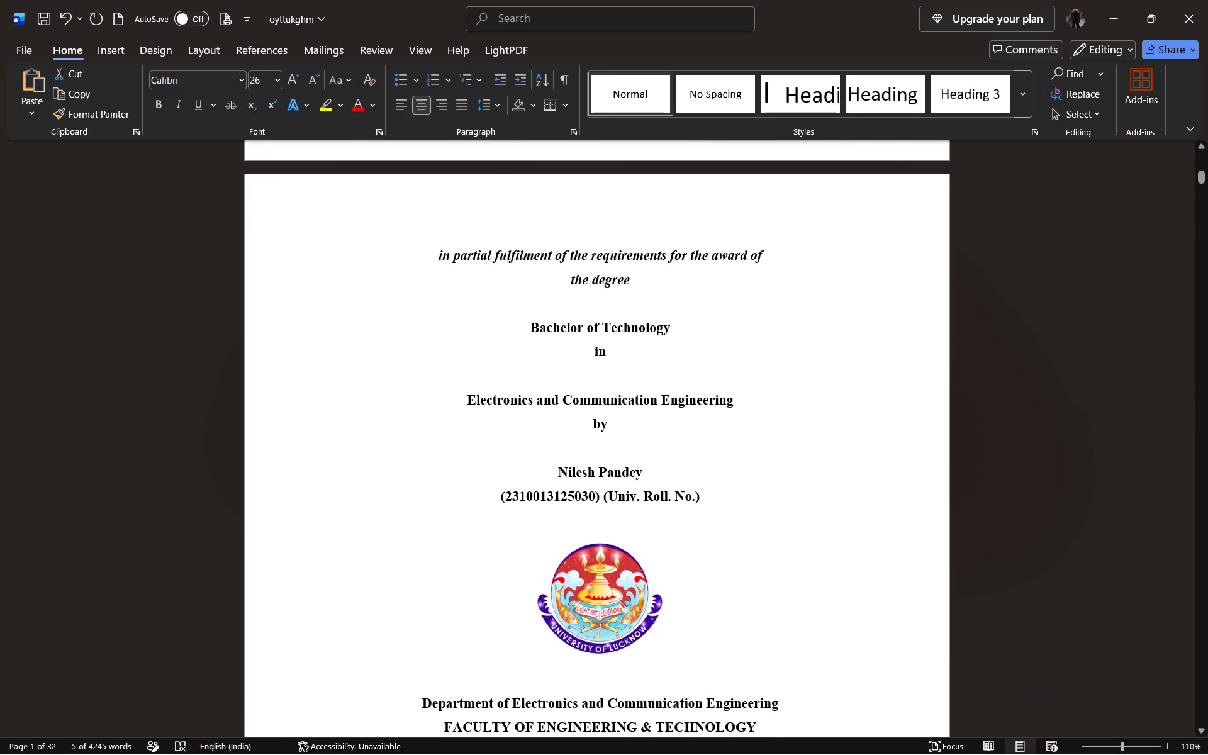
scroll(467, 267, "up", 1)
left_click(478, 349)
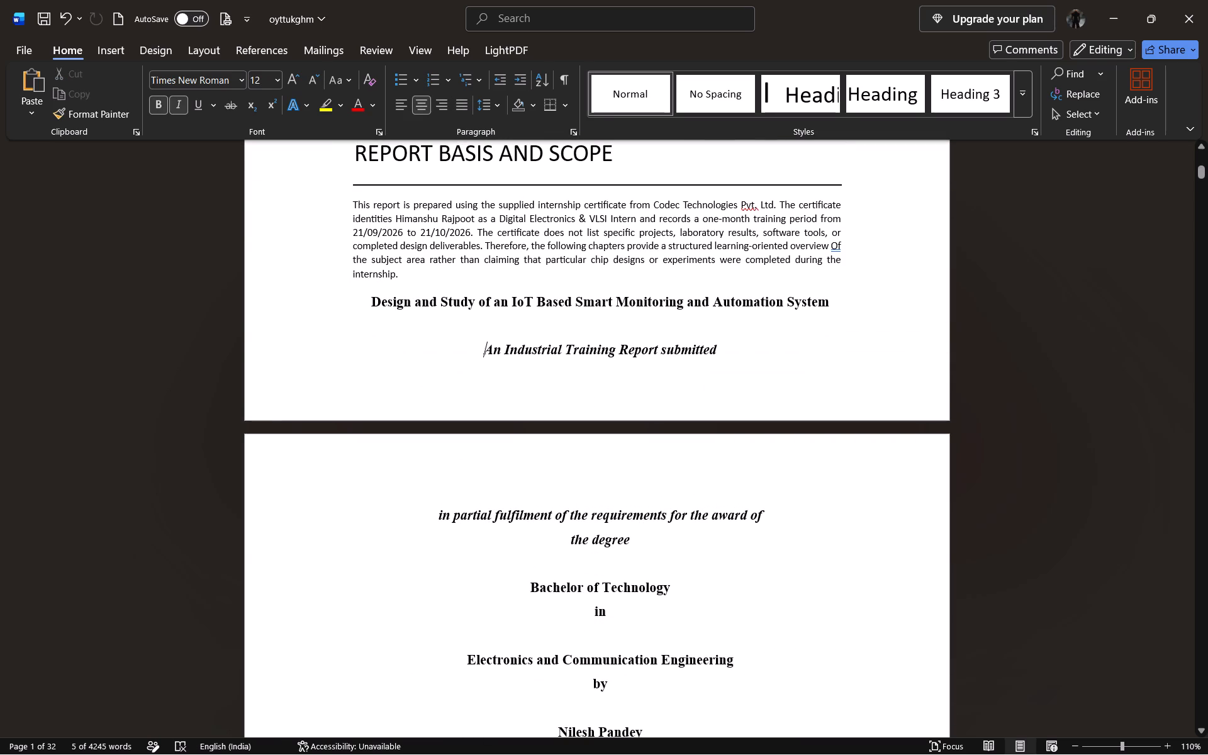
left_click(362, 303)
key("Return")
key("Return")
key("Return")
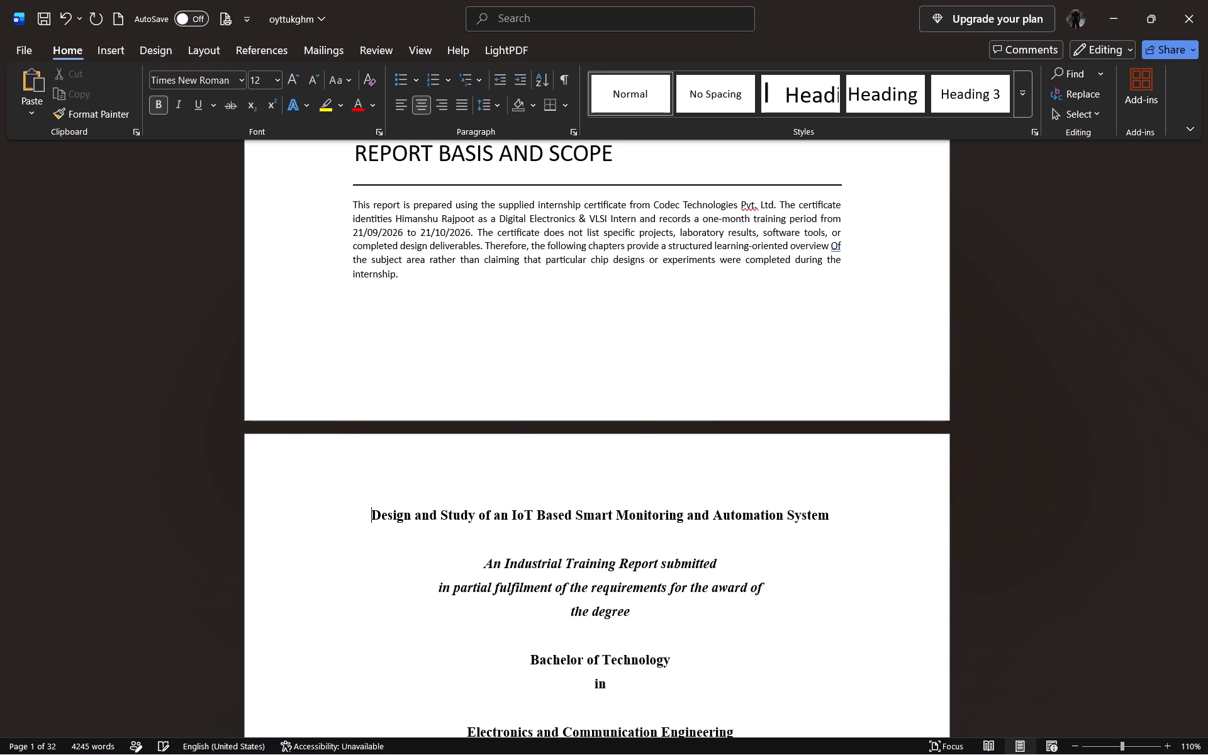
Replace the pasted cover's IoT title with the copied DIGITAL ELECTRONICS & VLSI DESIGN title, merging it with the surrounding formatting.
left_click(370, 513)
left_click_drag(370, 513, 761, 515)
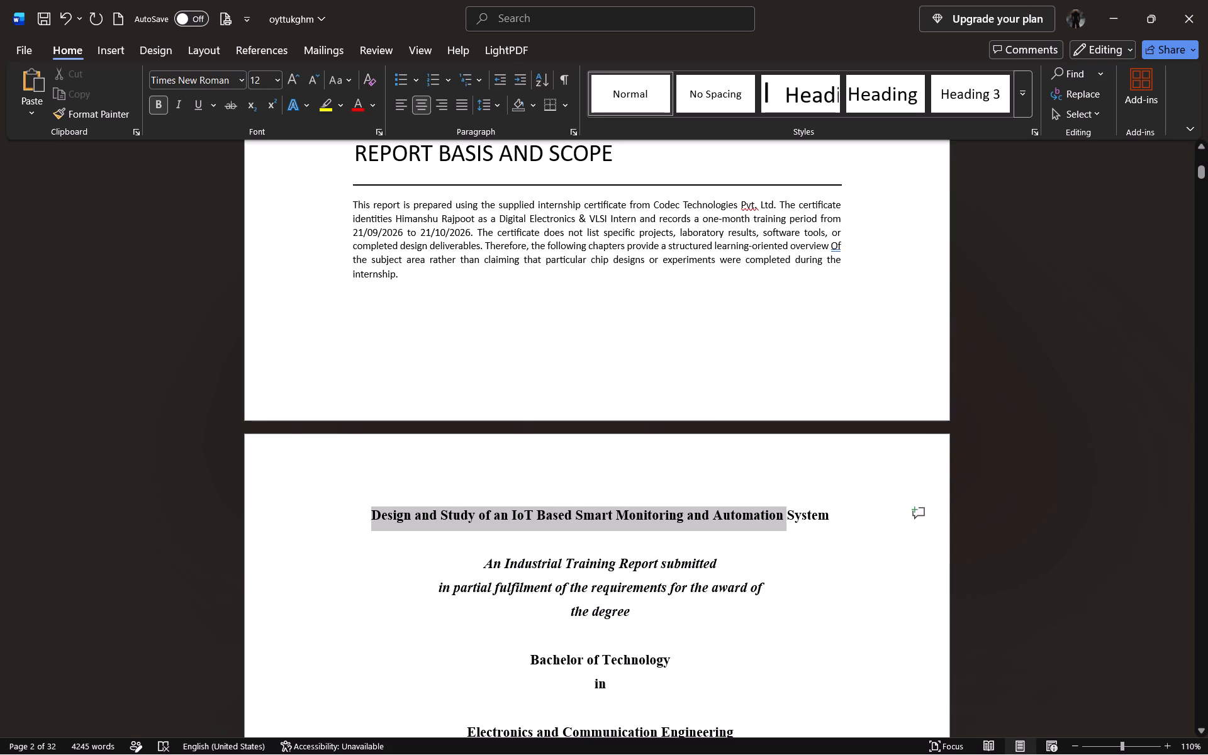
left_click_drag(761, 515, 833, 515)
key("ctrl+v")
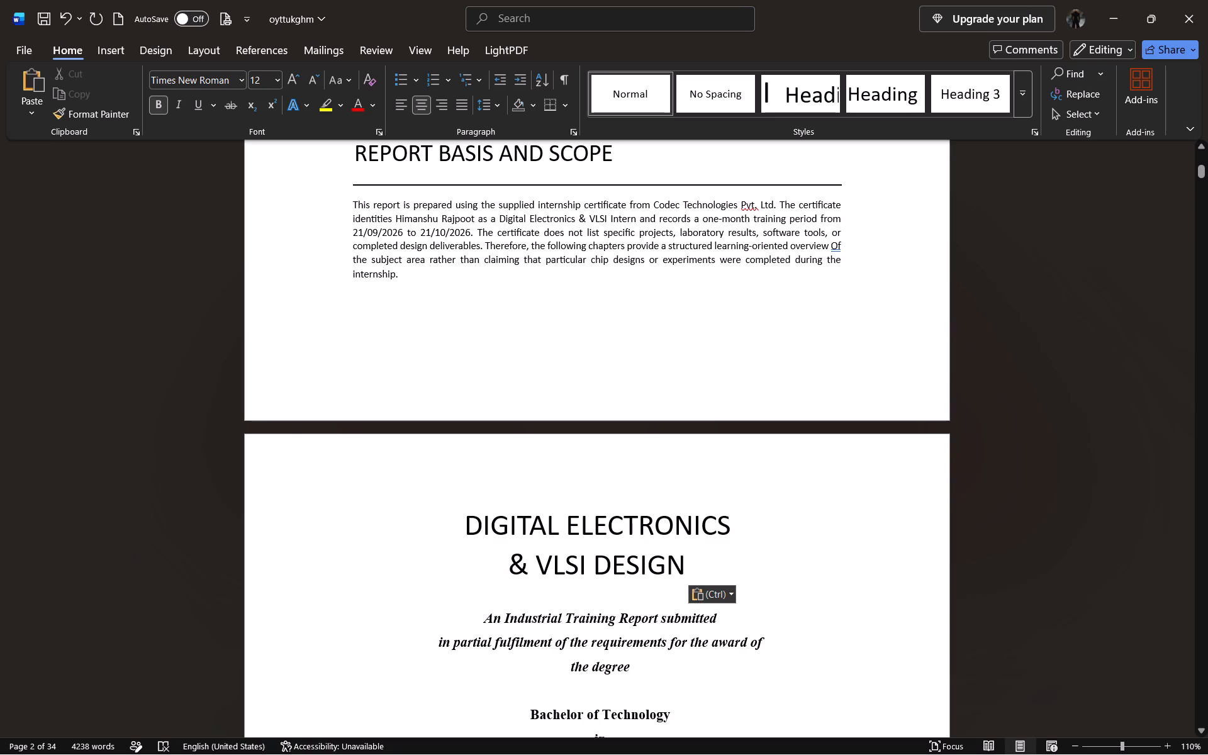
left_click(717, 600)
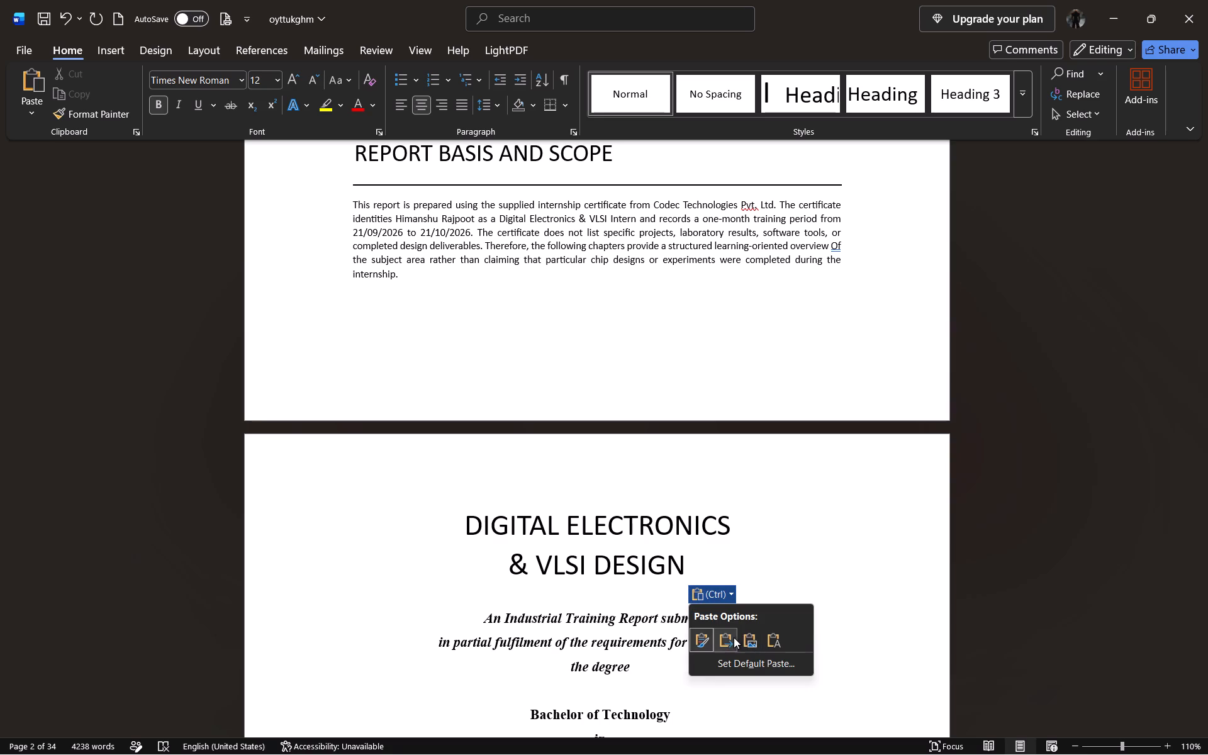
left_click(728, 640)
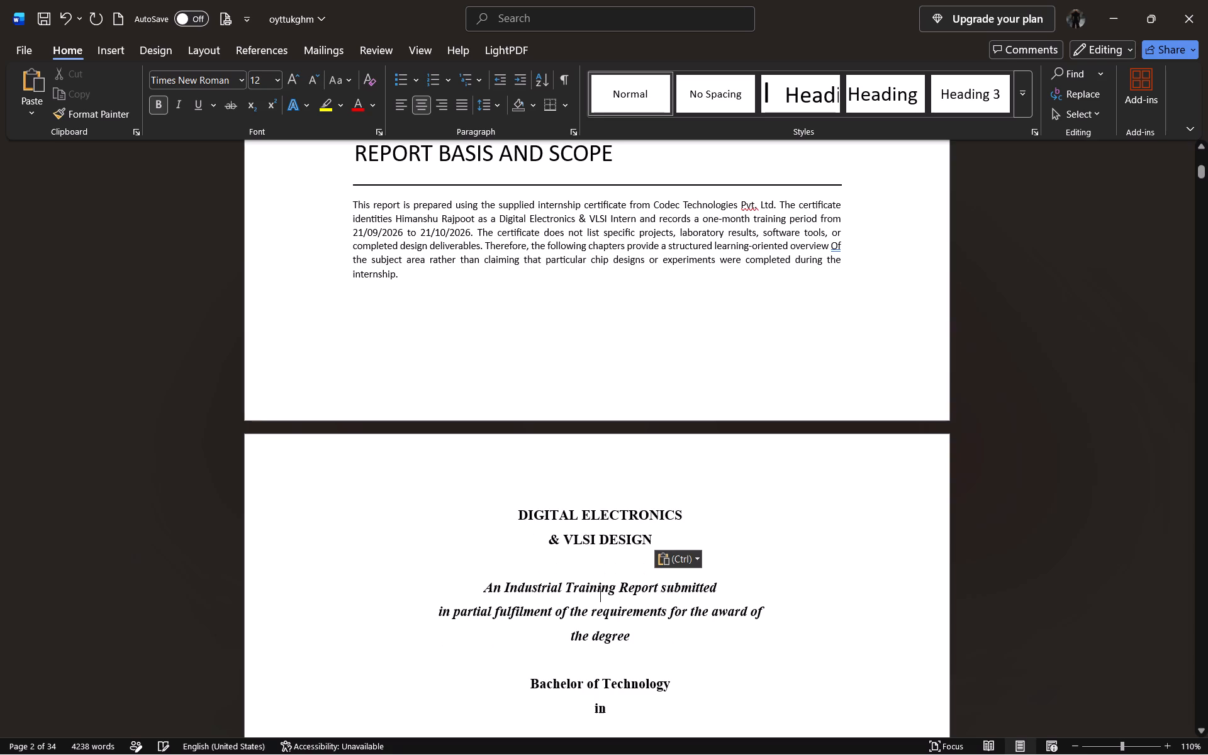
Join the two title lines on the new cover into one line reading DIGITAL ELECTRONICS & VLSI DESIGN.
left_click(663, 539)
left_click(550, 542)
key("BackSpace")
key("BackSpace")
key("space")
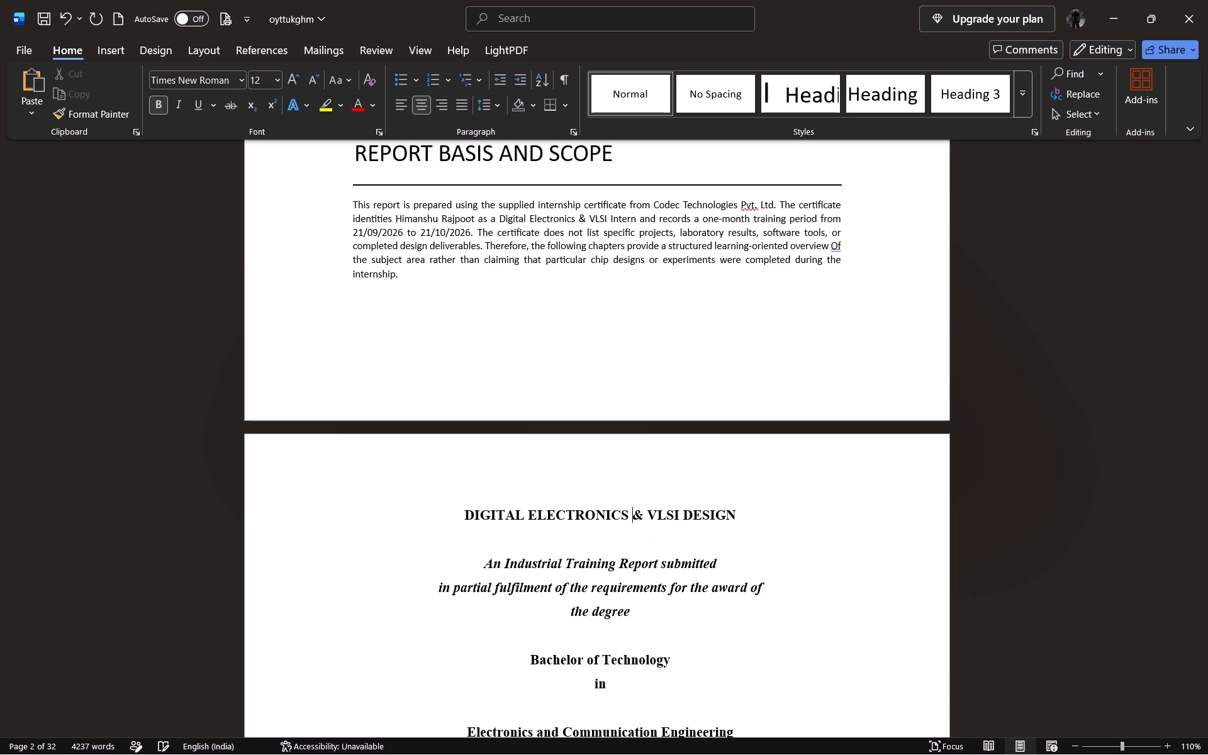
Replace the student's name under "by" on the new cover page with the VLSI intern's full name.
scroll(388, 554, "down", 1)
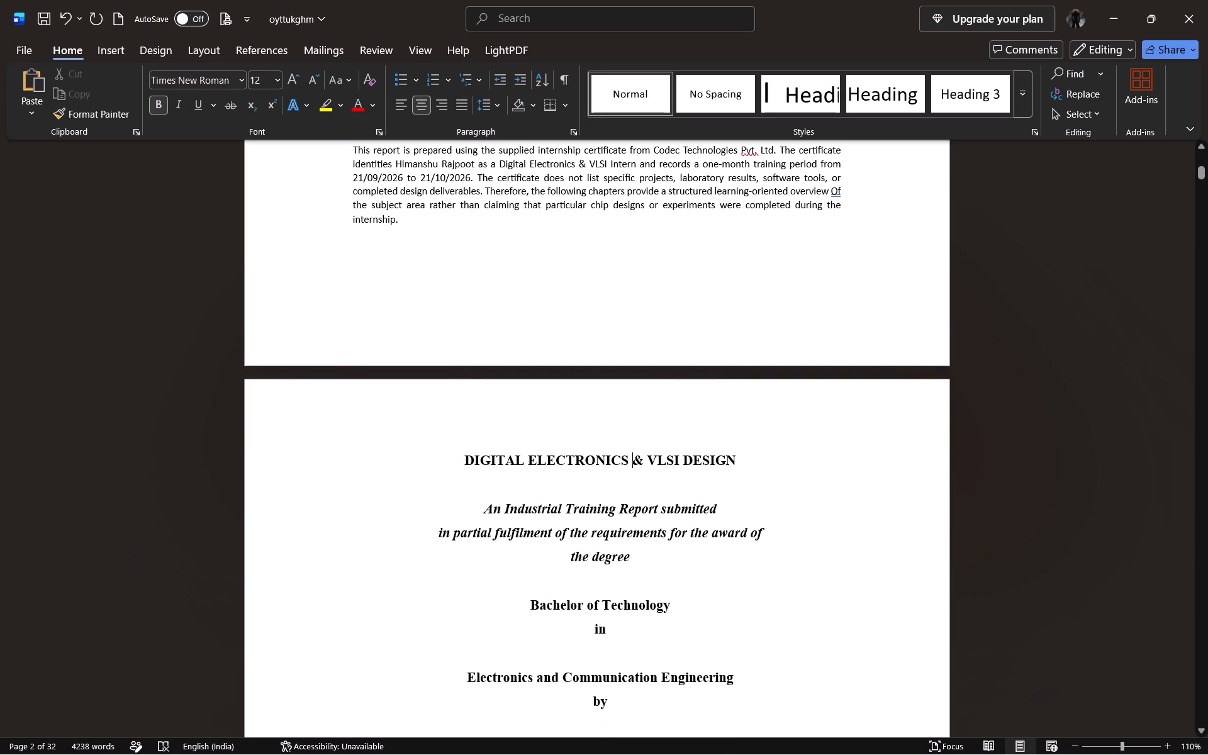
scroll(452, 449, "down", 2)
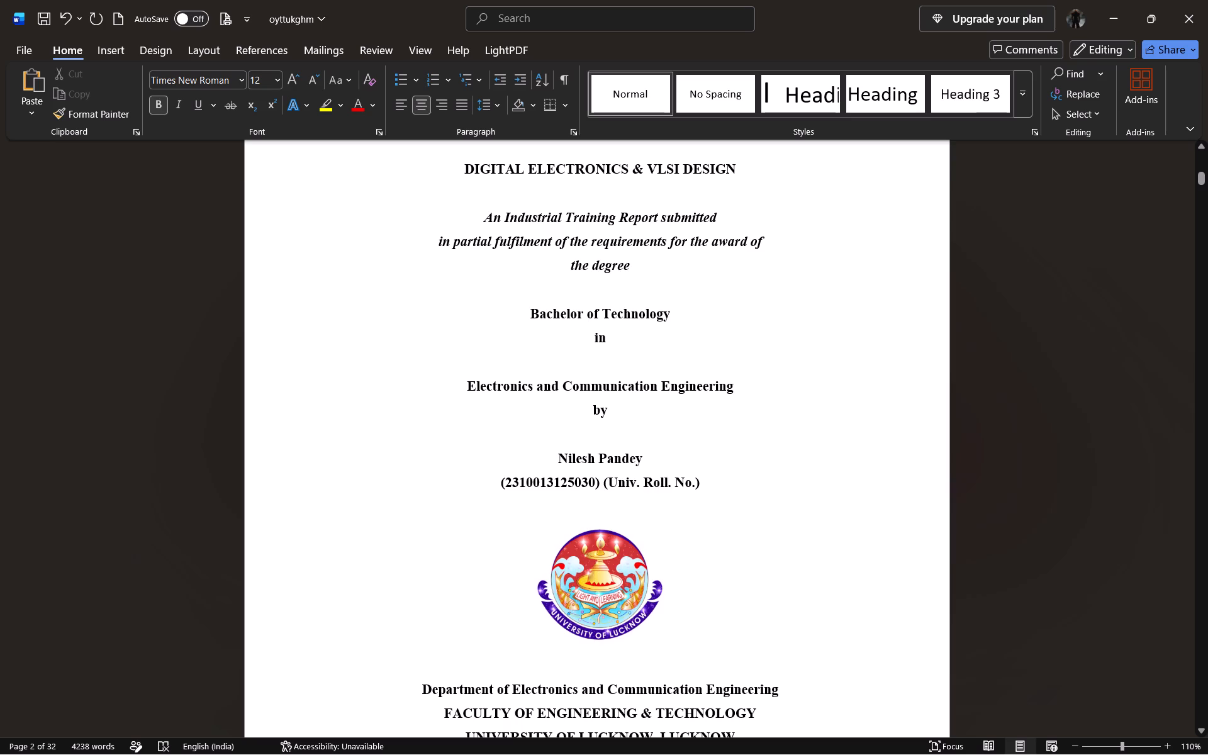
scroll(510, 435, "up", 4)
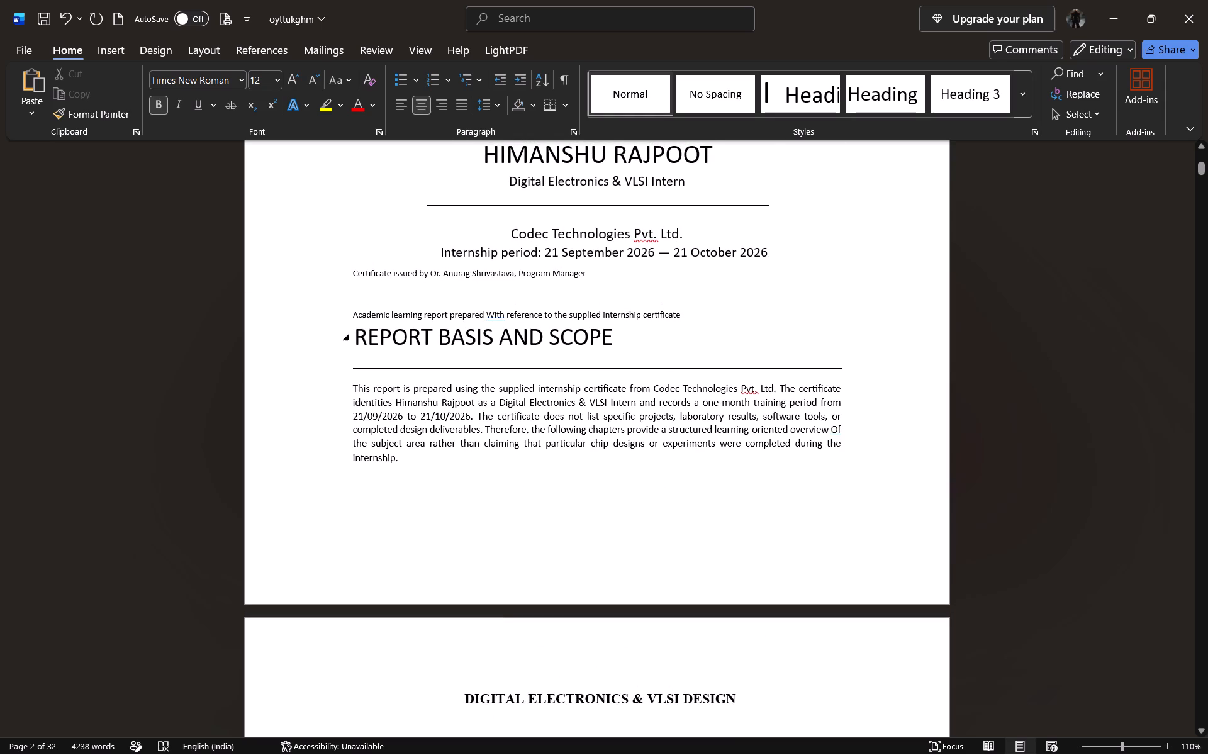
scroll(544, 500, "down", 8)
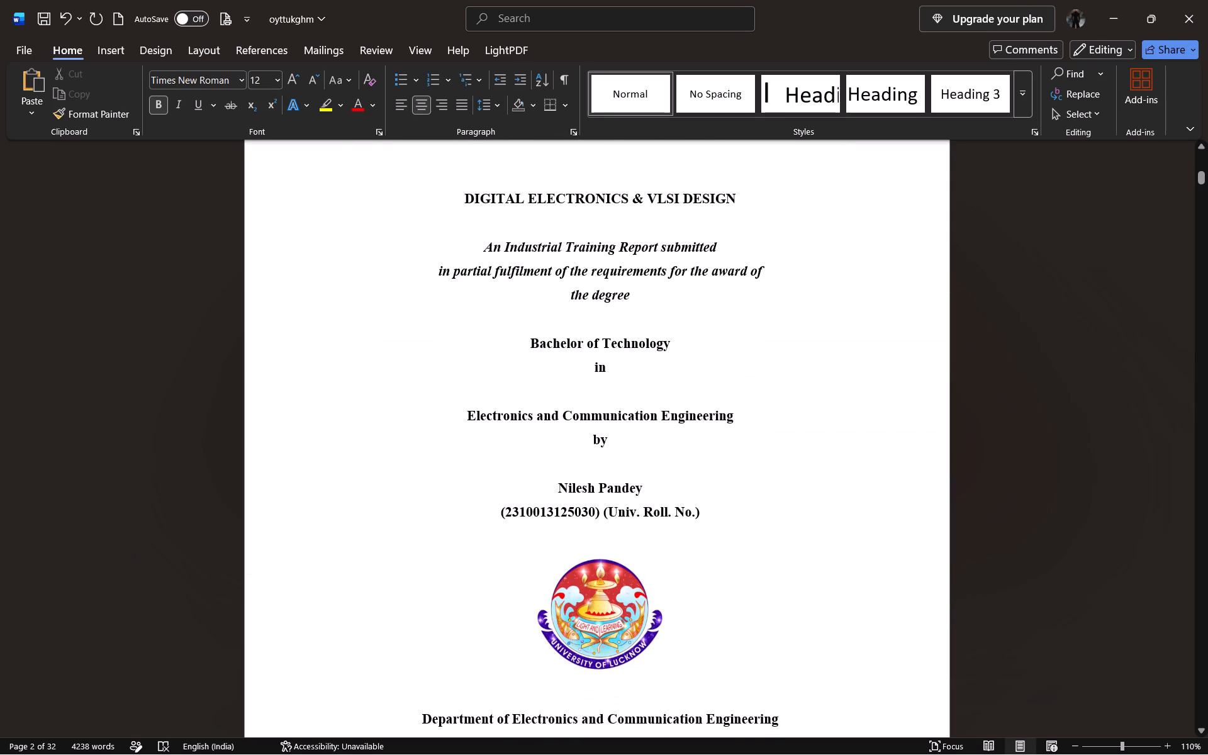
left_click_drag(647, 488, 542, 488)
key("BackSpace")
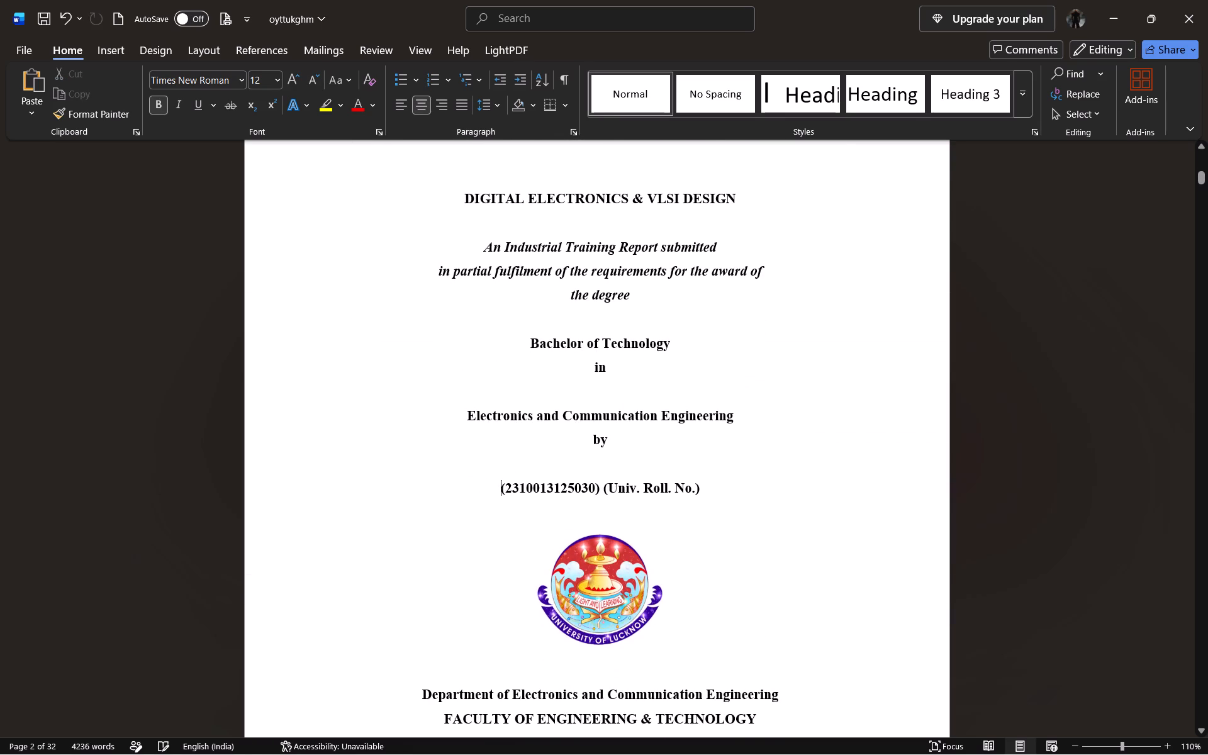
key("Return")
key("Up")
key("Down")
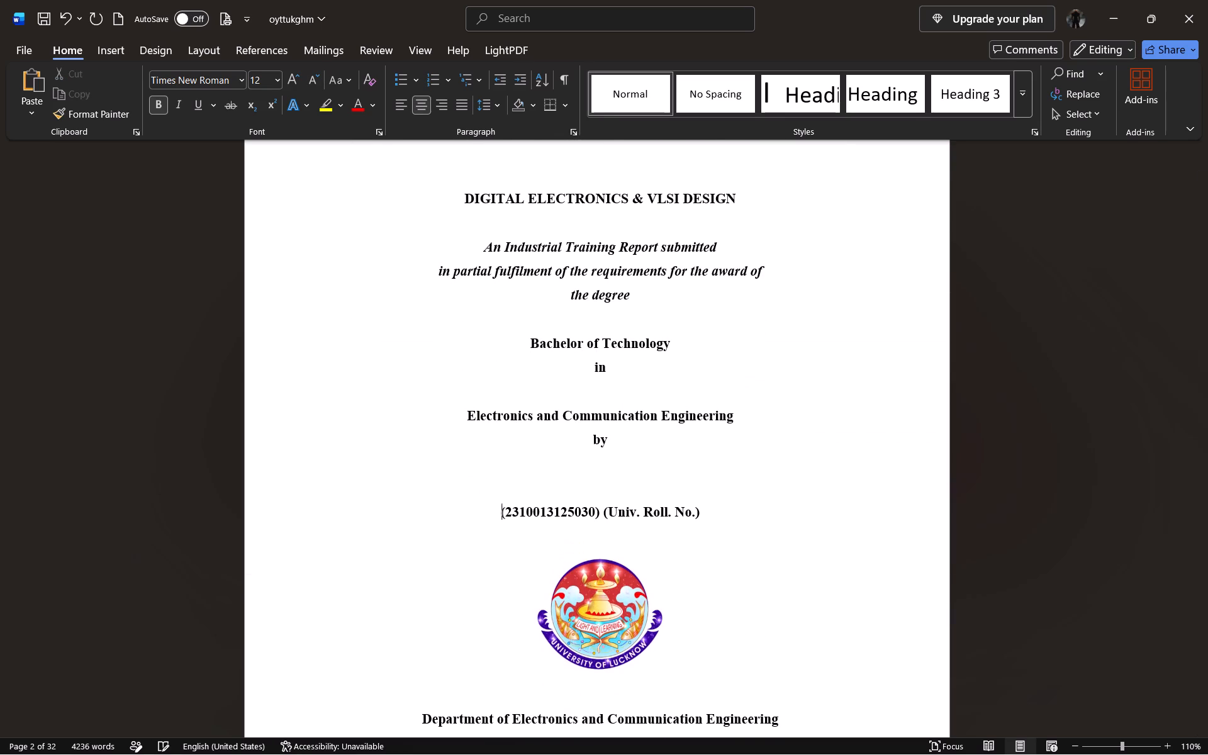
key("Up")
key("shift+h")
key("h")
key("BackSpace")
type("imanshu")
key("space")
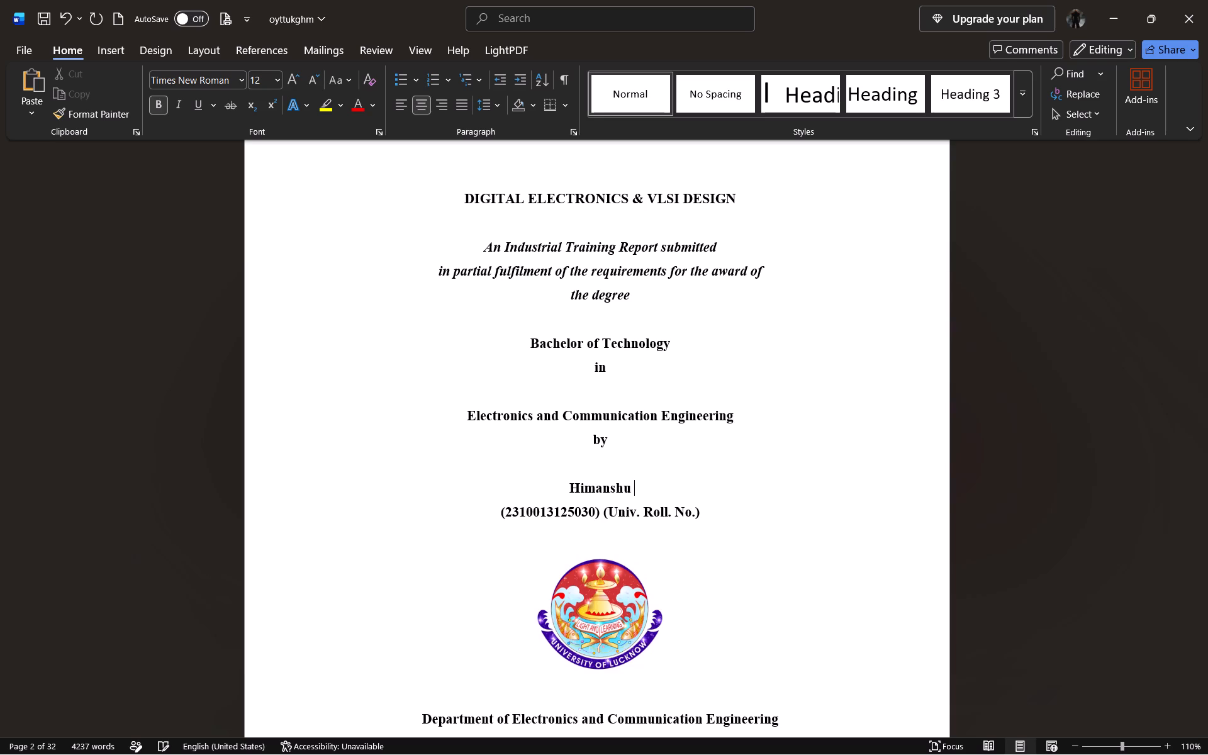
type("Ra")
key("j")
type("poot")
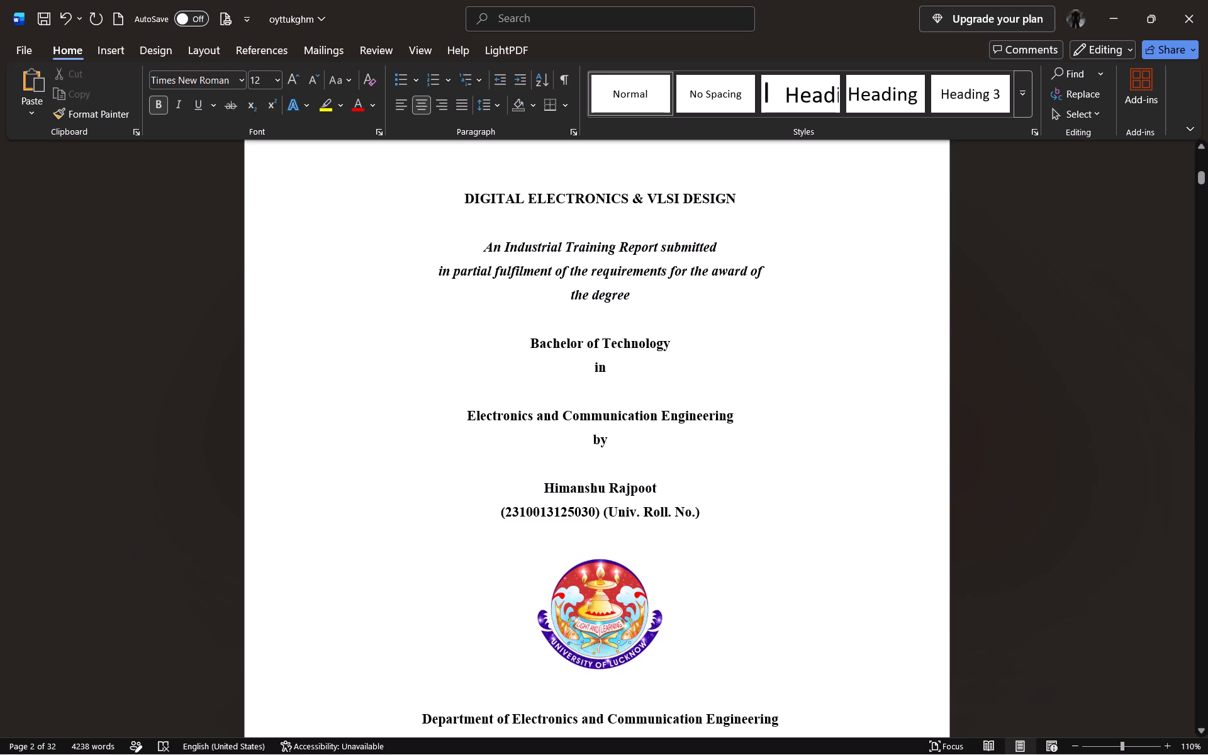
Change the ending of the university roll number on the cover to match the VLSI intern's roll number.
left_click(591, 517)
key("Right")
key("BackSpace")
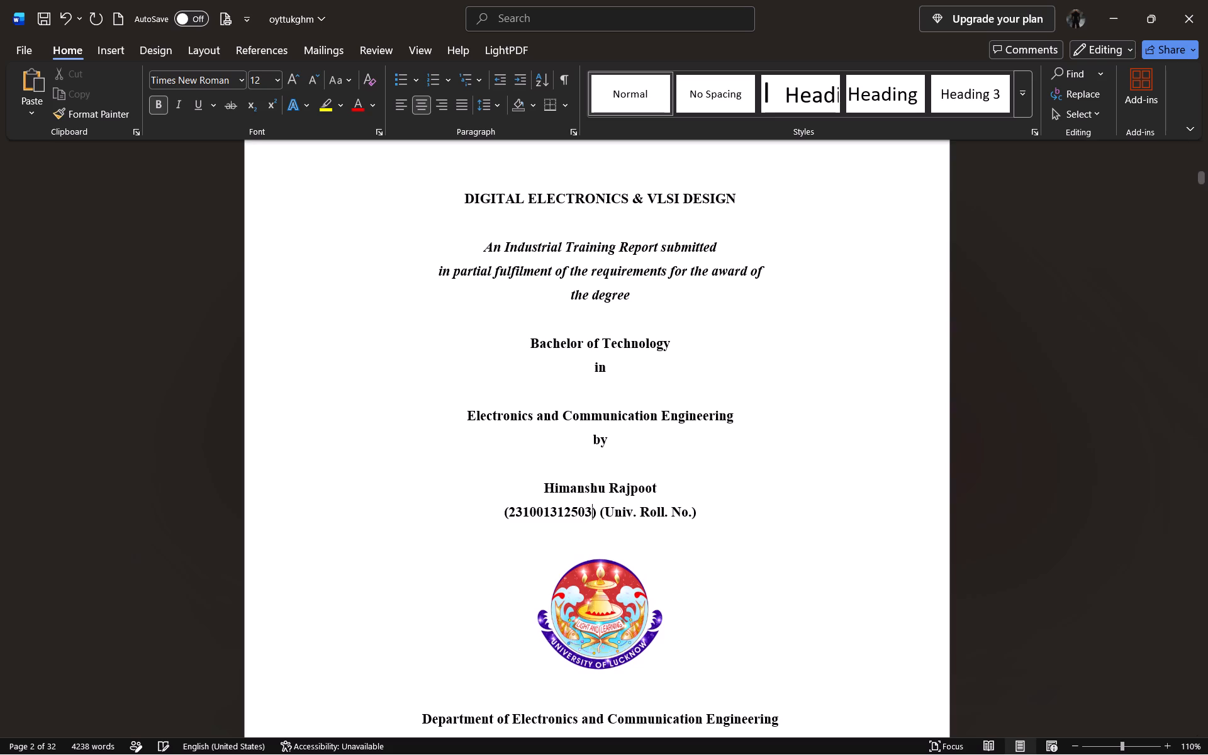
key("BackSpace")
key("BackSpace")
key("BackSpace")
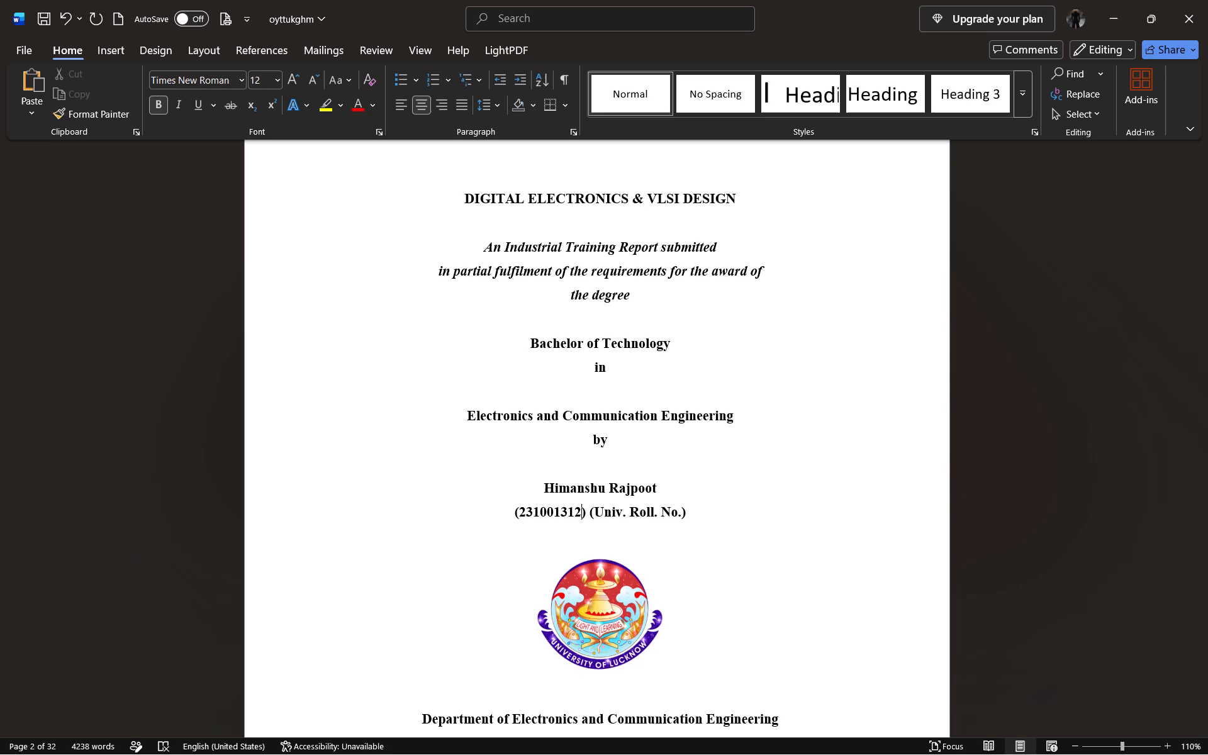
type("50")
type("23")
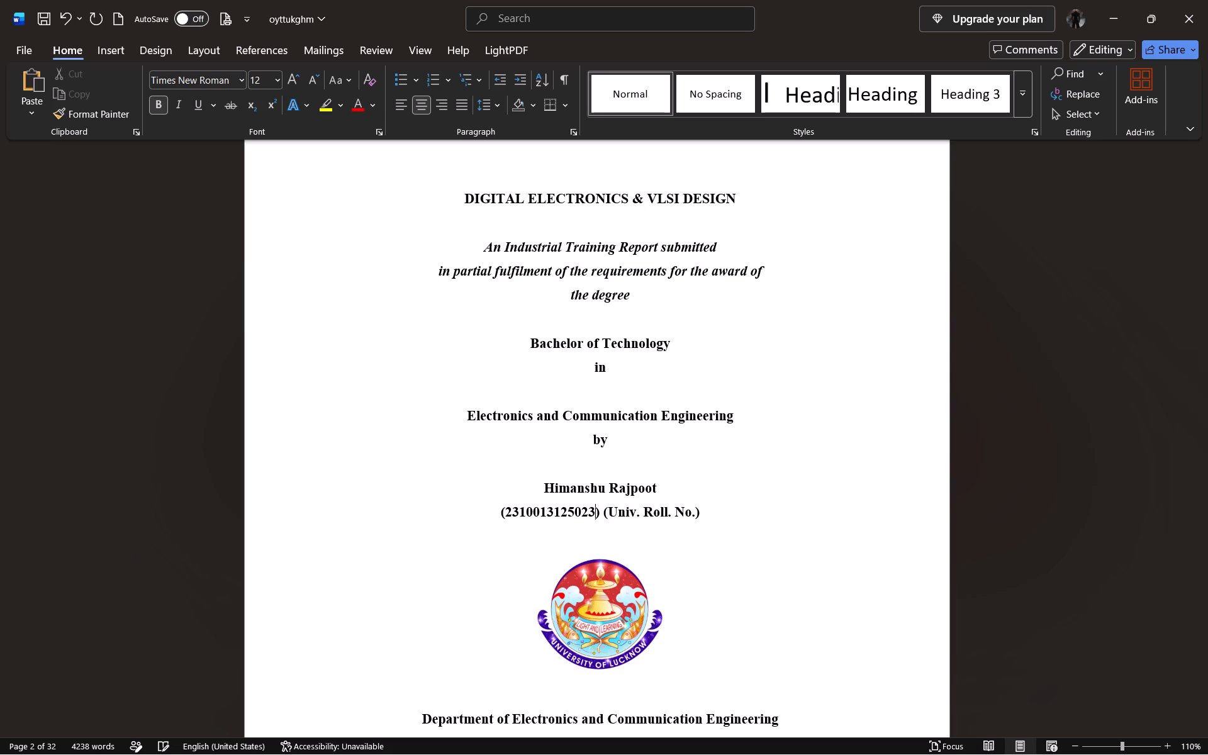
Delete the thin horizontal line below 2026-27 at the bottom of the cover page.
scroll(591, 517, "down", 2)
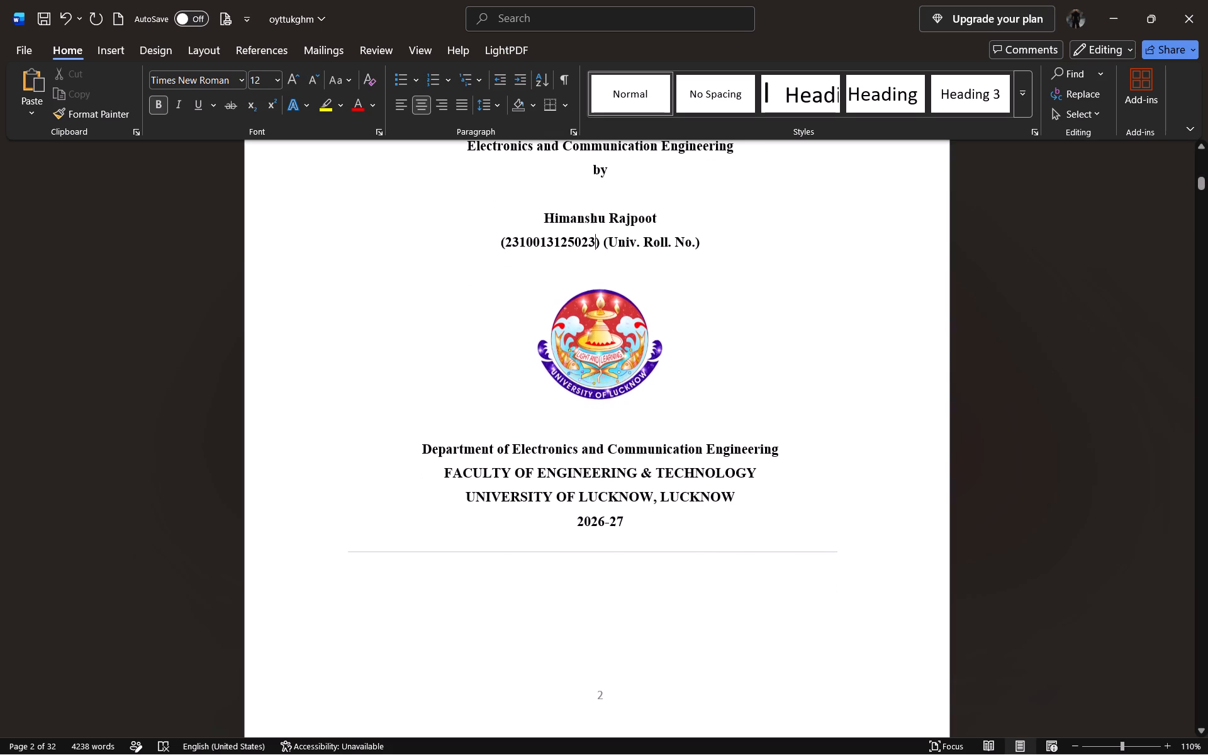
left_click(556, 552)
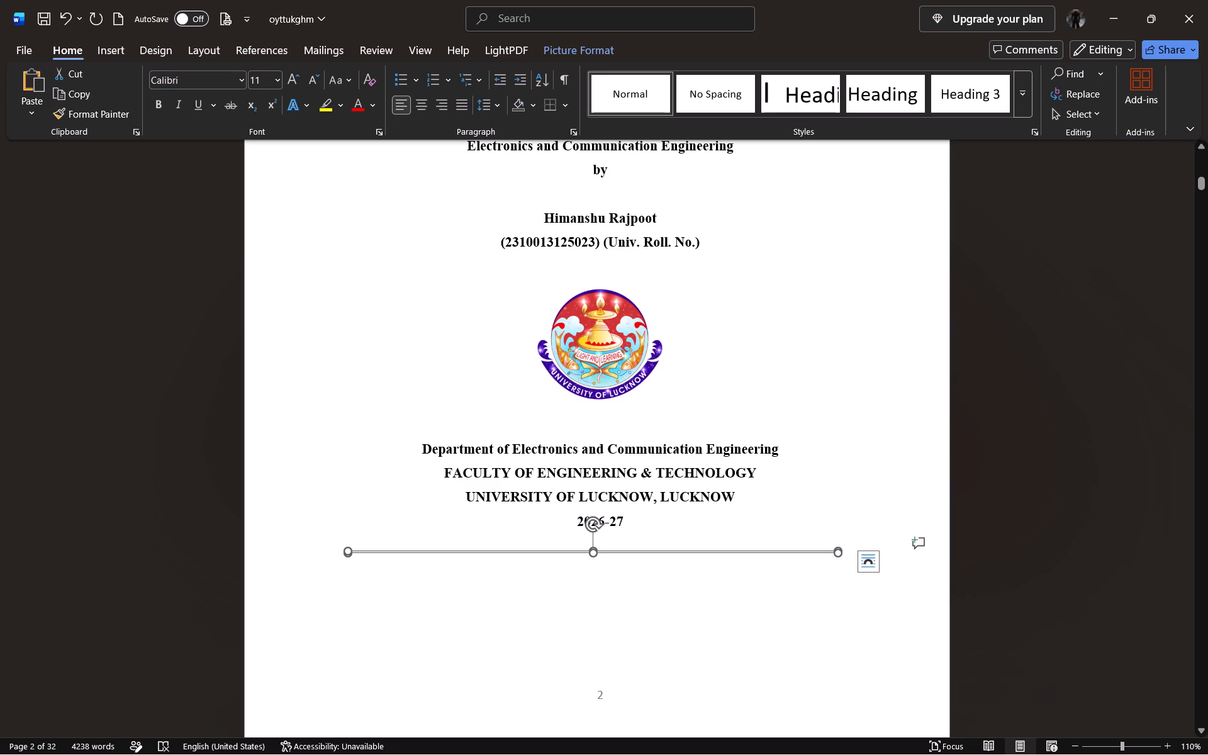
key("Delete")
key("Delete")
Review the finished cover and the Declaration page, comparing them with the front pages of the IoT training report.
scroll(571, 552, "up", 1)
scroll(571, 552, "down", 1)
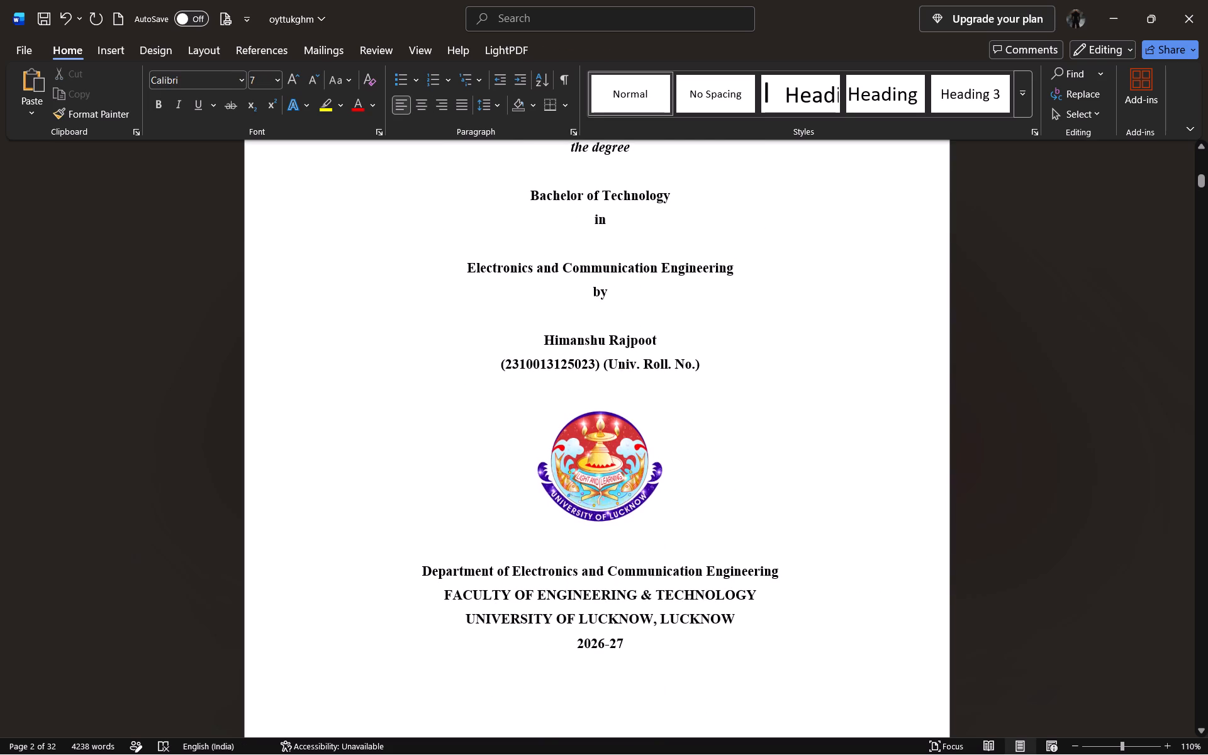
scroll(571, 552, "down", 3)
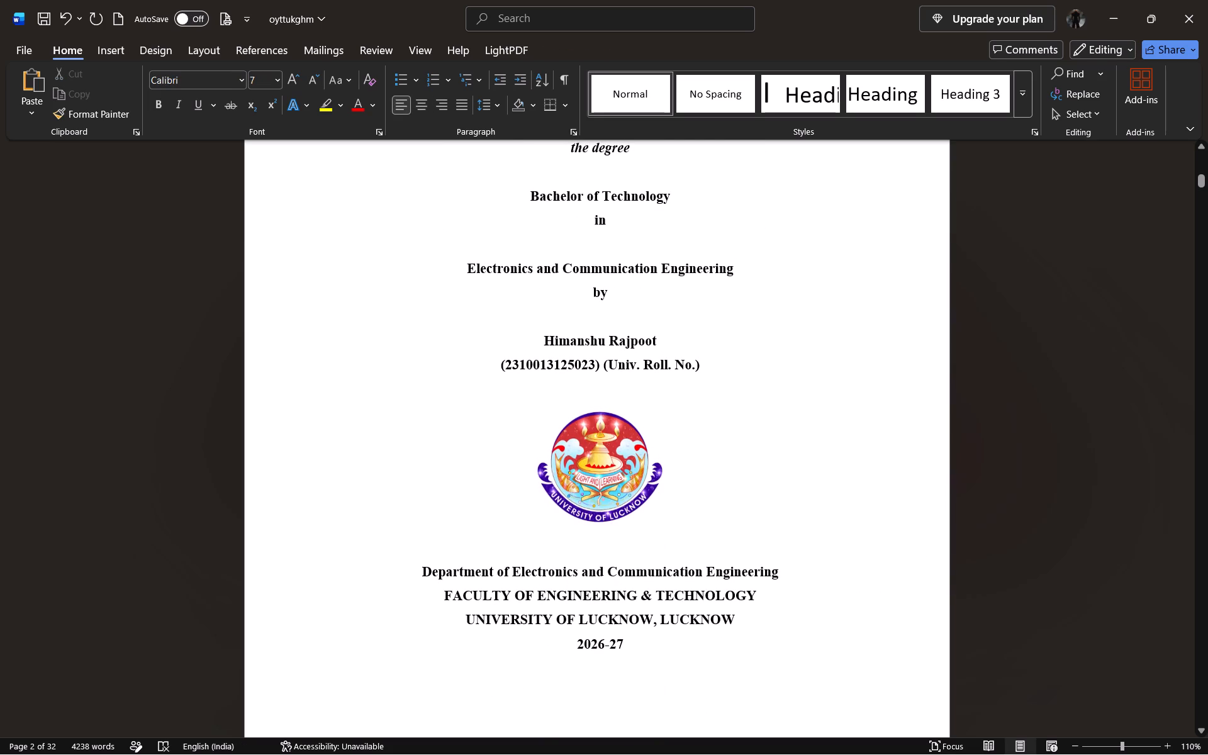
scroll(571, 552, "down", 4)
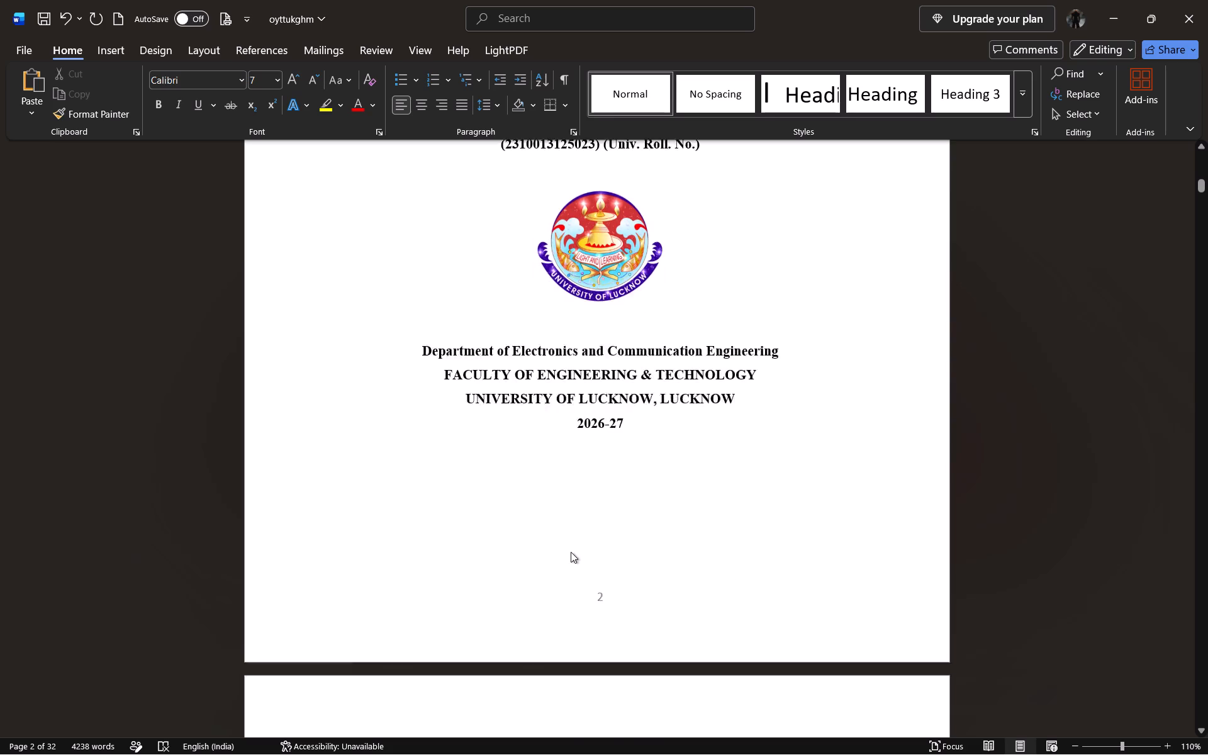
scroll(571, 552, "down", 2)
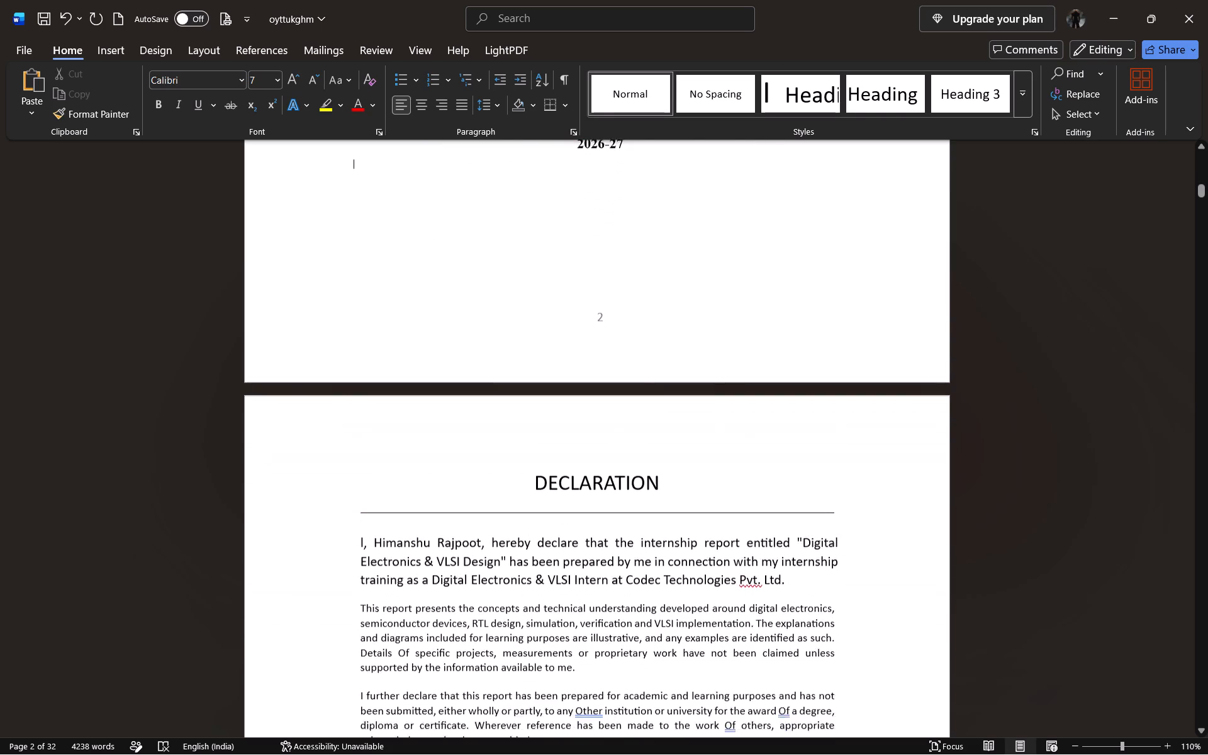
scroll(571, 552, "down", 2)
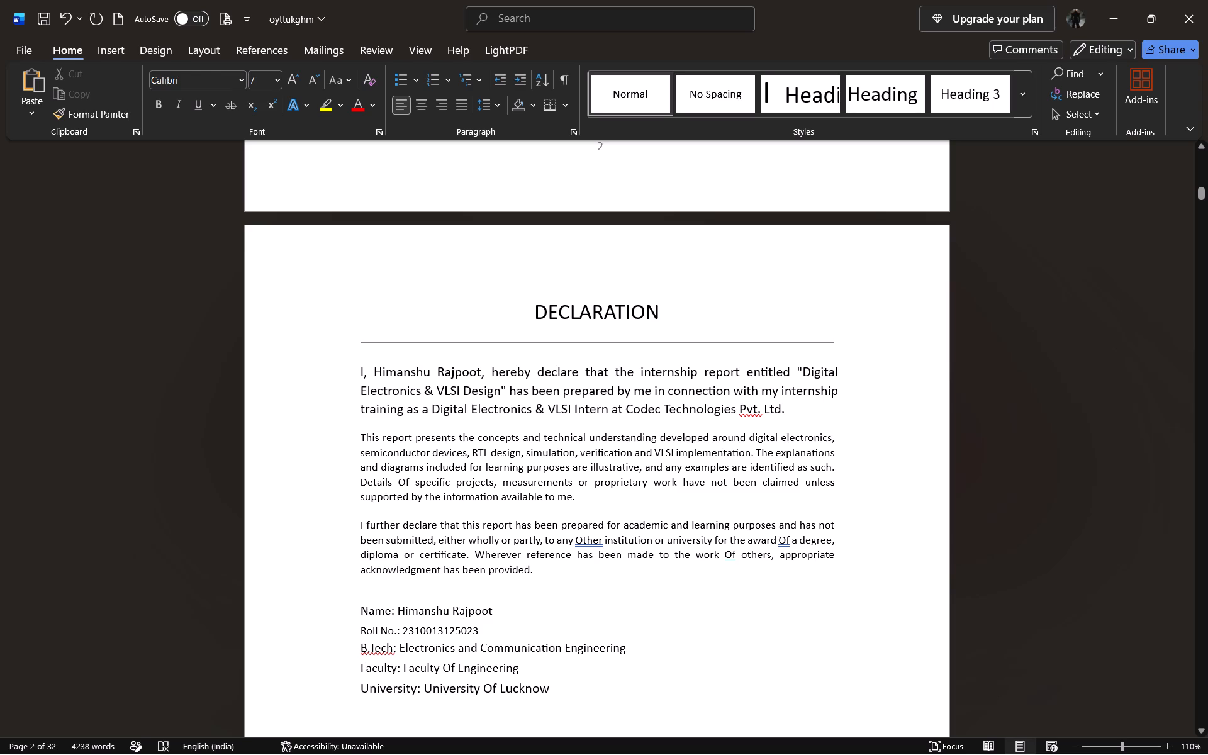
scroll(574, 545, "down", 1)
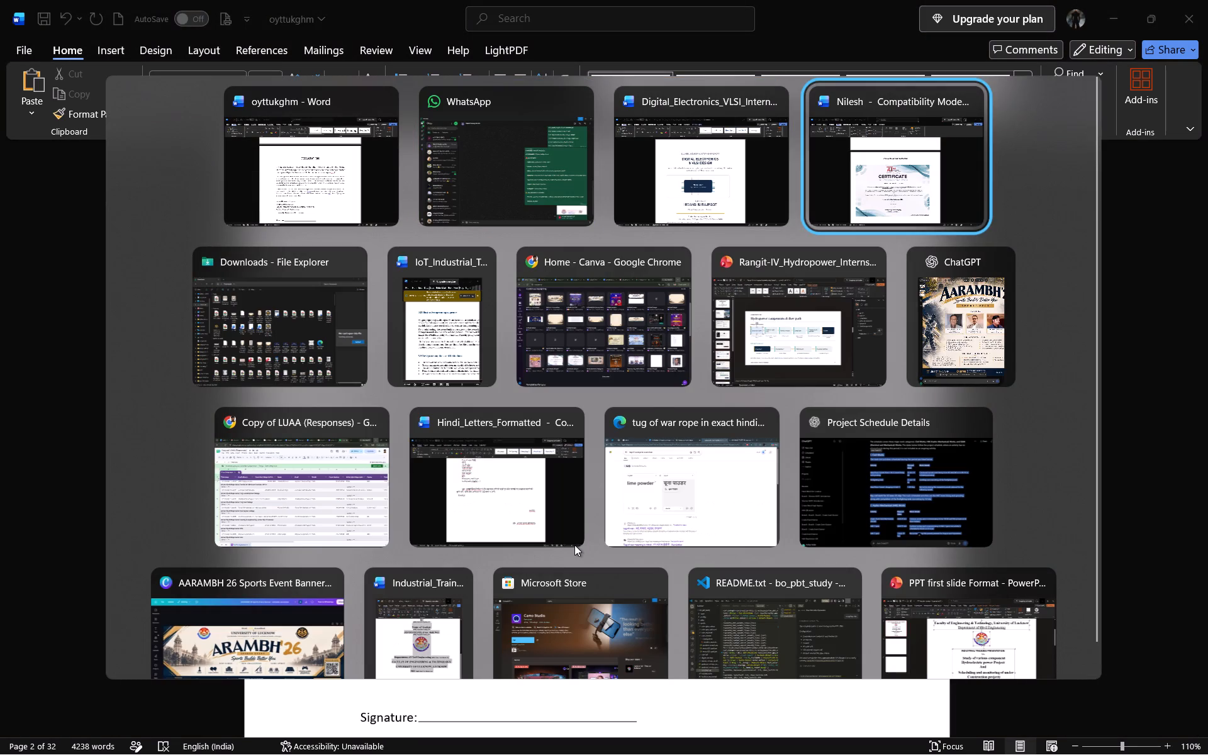
scroll(574, 545, "down", 4)
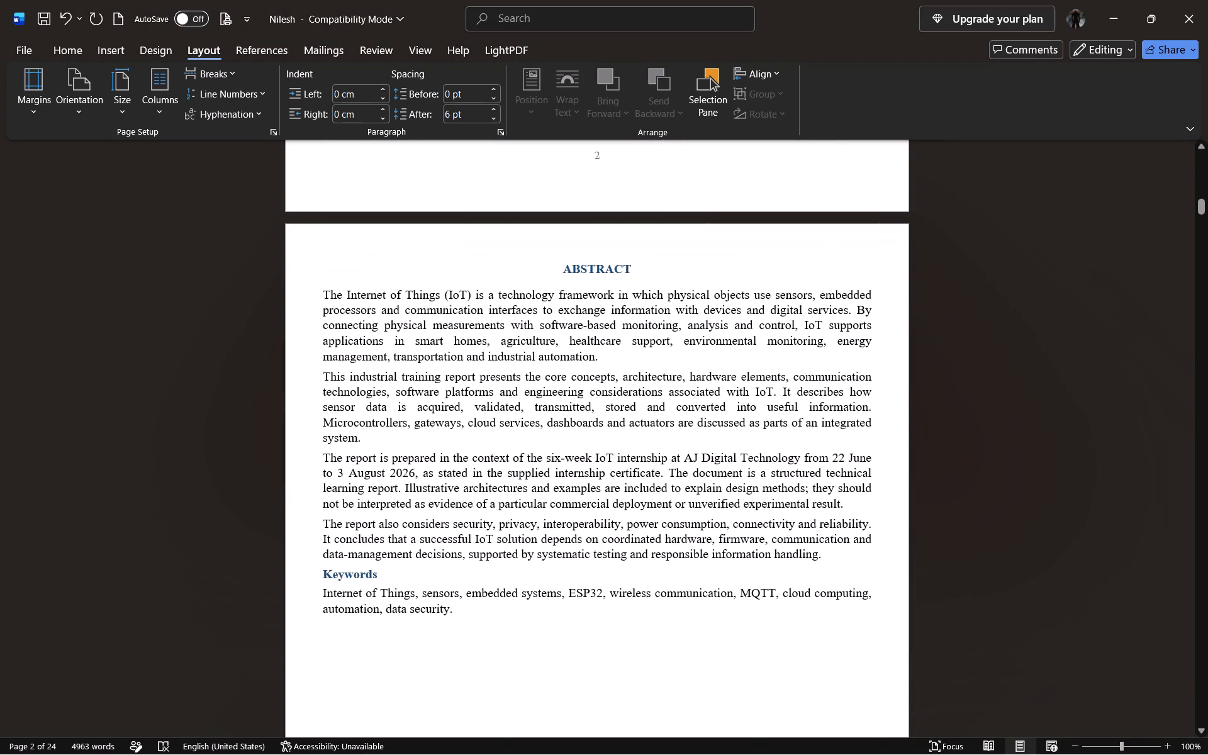
scroll(574, 545, "down", 4)
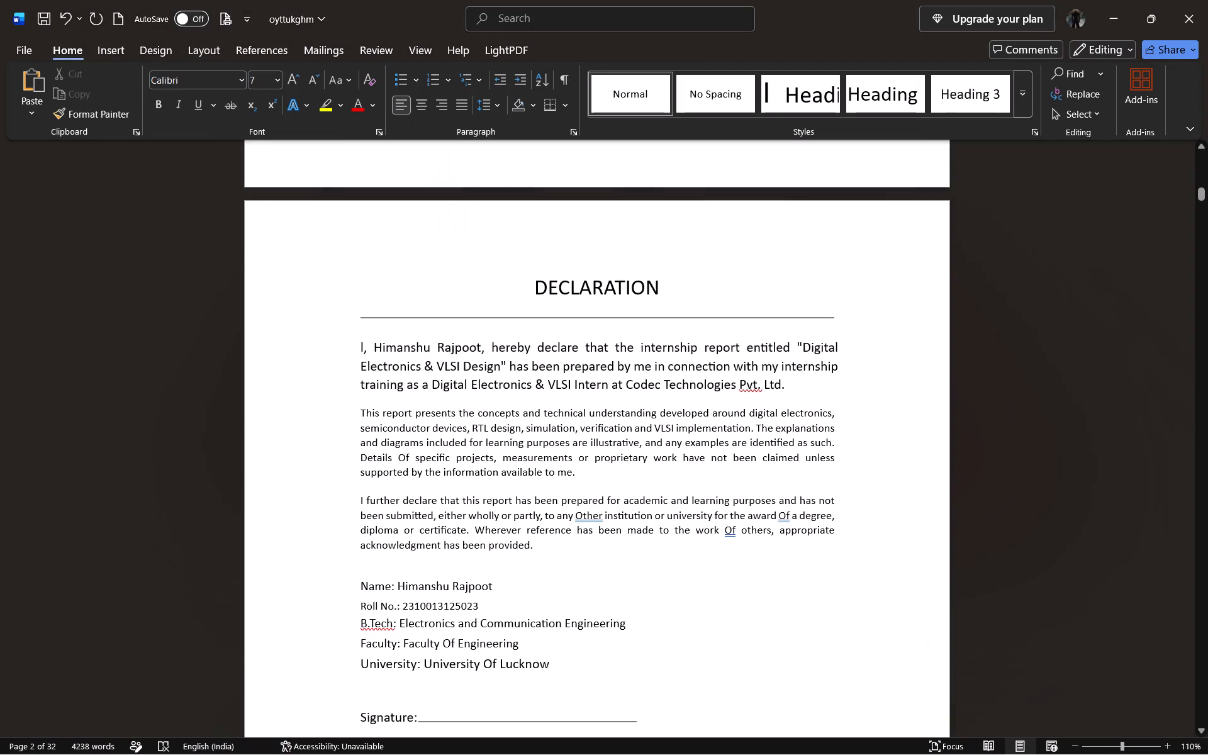
scroll(162, 355, "down", 1)
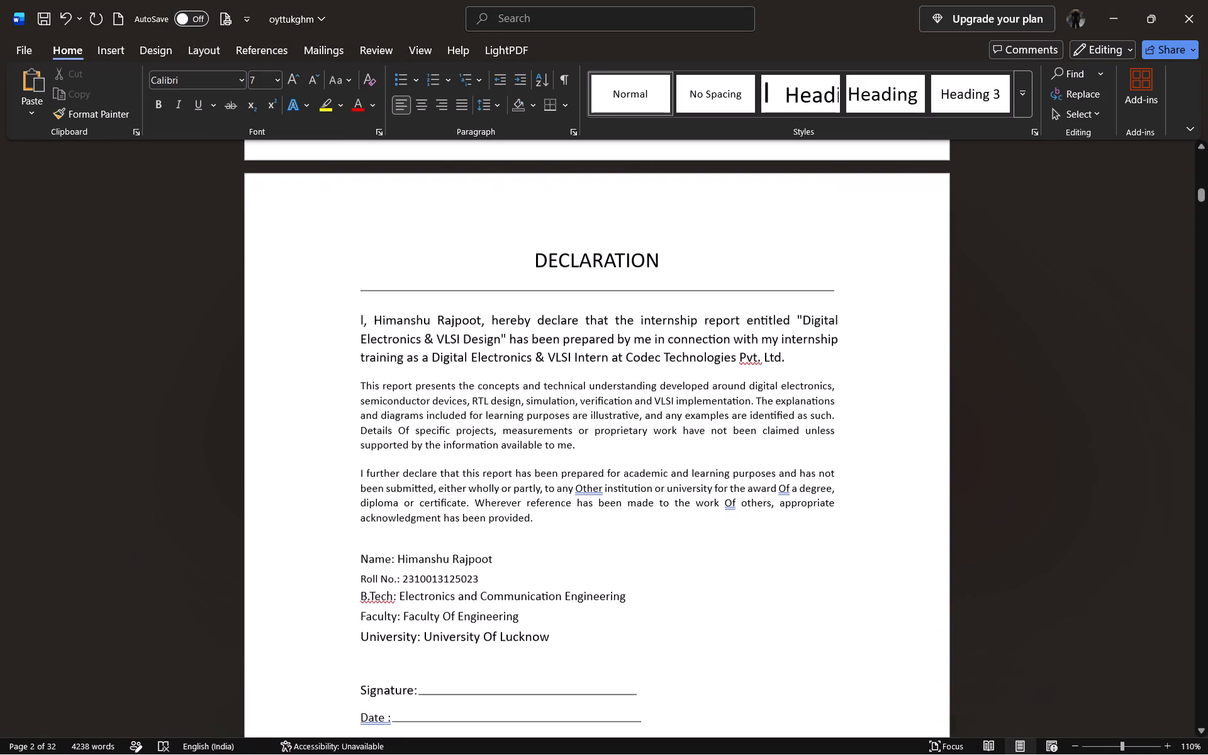
scroll(162, 355, "down", 1)
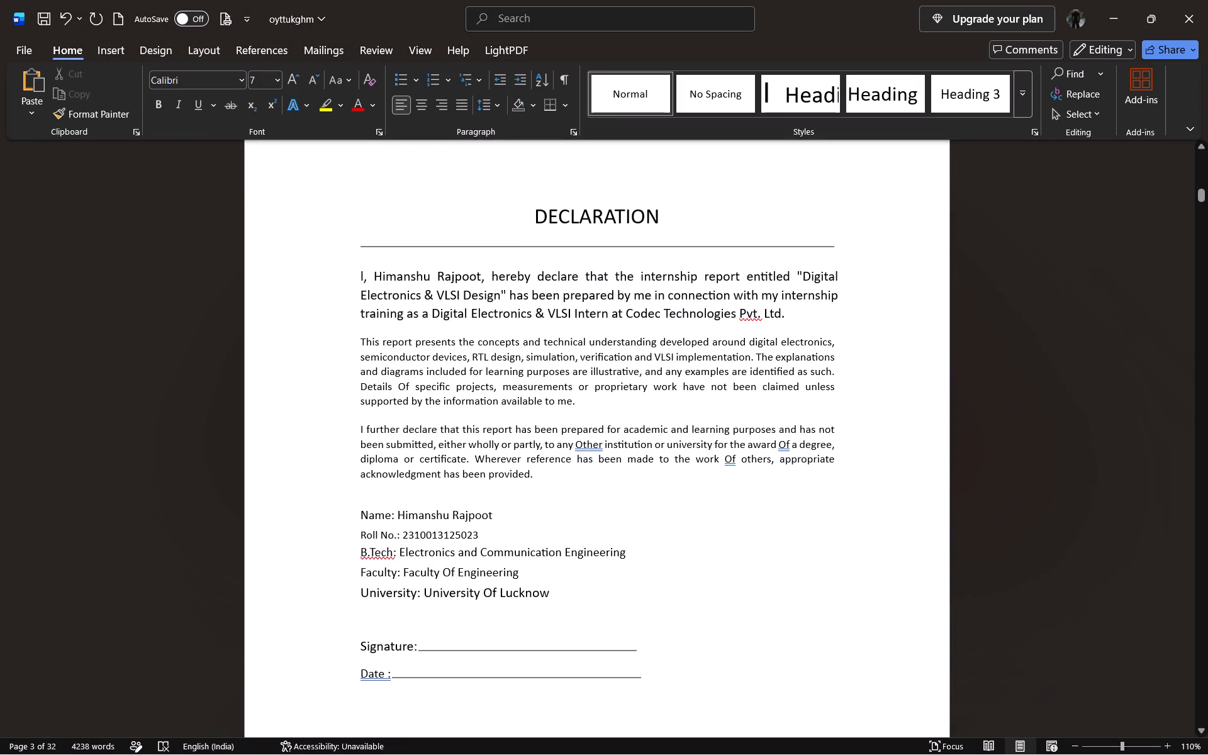
scroll(162, 355, "down", 1)
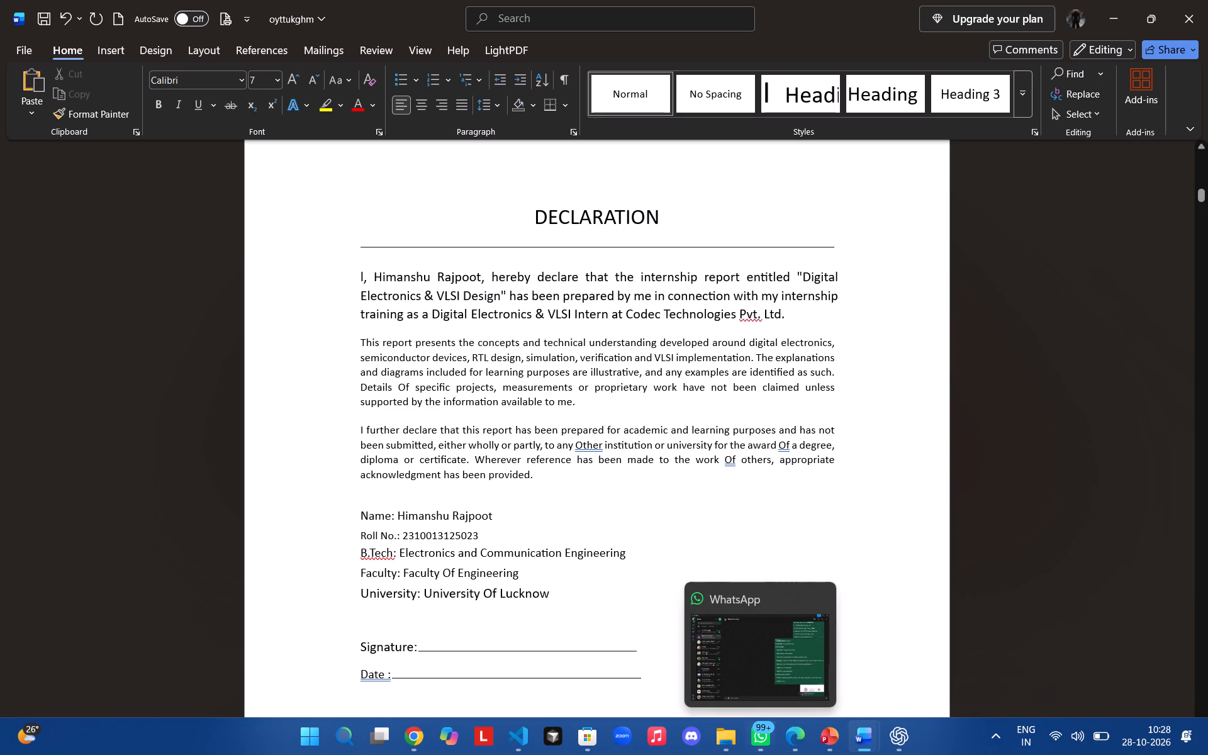
Set the font of the entire VLSI report to Times New Roman.
double_click(884, 553)
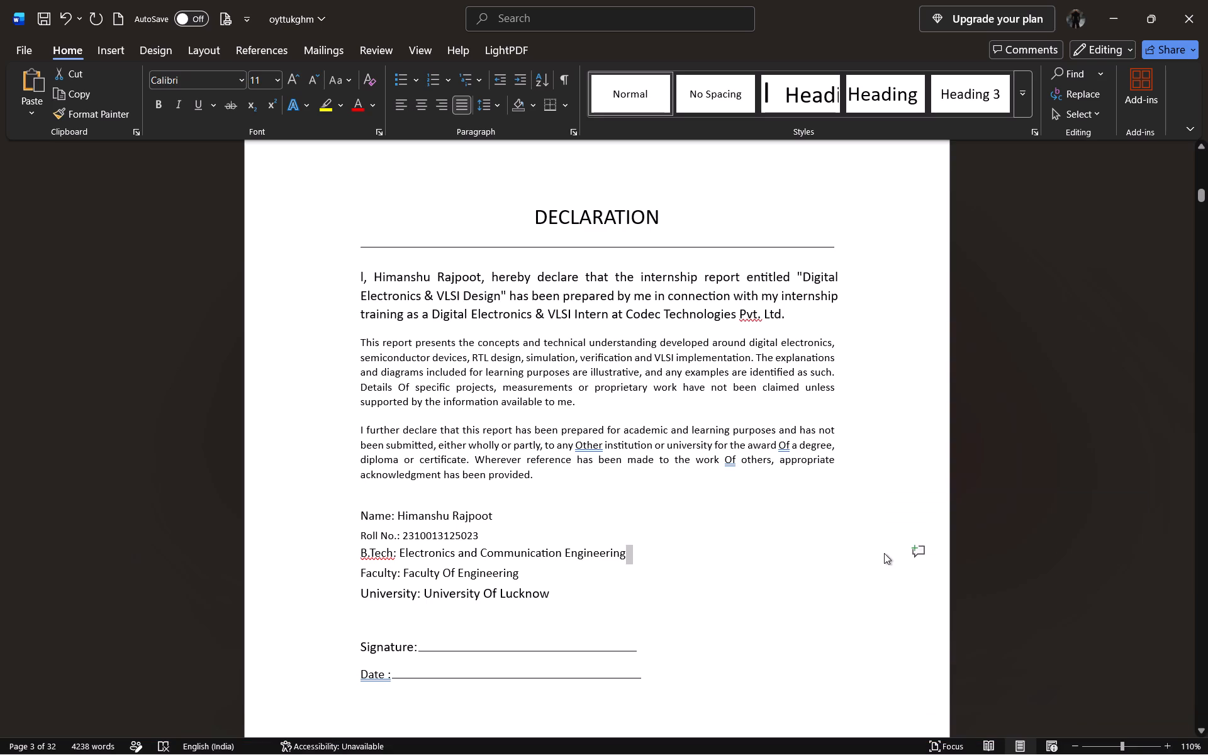
key("ctrl+a")
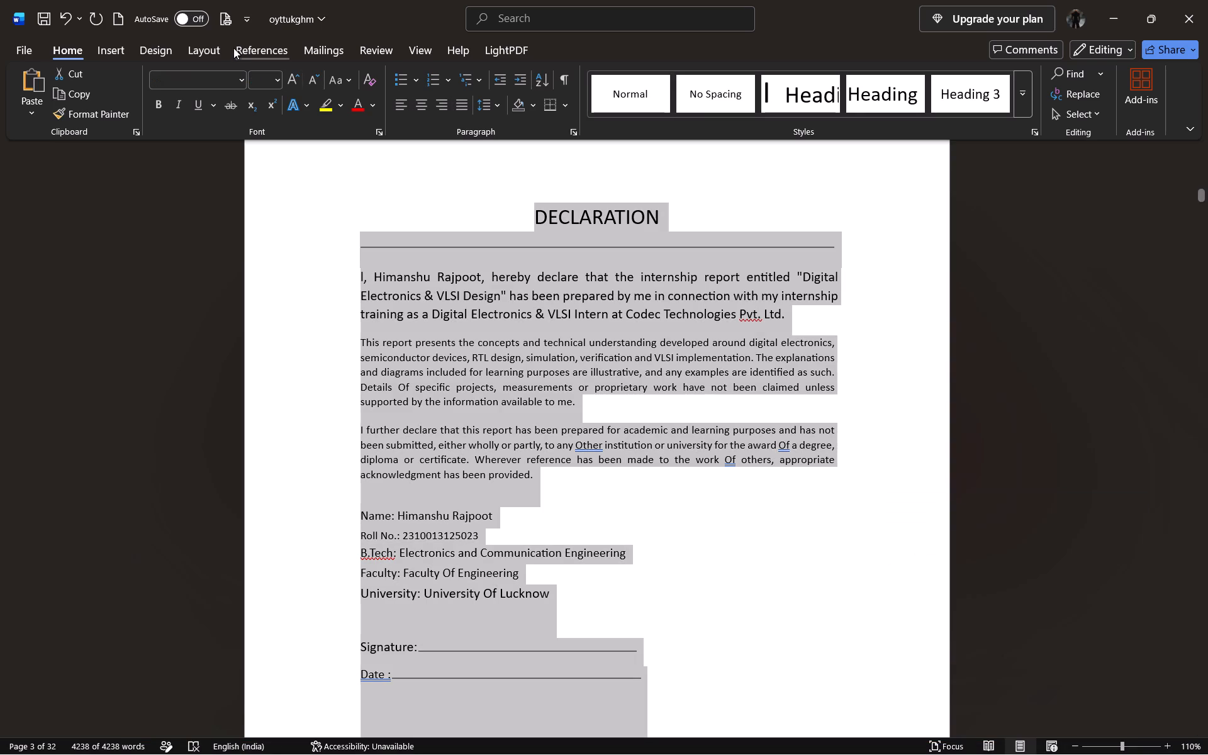
left_click(244, 85)
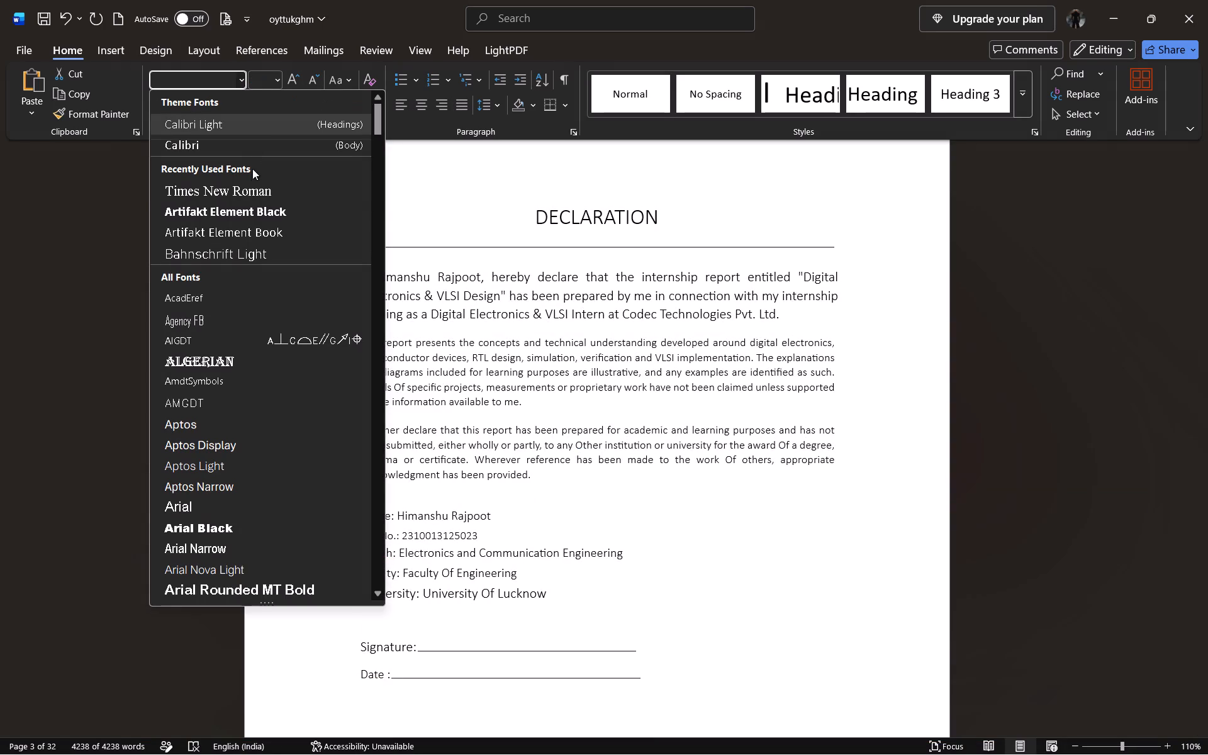
left_click(240, 182)
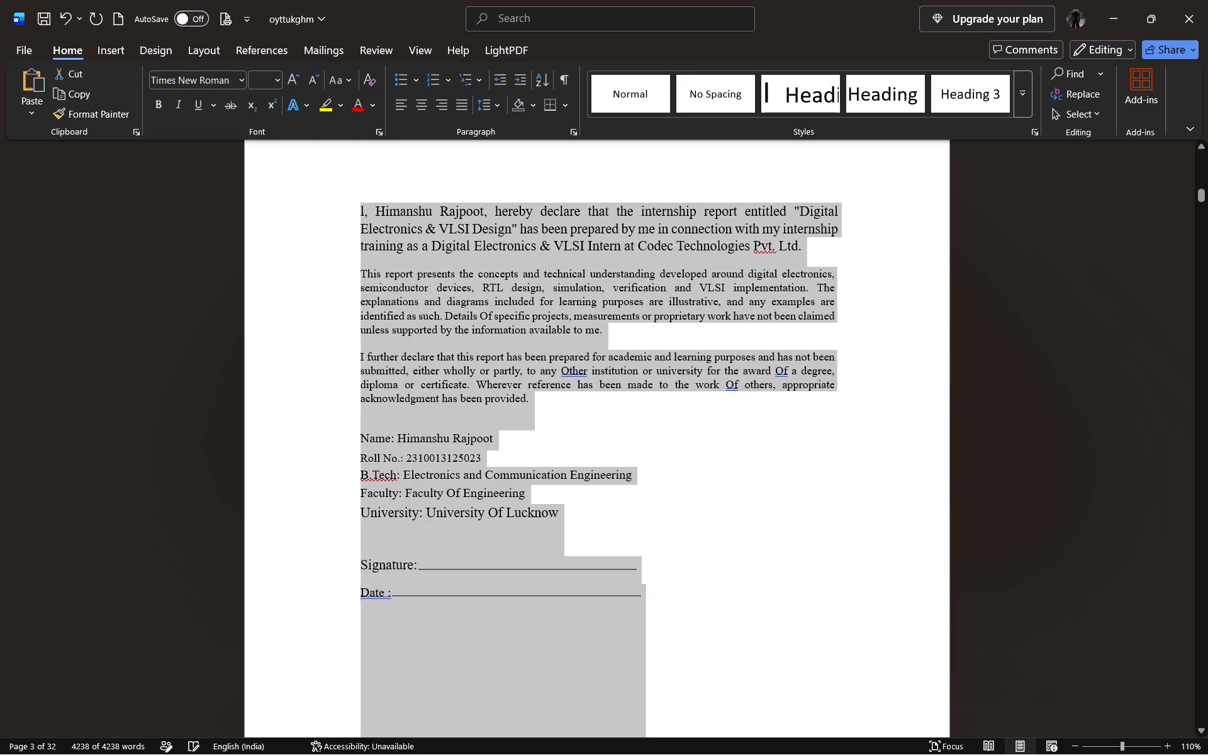
left_click(195, 344)
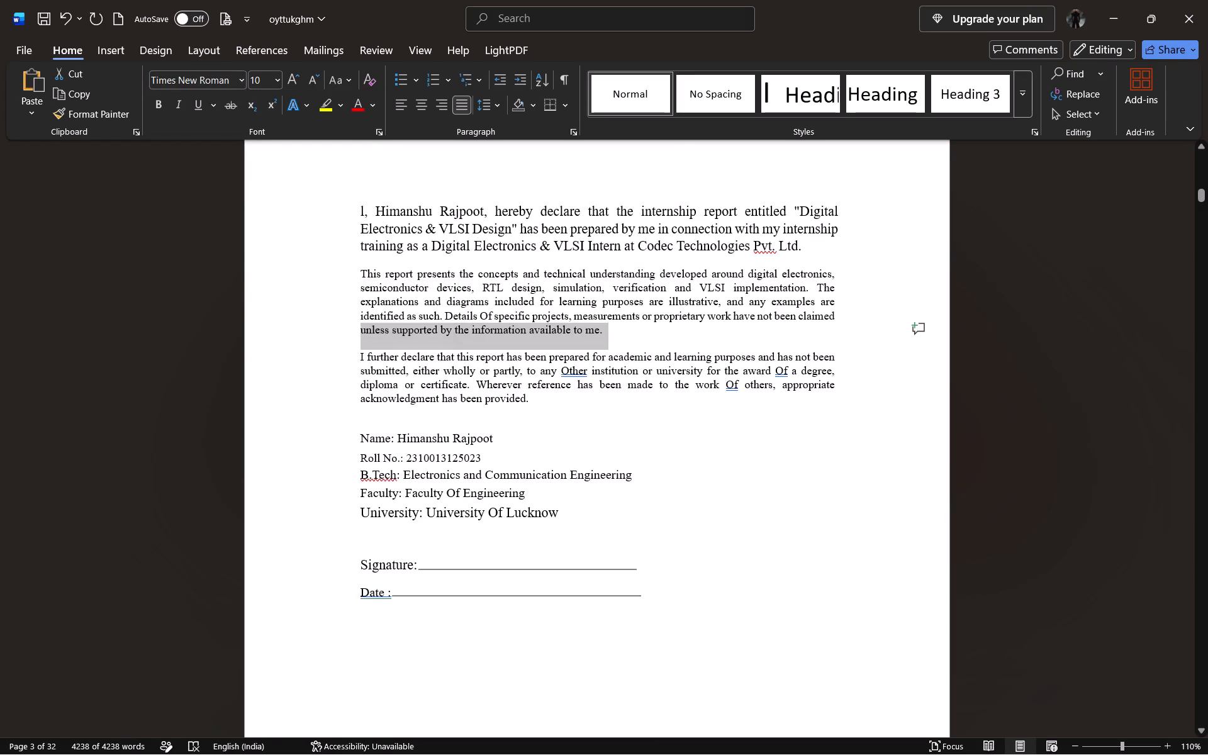
Insert a line break before the DECLARATION heading below the cover content, moving it to the top of page 3.
scroll(269, 428, "up", 2)
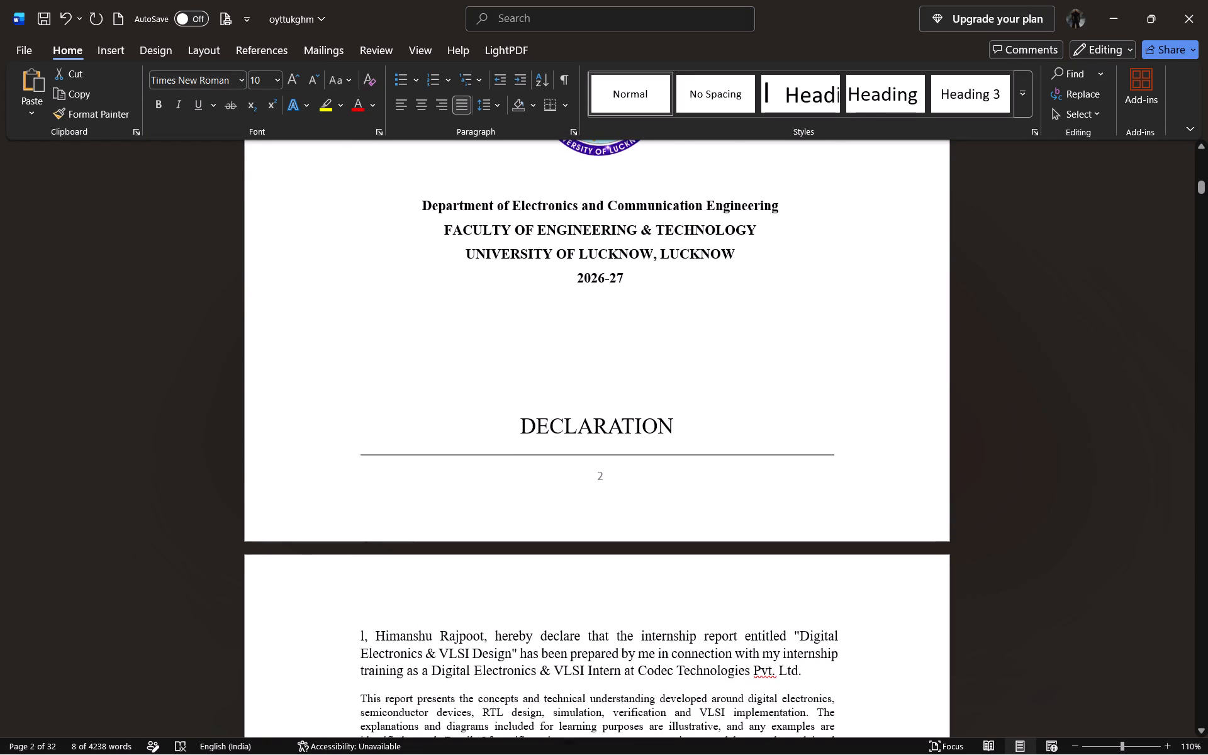
left_click(502, 423)
key("Return")
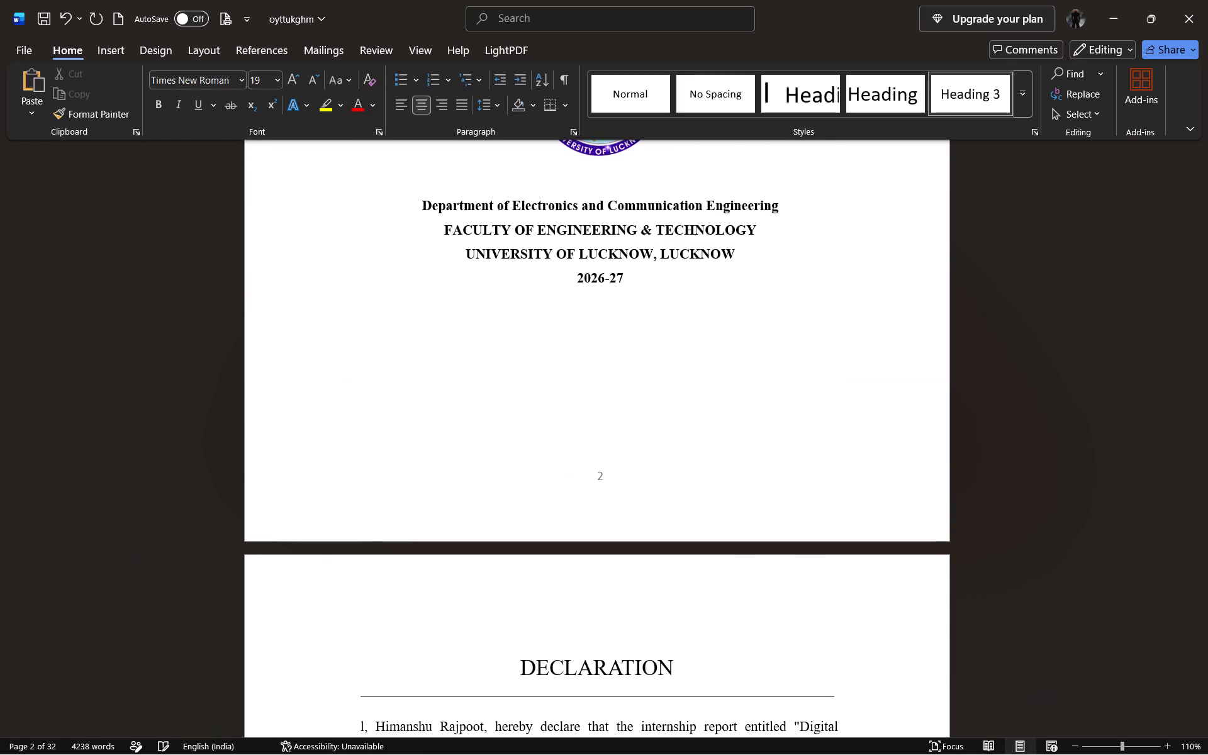
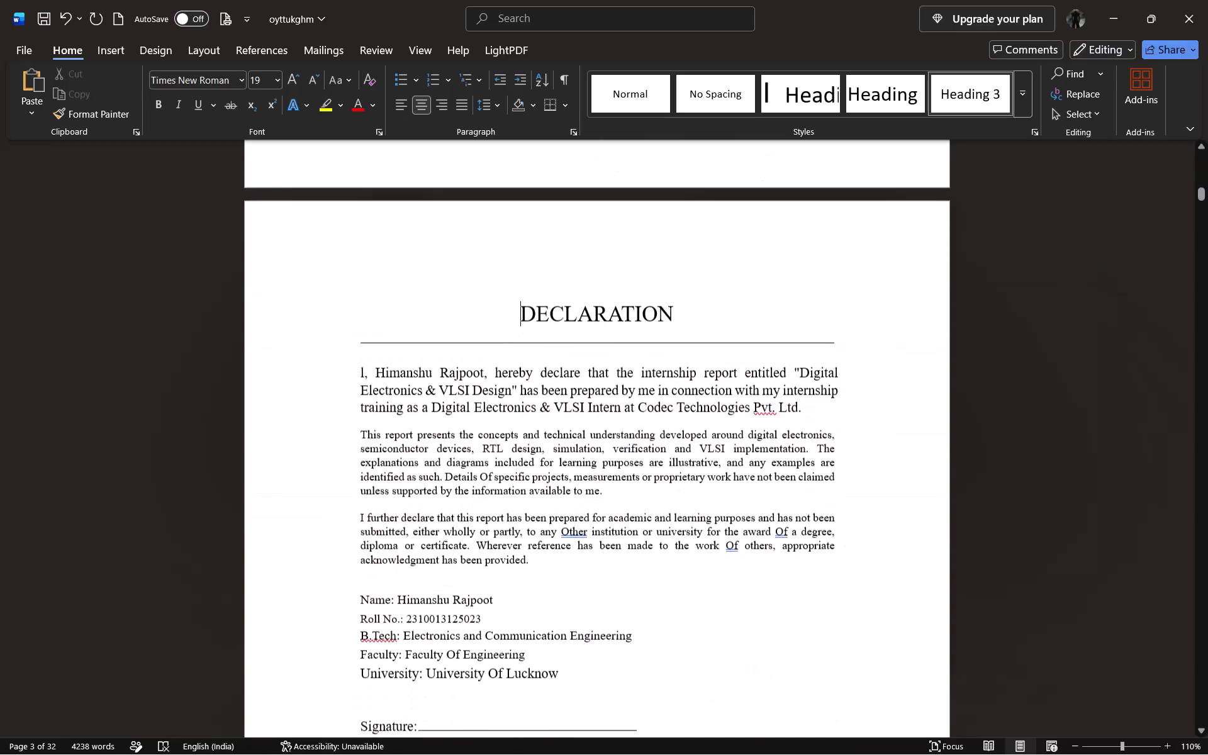
Delete the name, roll number, B.Tech, faculty, university, signature and date lines at the end of the Declaration page.
scroll(502, 423, "down", 1)
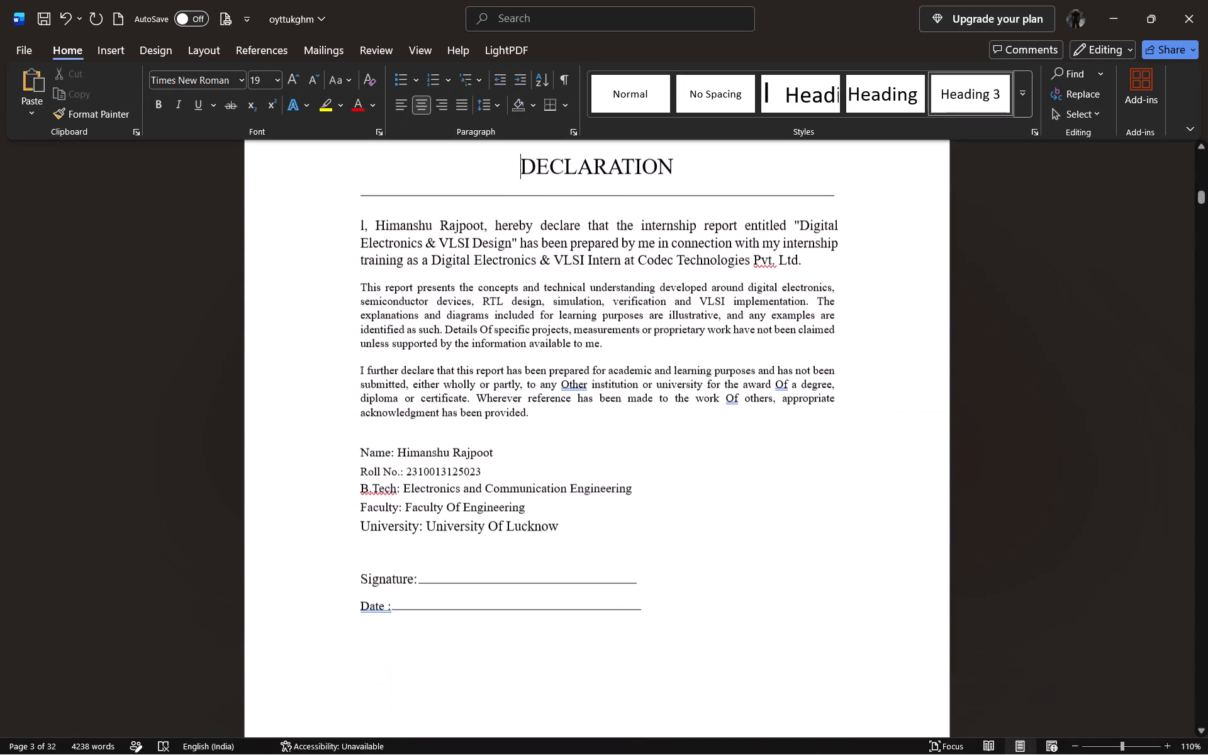
scroll(502, 423, "down", 1)
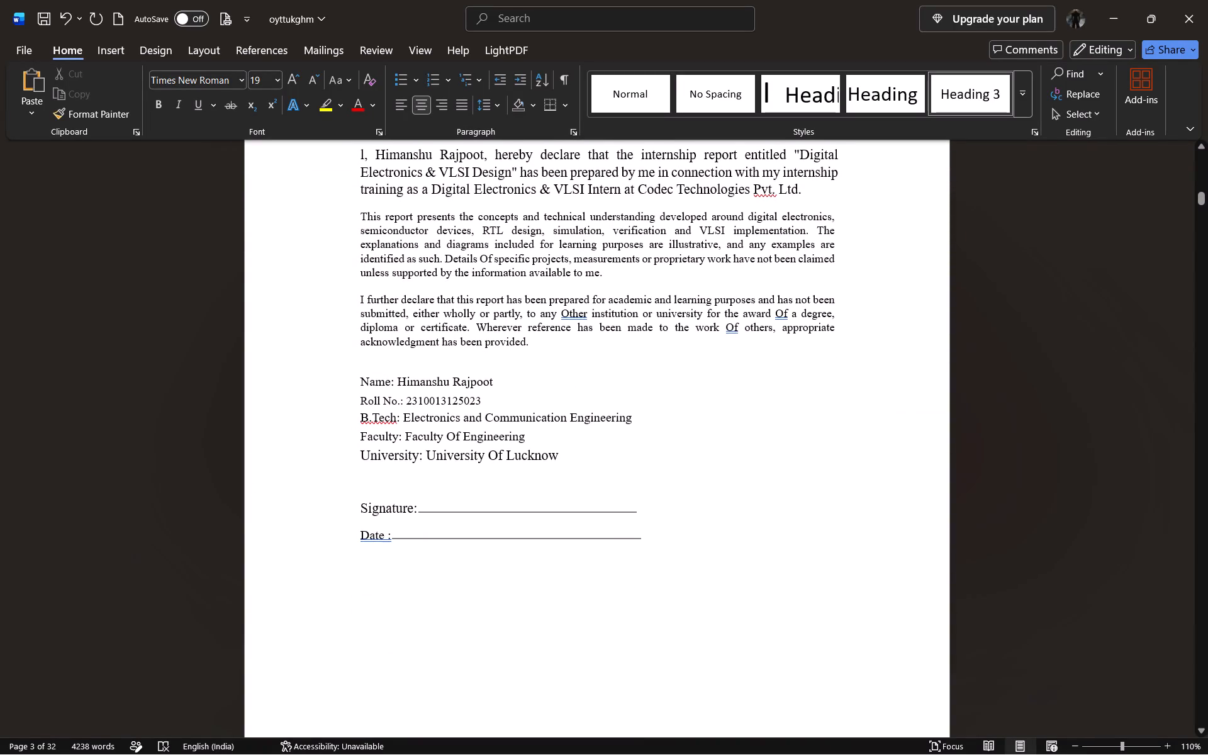
double_click(647, 532)
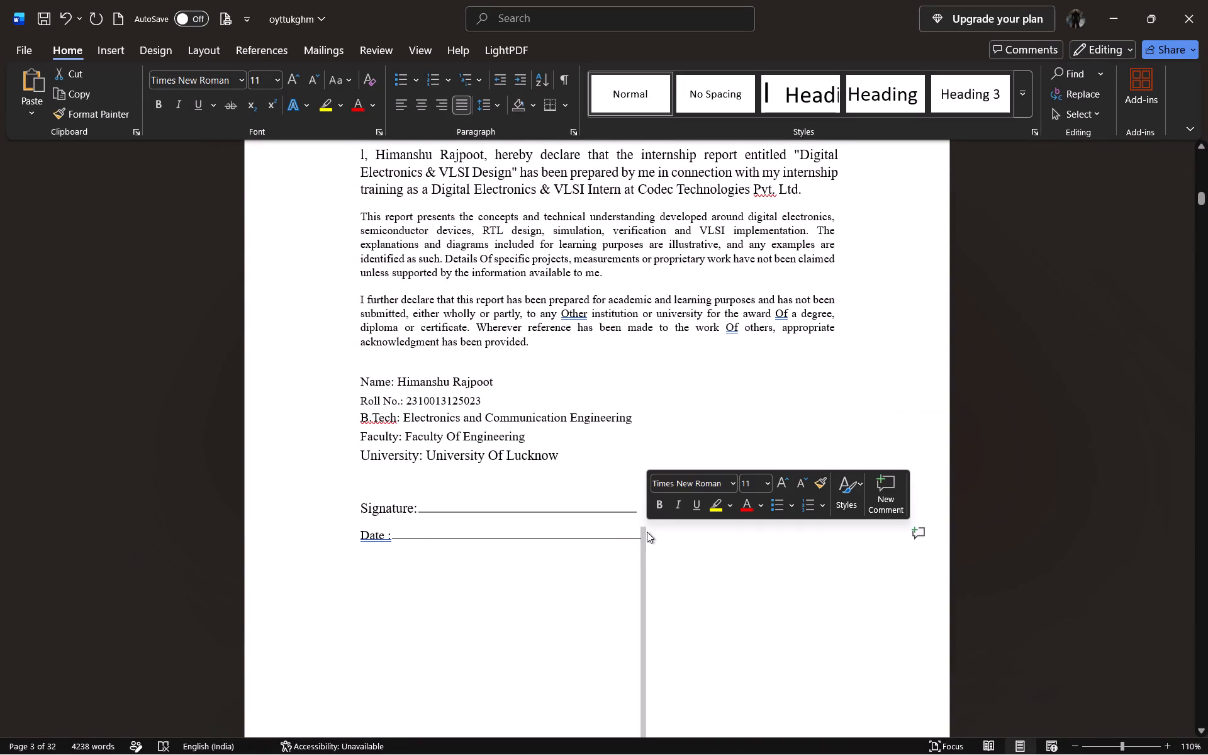
left_click_drag(668, 537, 629, 532)
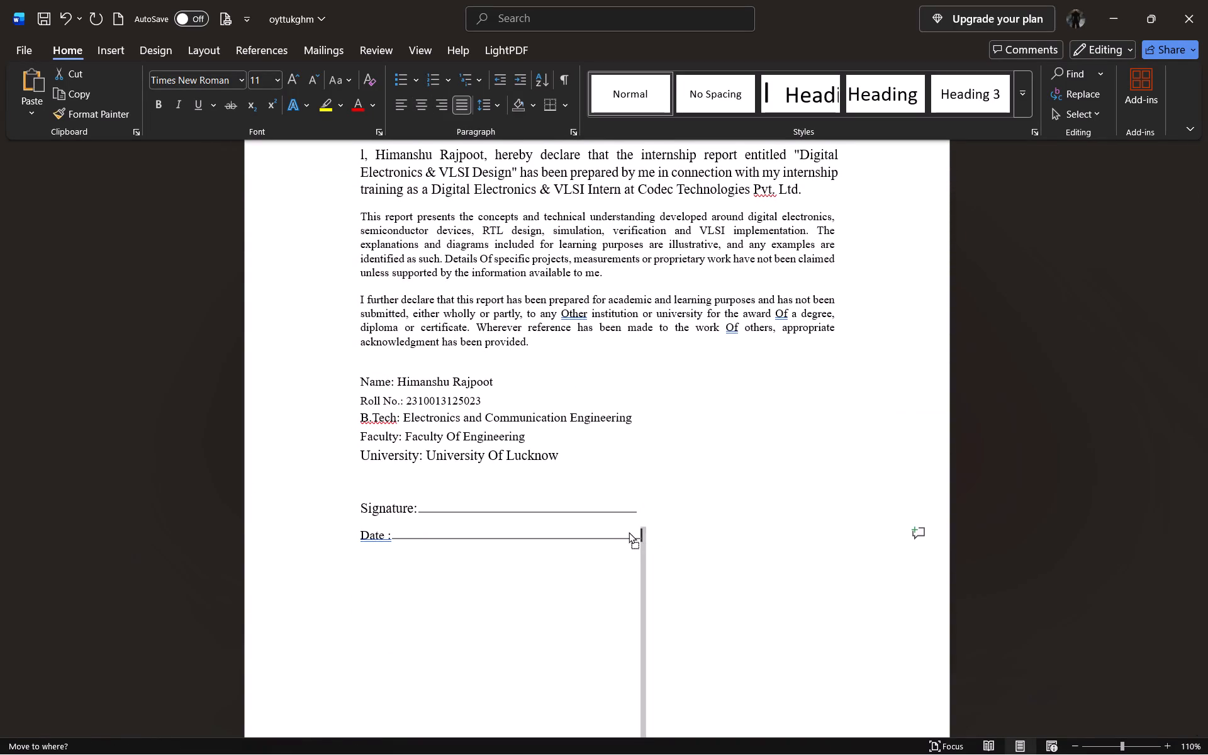
left_click_drag(629, 532, 643, 534)
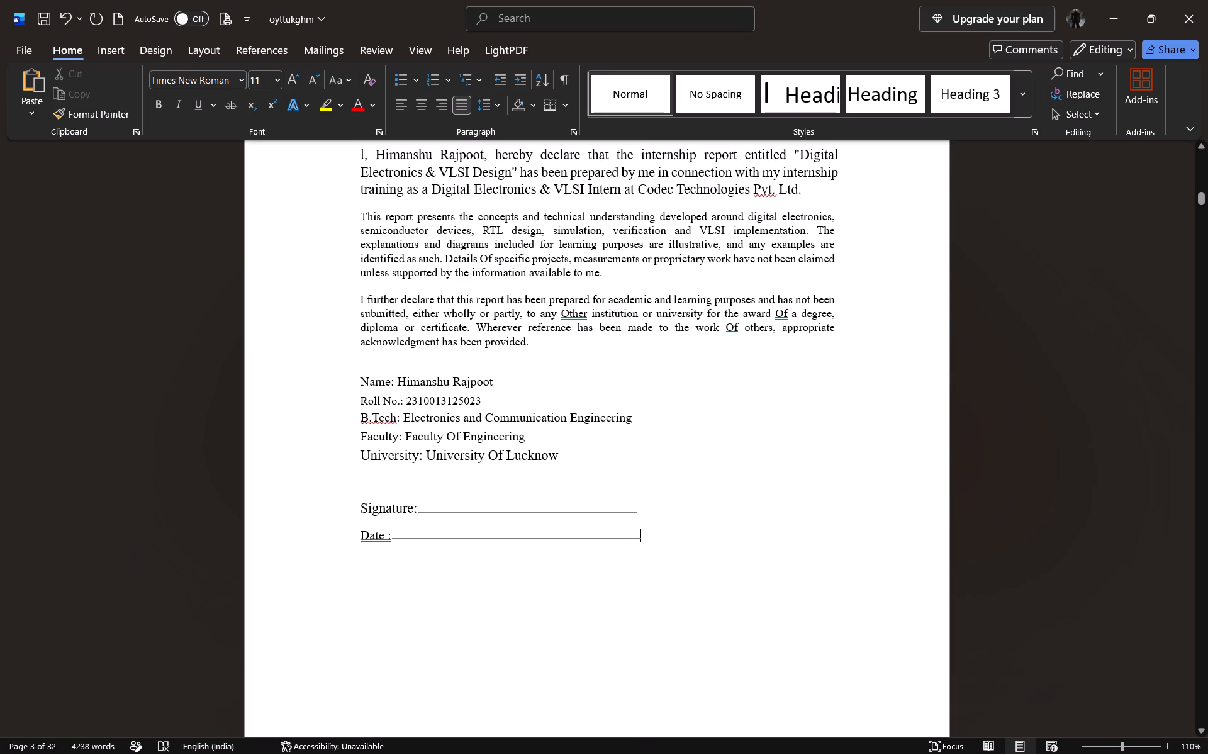
key("BackSpace")
key("BackSpace")
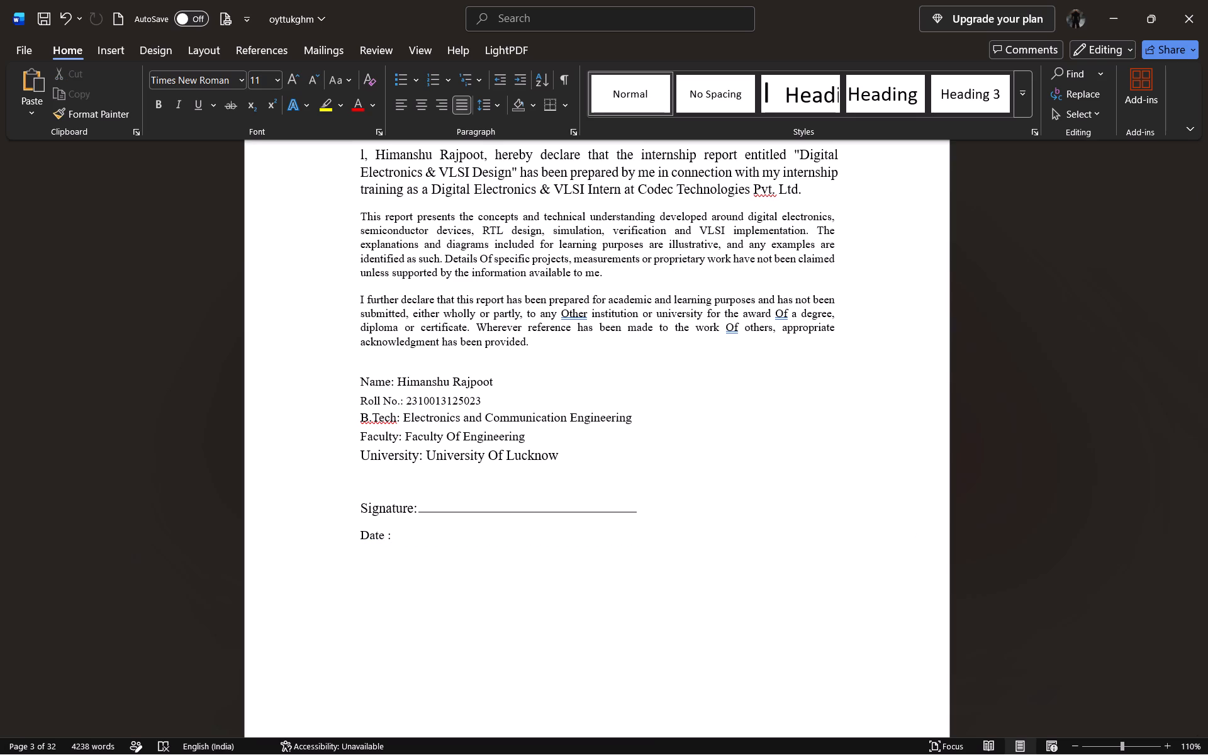
key("BackSpace")
key("BackSpace")
key("BackSpace")
key("BackSpace")
key("BackSpace")
key("BackSpace")
key("BackSpace")
key("BackSpace")
key("BackSpace")
key("BackSpace")
key("BackSpace")
key("BackSpace")
key("BackSpace")
key("BackSpace")
key("BackSpace")
key("BackSpace")
key("BackSpace")
key("BackSpace")
key("BackSpace")
key("BackSpace")
key("BackSpace")
key("BackSpace")
key("BackSpace")
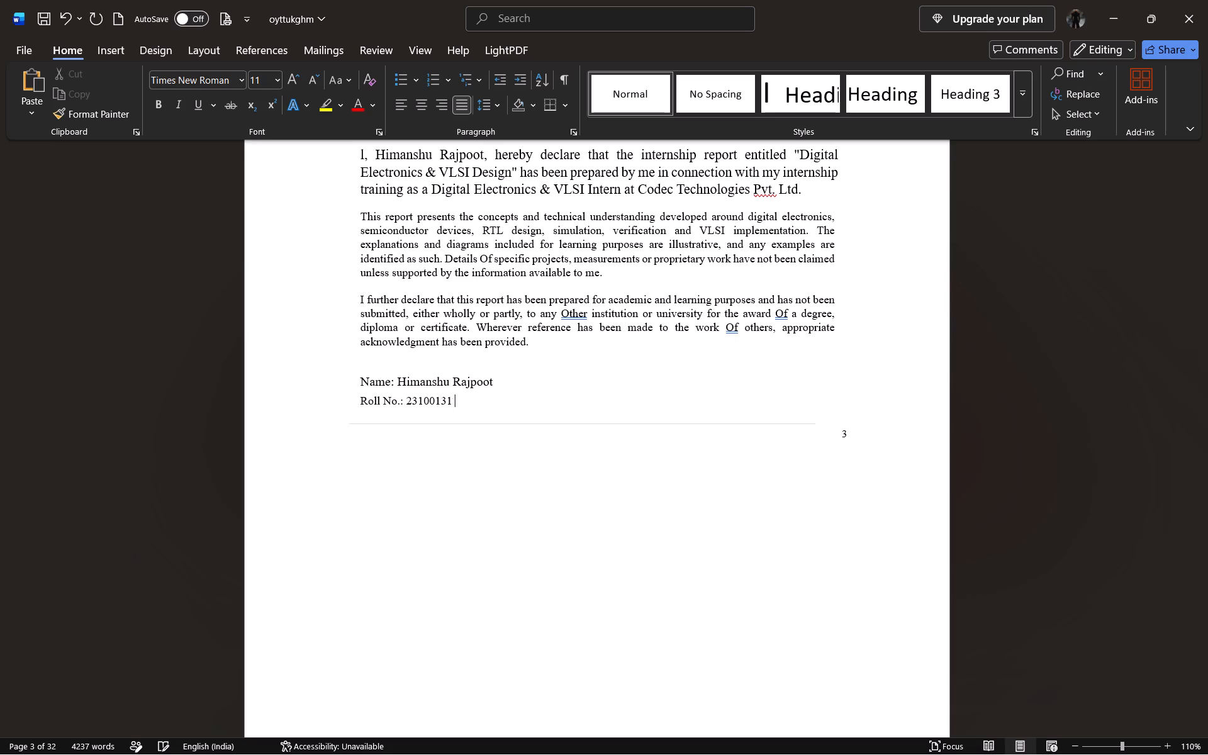
key("BackSpace")
key("BackSpace")
key("BackSpace")
key("BackSpace")
key("BackSpace")
key("BackSpace")
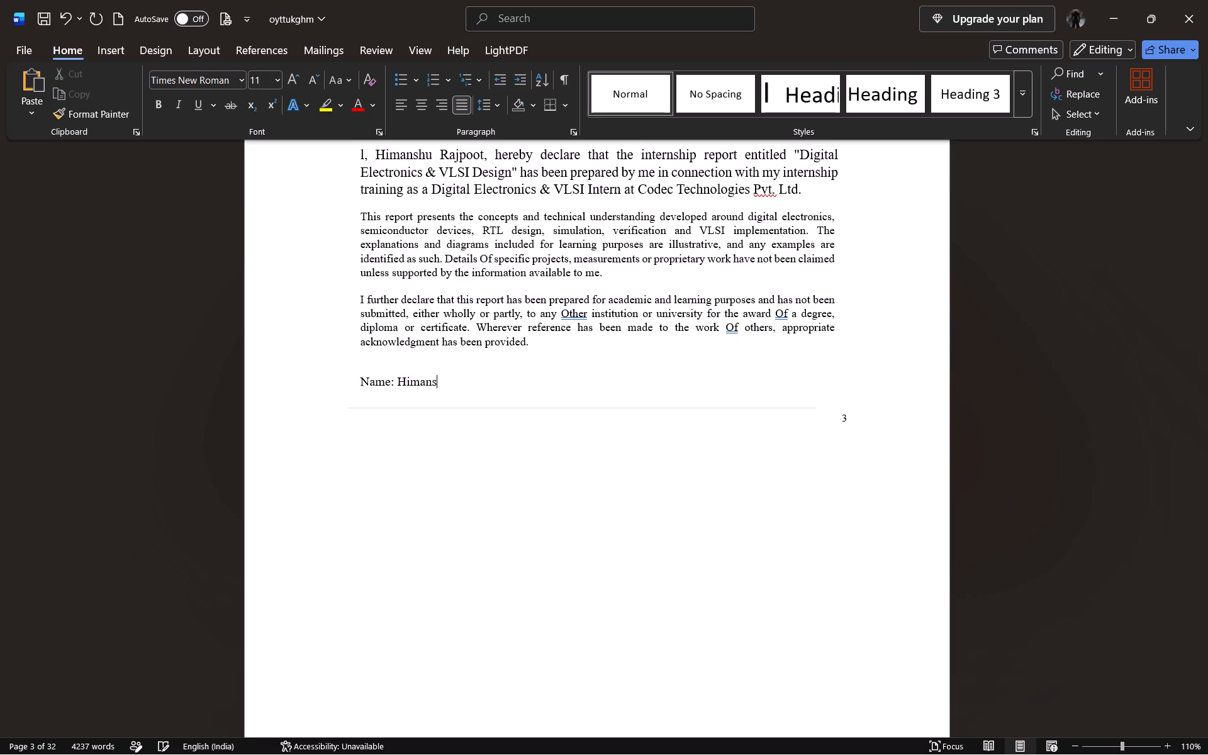
key("BackSpace")
key("BackSpace")
key("BackSpace")
key("BackSpace")
key("BackSpace")
key("BackSpace")
key("BackSpace")
key("BackSpace")
key("BackSpace")
key("BackSpace")
key("BackSpace")
key("BackSpace")
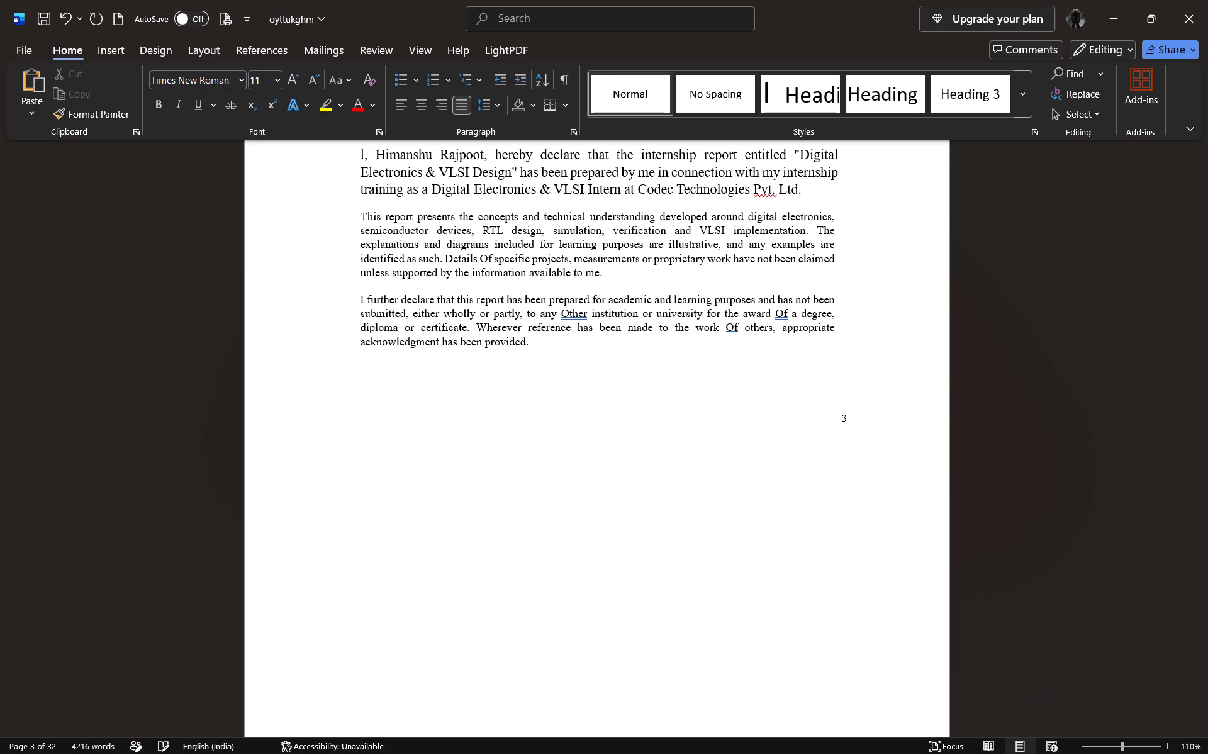
Review the shortened Declaration page and the Acknowledgement page that follows it.
scroll(643, 534, "up", 2)
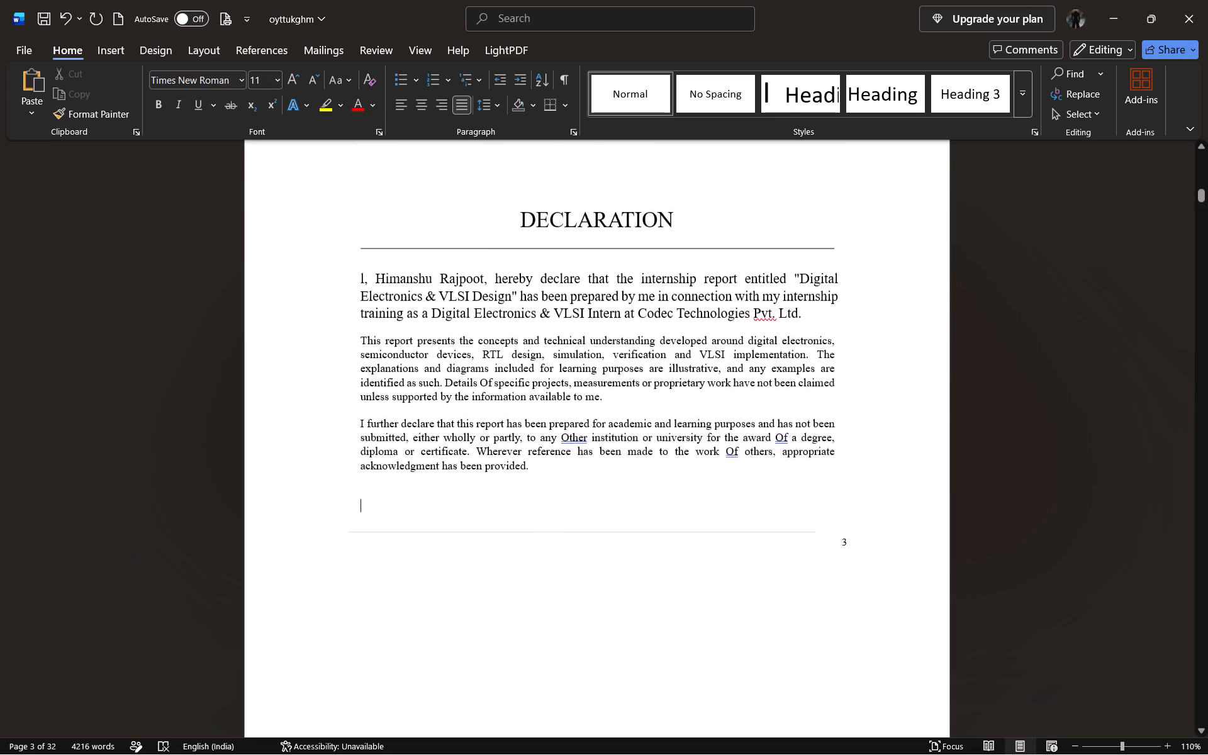
scroll(643, 534, "up", 1)
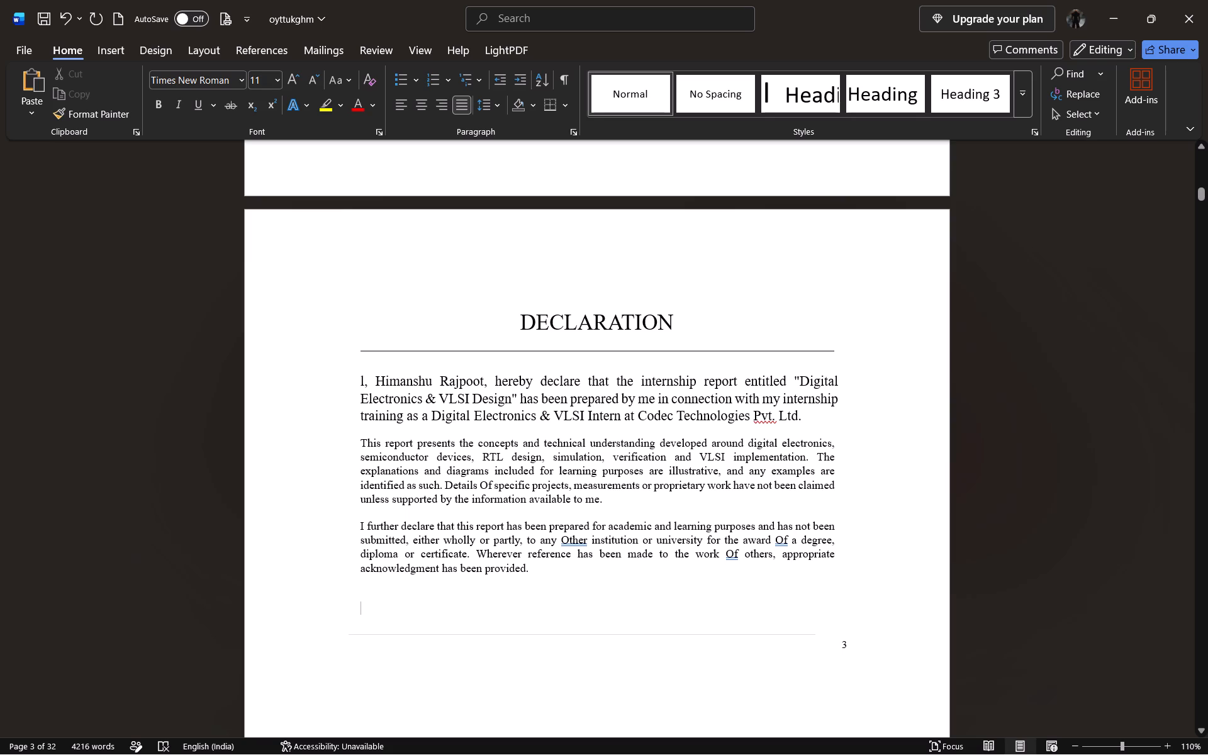
left_click(459, 340)
scroll(590, 446, "down", 2)
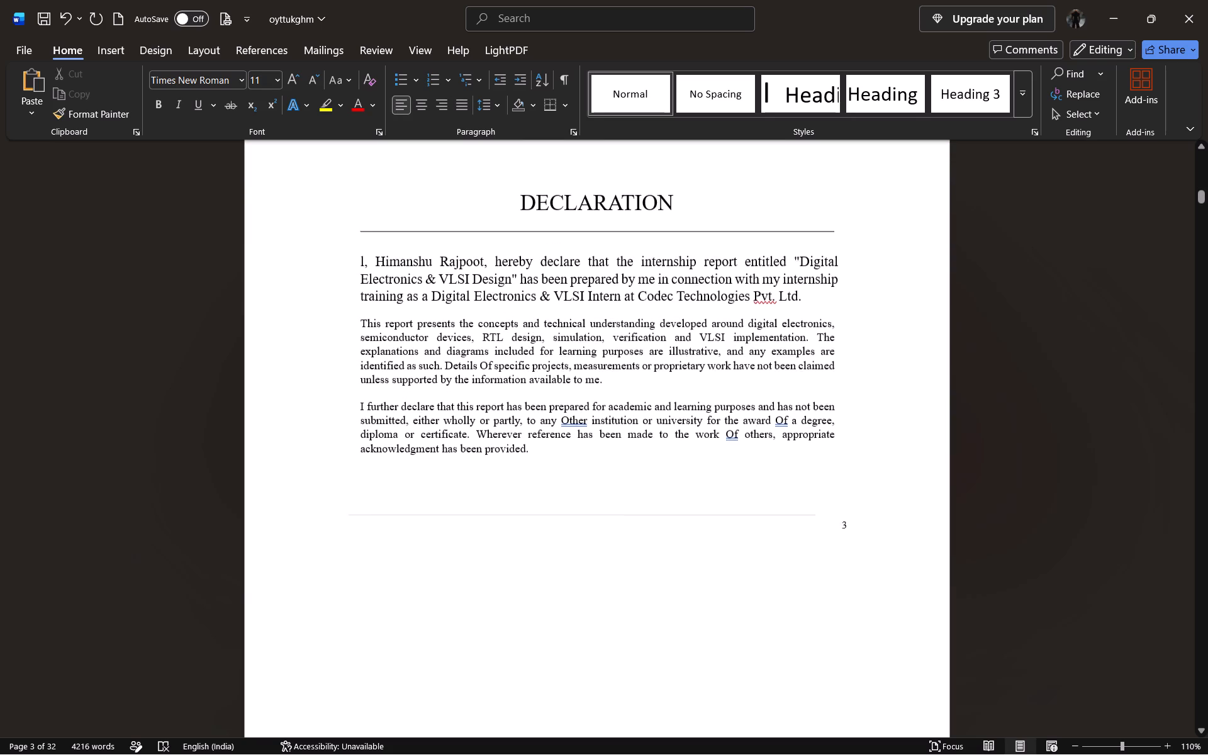
scroll(590, 446, "down", 4)
scroll(590, 446, "up", 1)
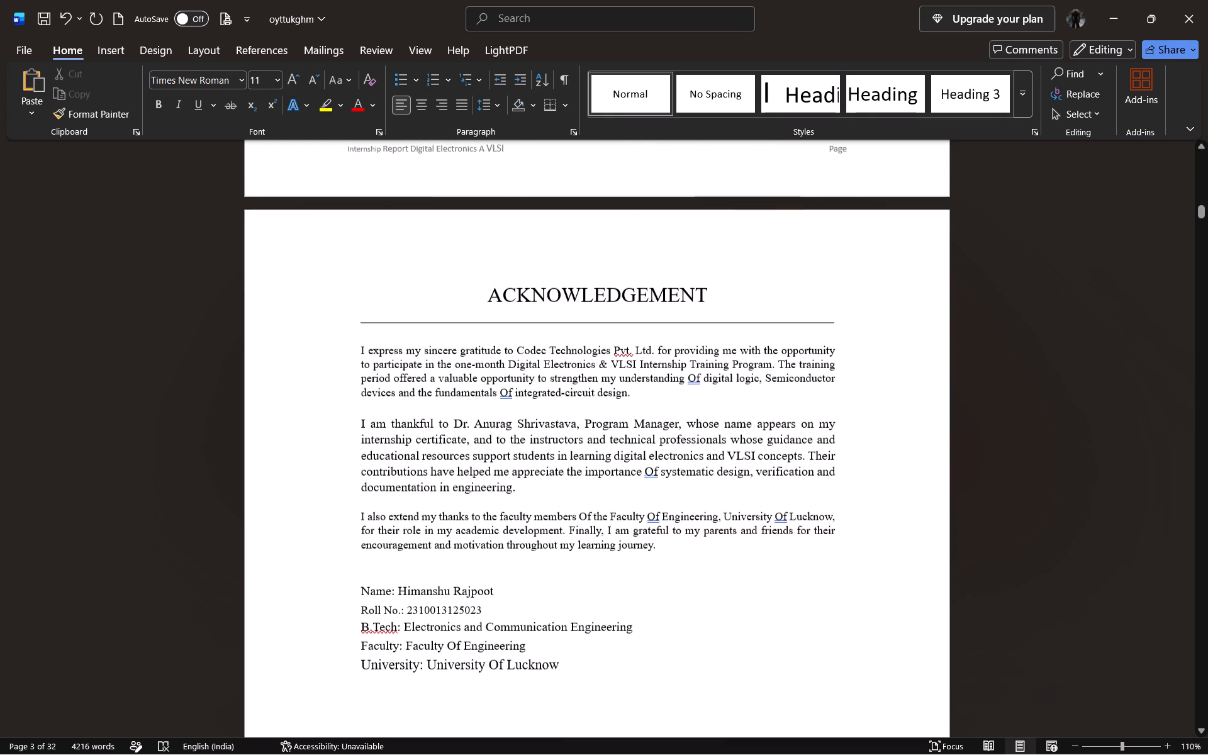
scroll(590, 446, "up", 4)
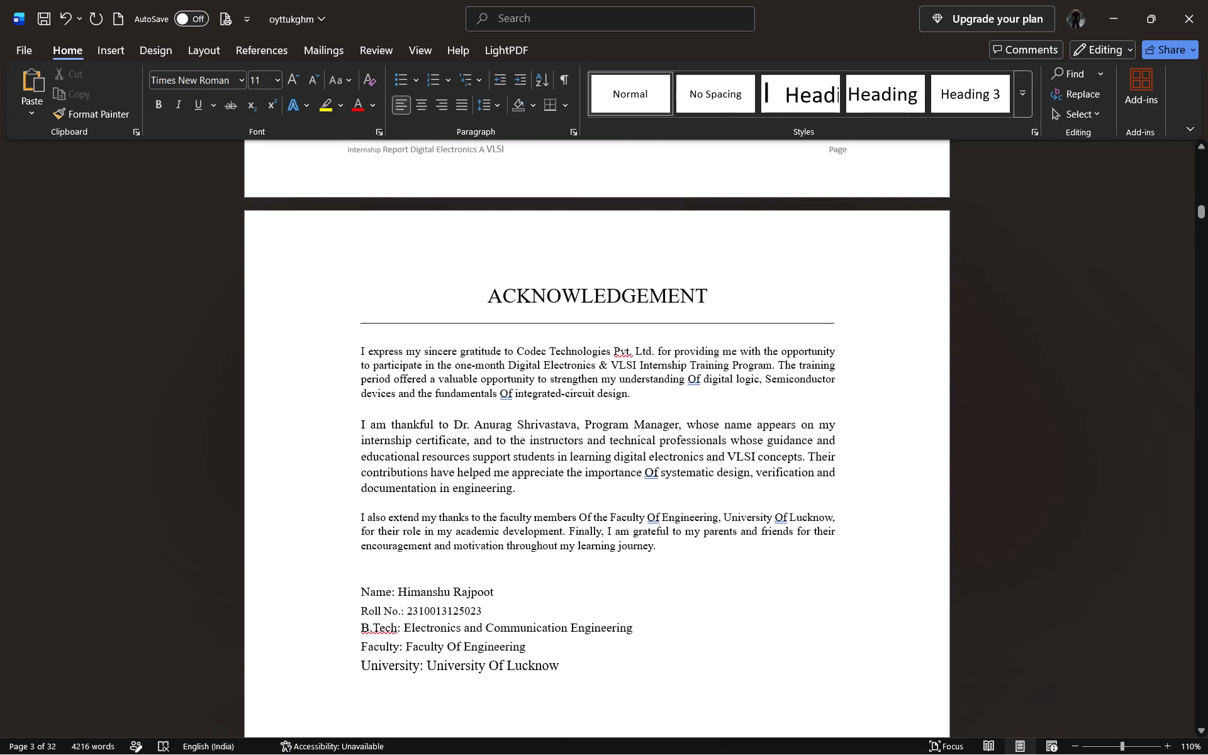
scroll(590, 446, "up", 2)
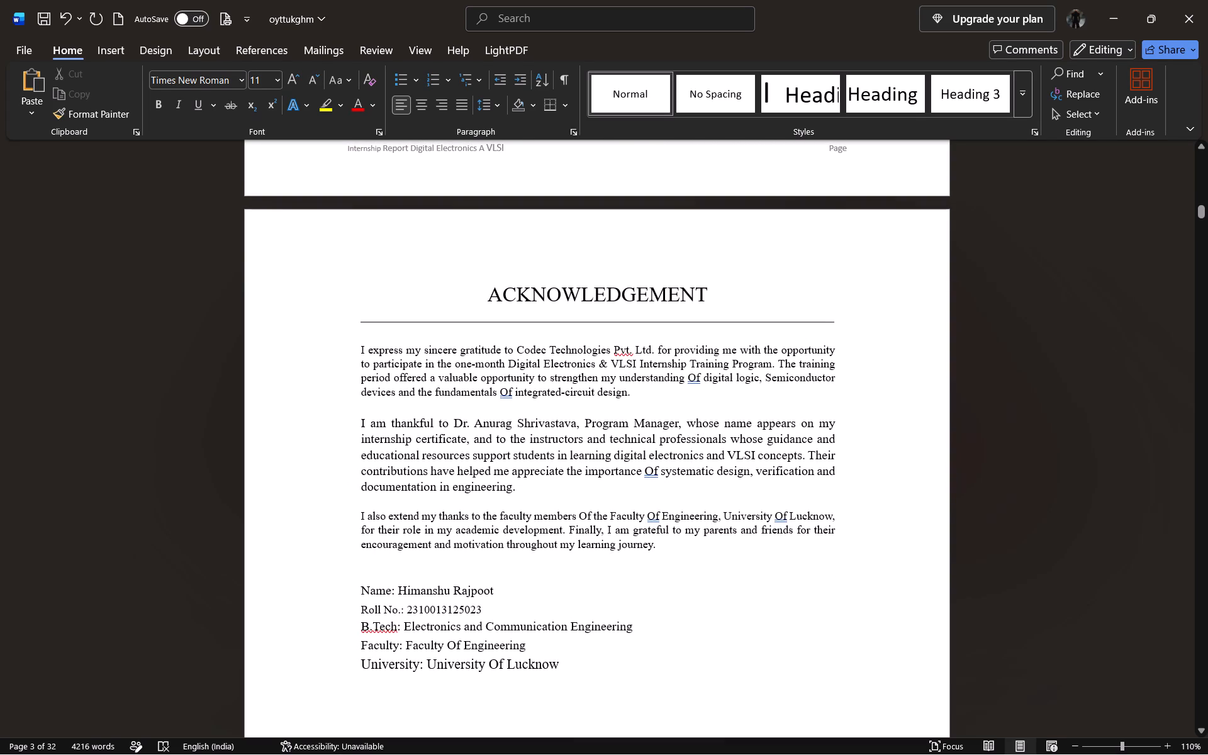
scroll(590, 446, "up", 2)
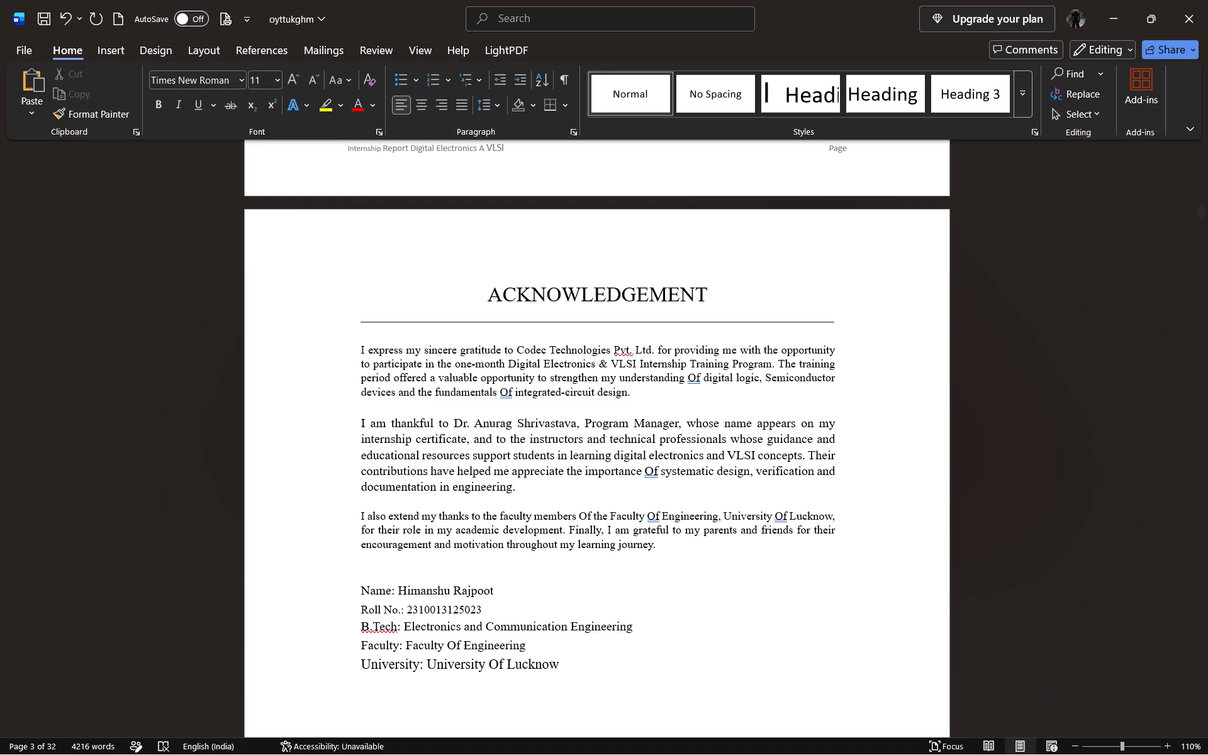
Delete the note about indicative page numbers and the PDF footer below the table of contents.
scroll(590, 446, "down", 2)
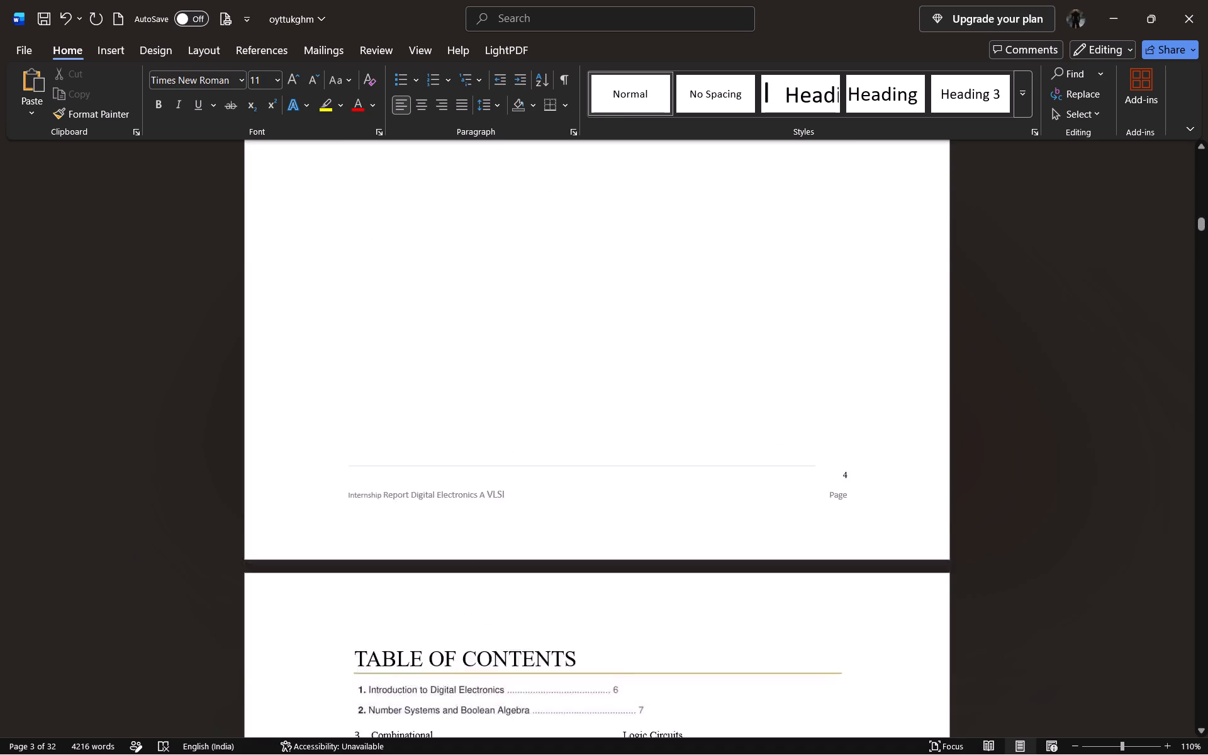
scroll(590, 446, "down", 3)
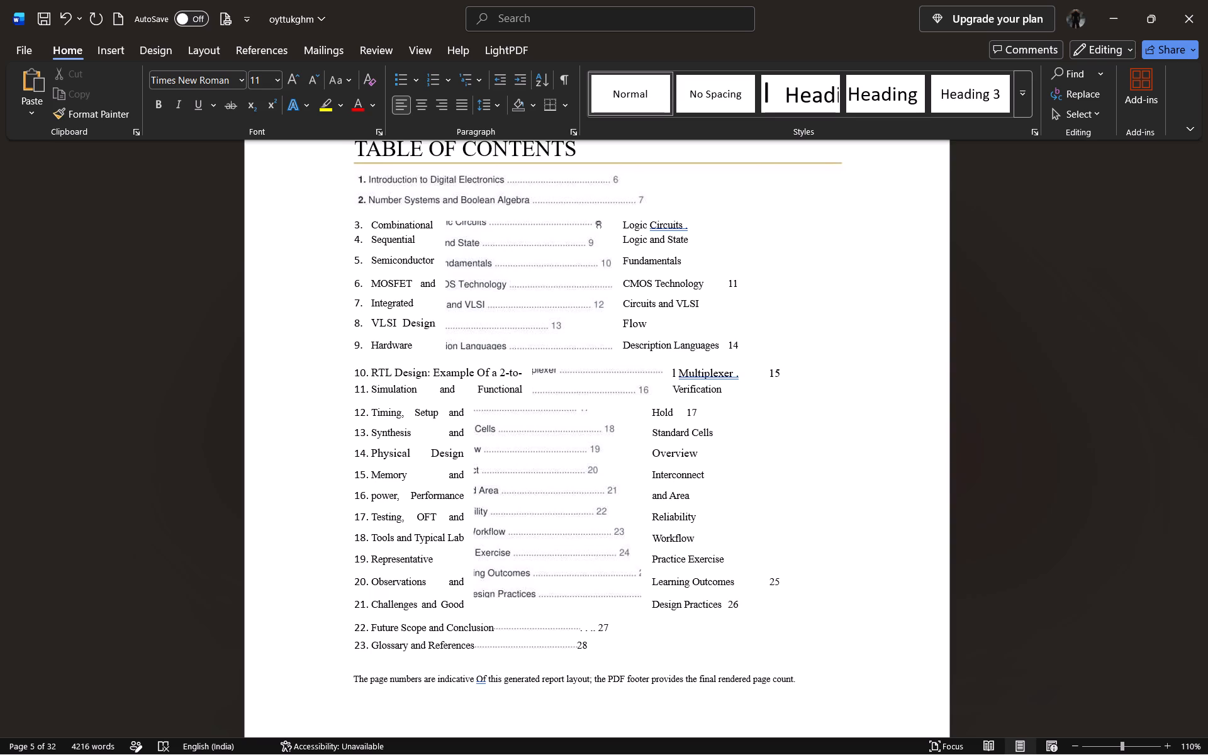
scroll(590, 446, "down", 1)
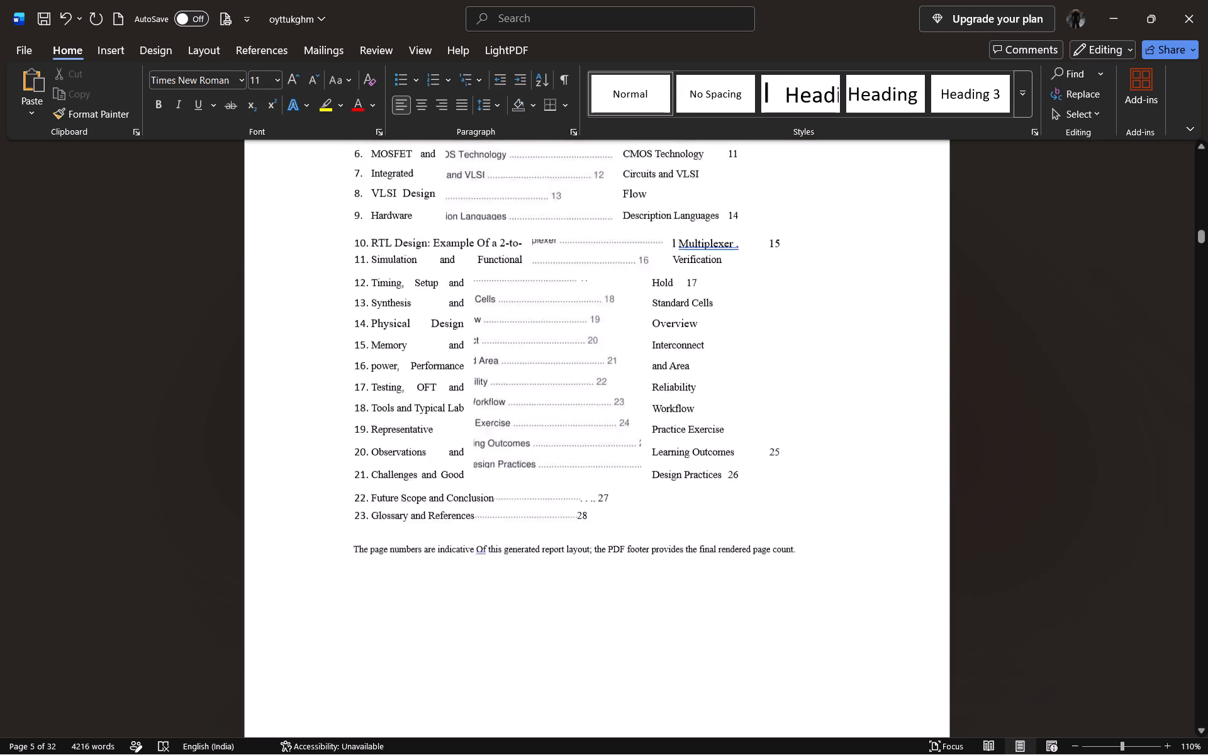
scroll(590, 446, "down", 1)
left_click(802, 415)
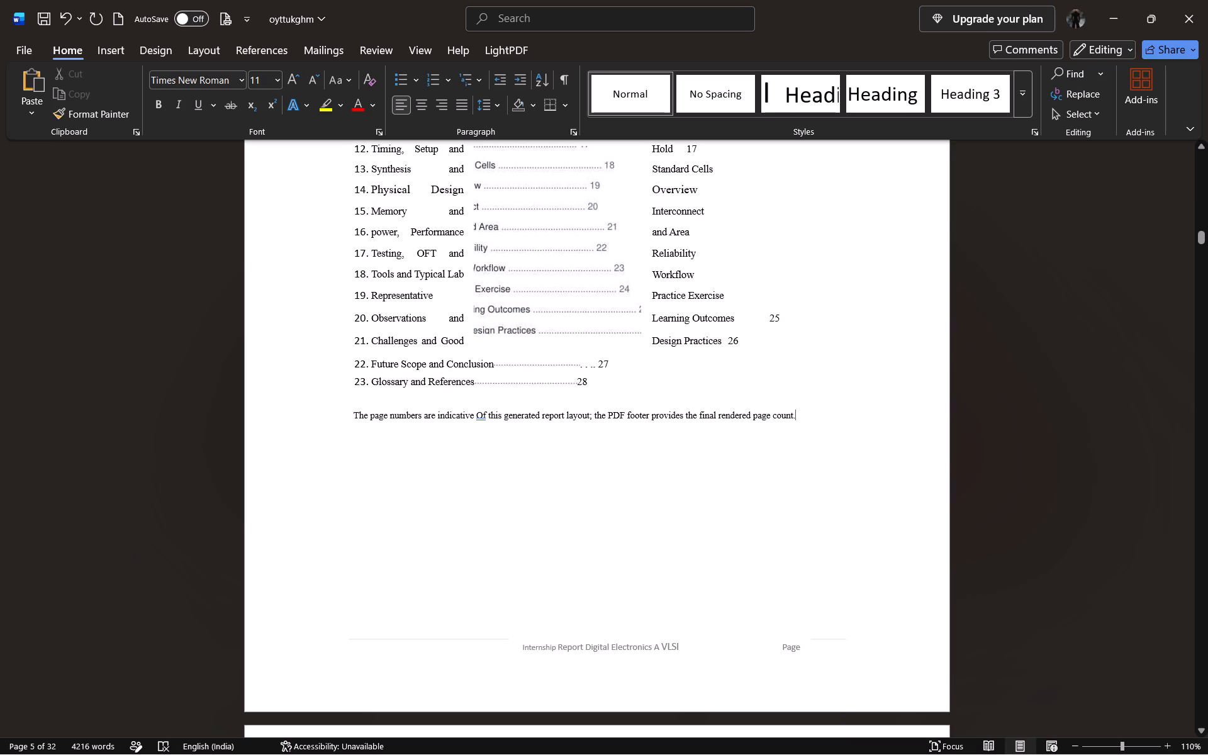
key("BackSpace")
key("BackSpace")
key("BackSpace")
key("BackSpace")
key("BackSpace")
key("BackSpace")
key("BackSpace")
key("BackSpace")
key("BackSpace")
key("BackSpace")
key("BackSpace")
key("BackSpace")
key("BackSpace")
key("BackSpace")
key("BackSpace")
key("BackSpace")
key("BackSpace")
key("BackSpace")
key("BackSpace")
key("BackSpace")
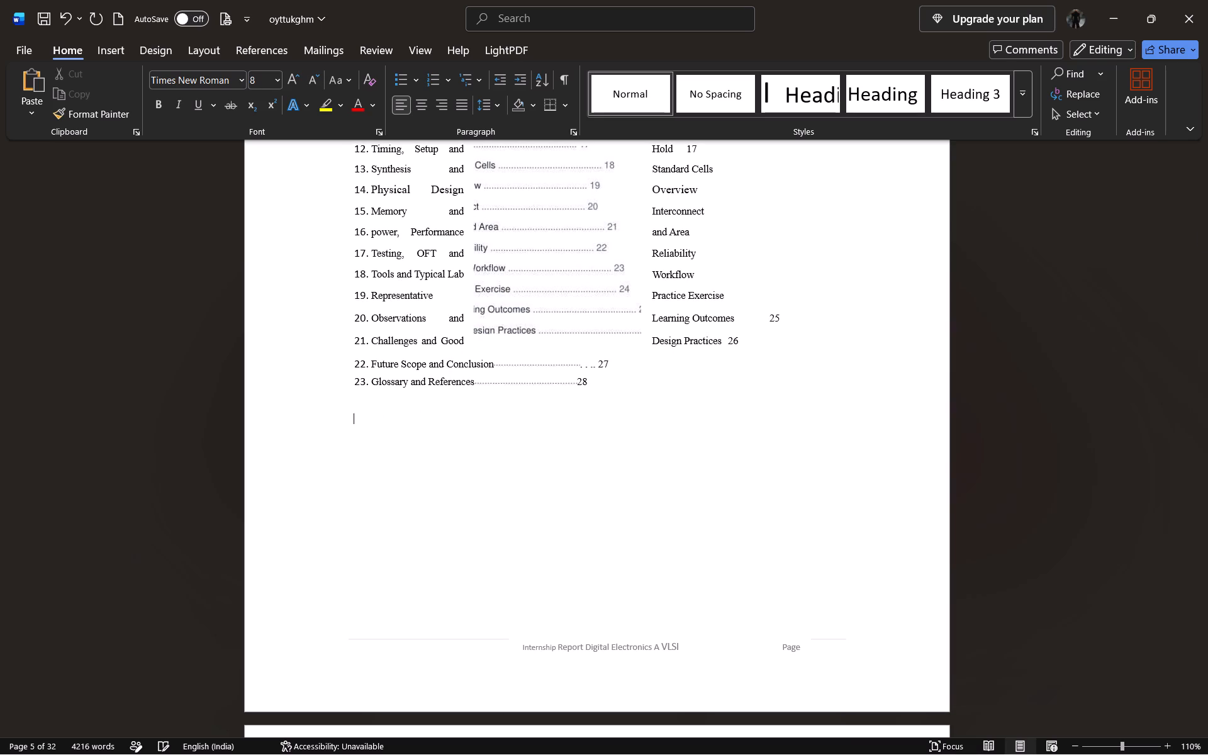
Delete the "Internship Report Digital Electronics A VLSI" and "Page" text from the Section 2 odd-page footer.
left_click(806, 643)
key("BackSpace")
double_click(806, 643)
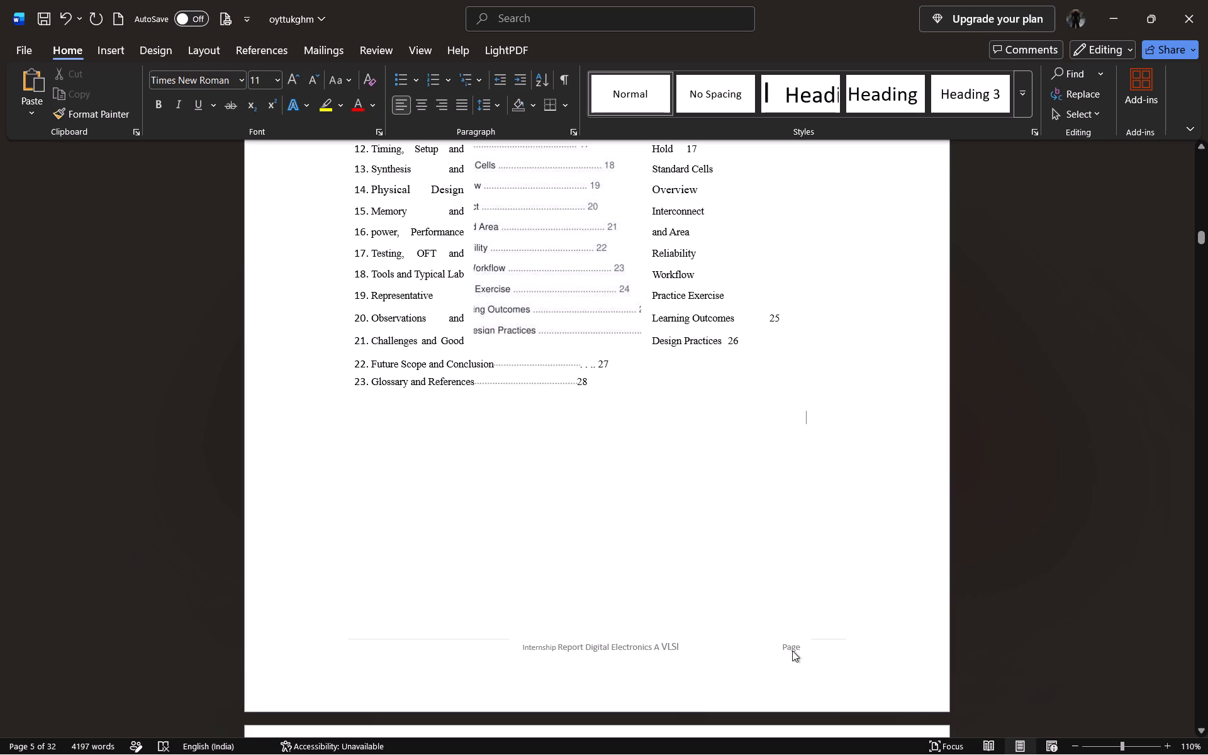
triple_click(792, 651)
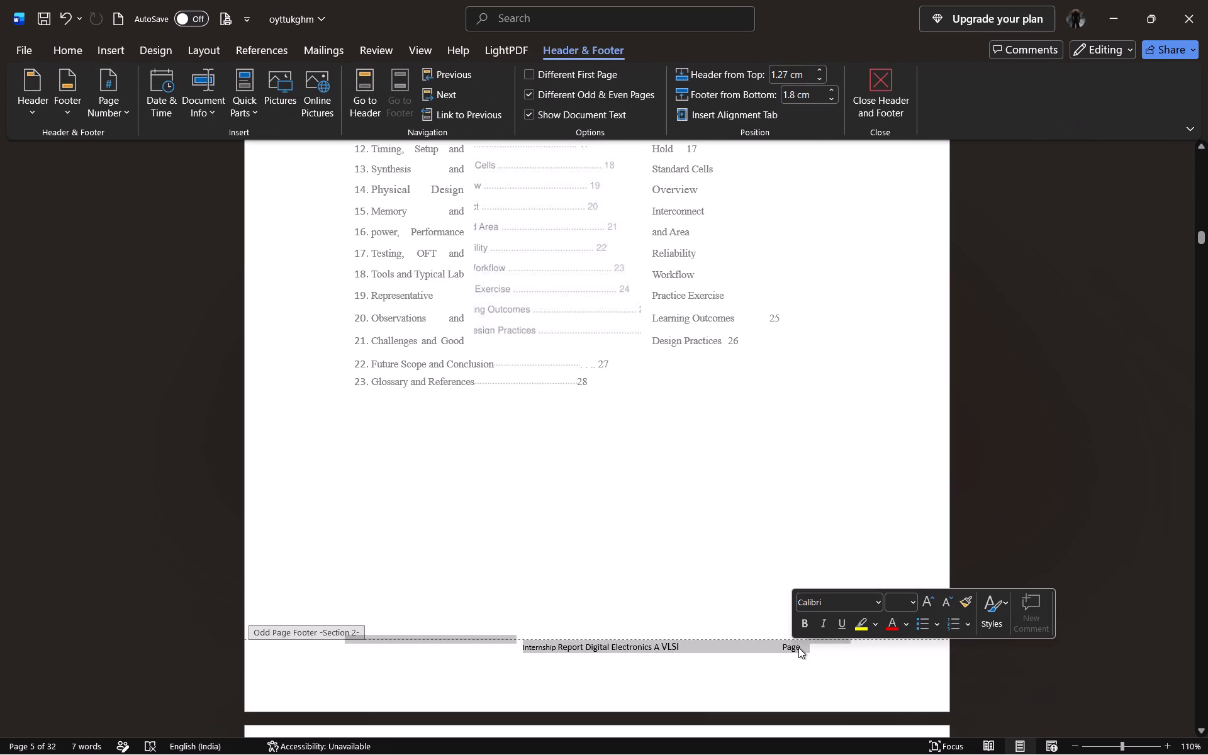
key("BackSpace")
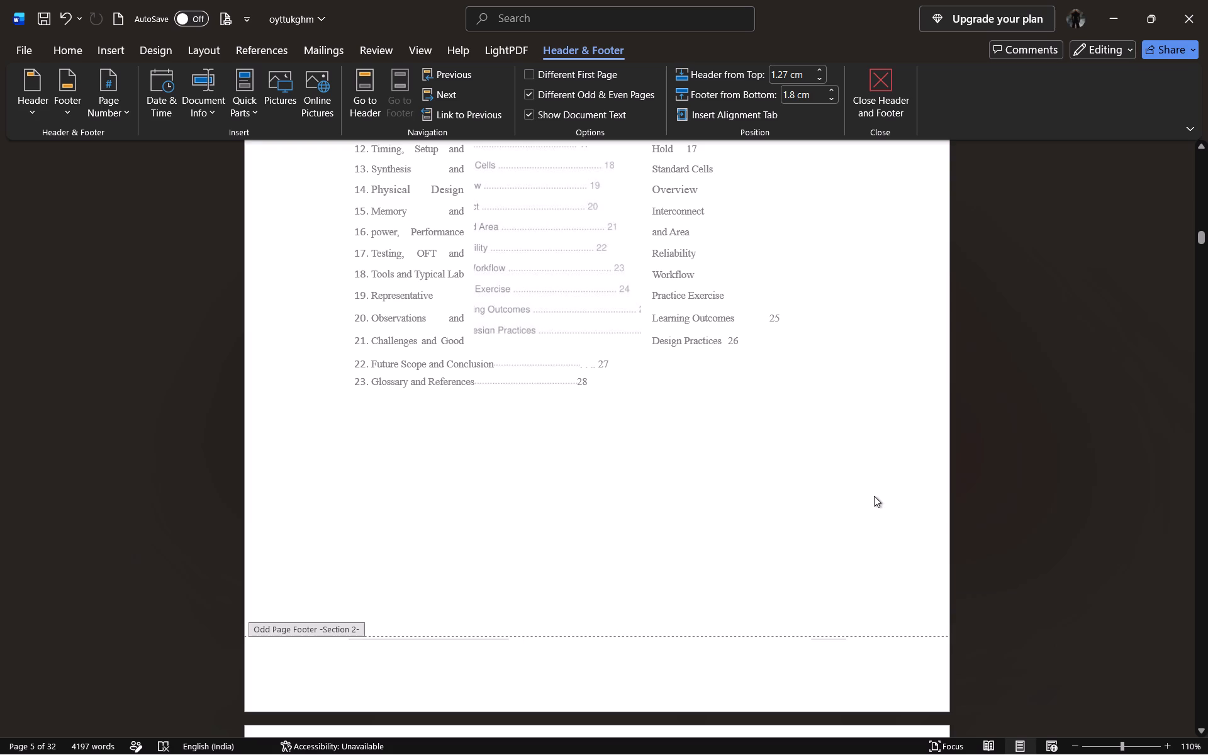
left_click(874, 496)
Delete the "Internship Report Digital Electronics A VLSI" and "Page" text from the Section 2 even-page footer on page 6.
scroll(579, 571, "down", 3)
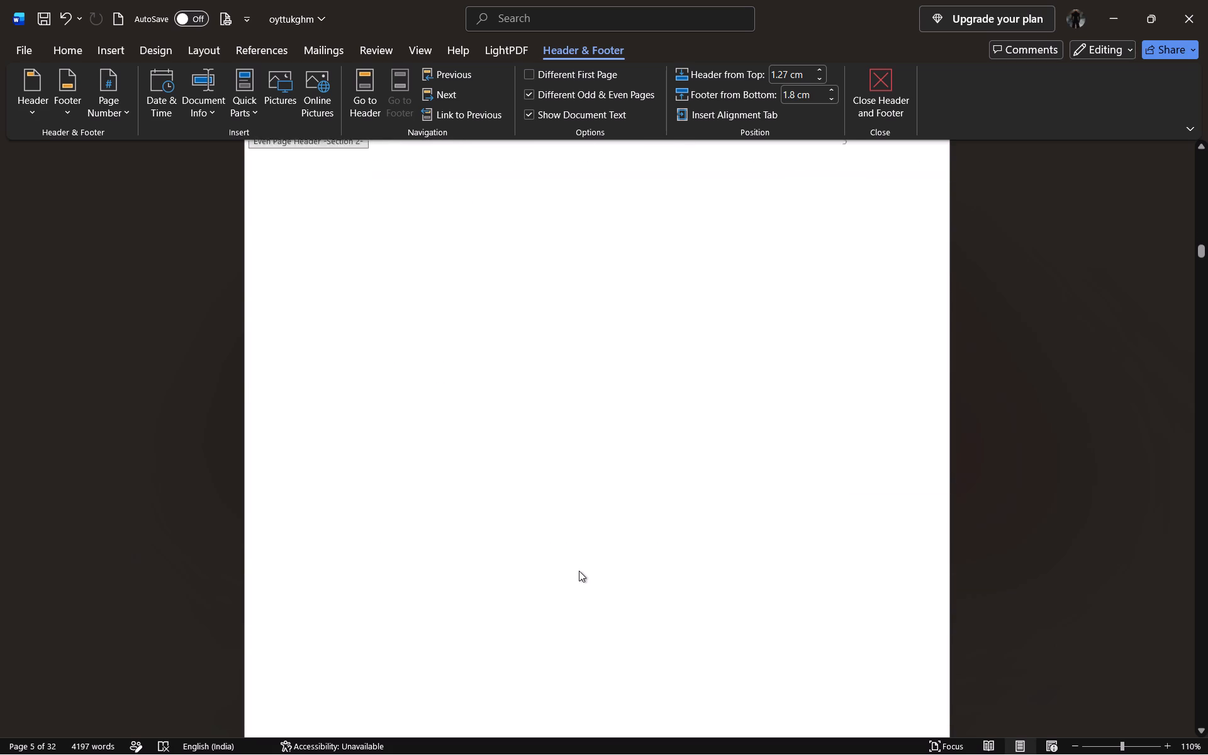
scroll(579, 571, "down", 2)
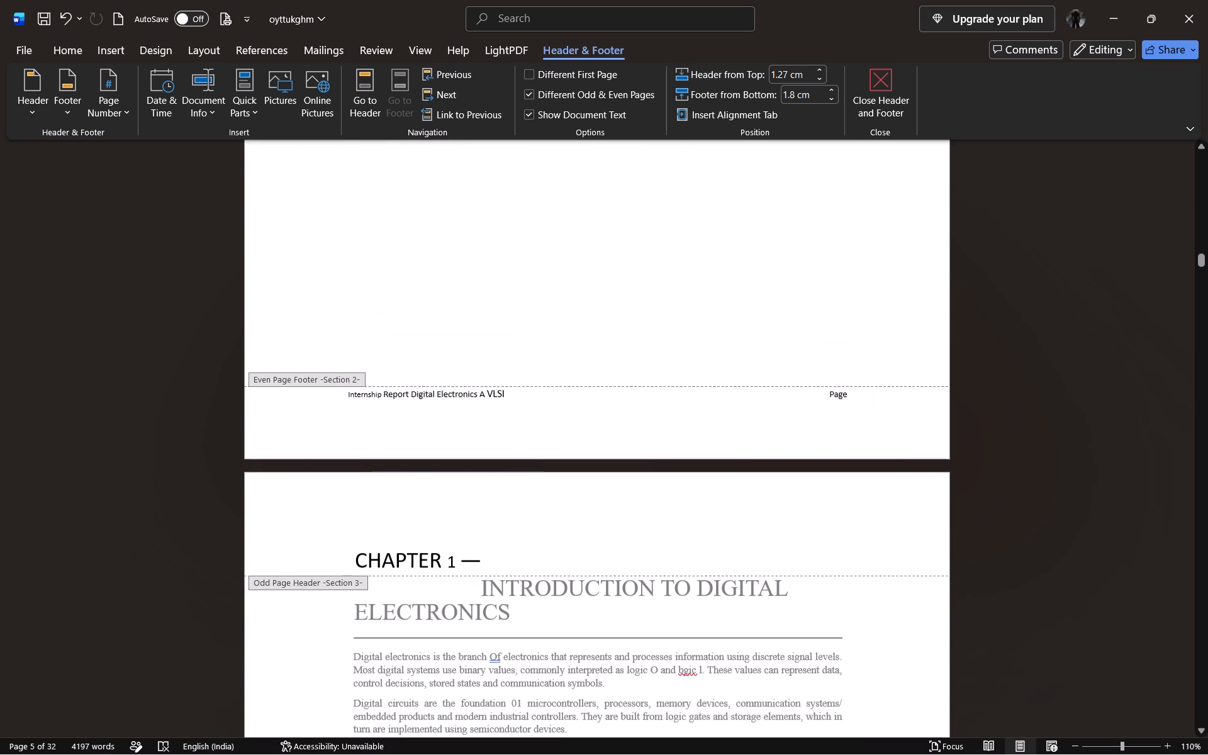
left_click(518, 393)
key("BackSpace")
key("BackSpace")
key("BackSpace")
key("BackSpace")
key("BackSpace")
key("BackSpace")
key("BackSpace")
key("BackSpace")
key("BackSpace")
key("BackSpace")
key("BackSpace")
key("BackSpace")
key("BackSpace")
key("BackSpace")
key("BackSpace")
key("BackSpace")
key("BackSpace")
key("BackSpace")
key("BackSpace")
key("BackSpace")
key("BackSpace")
key("BackSpace")
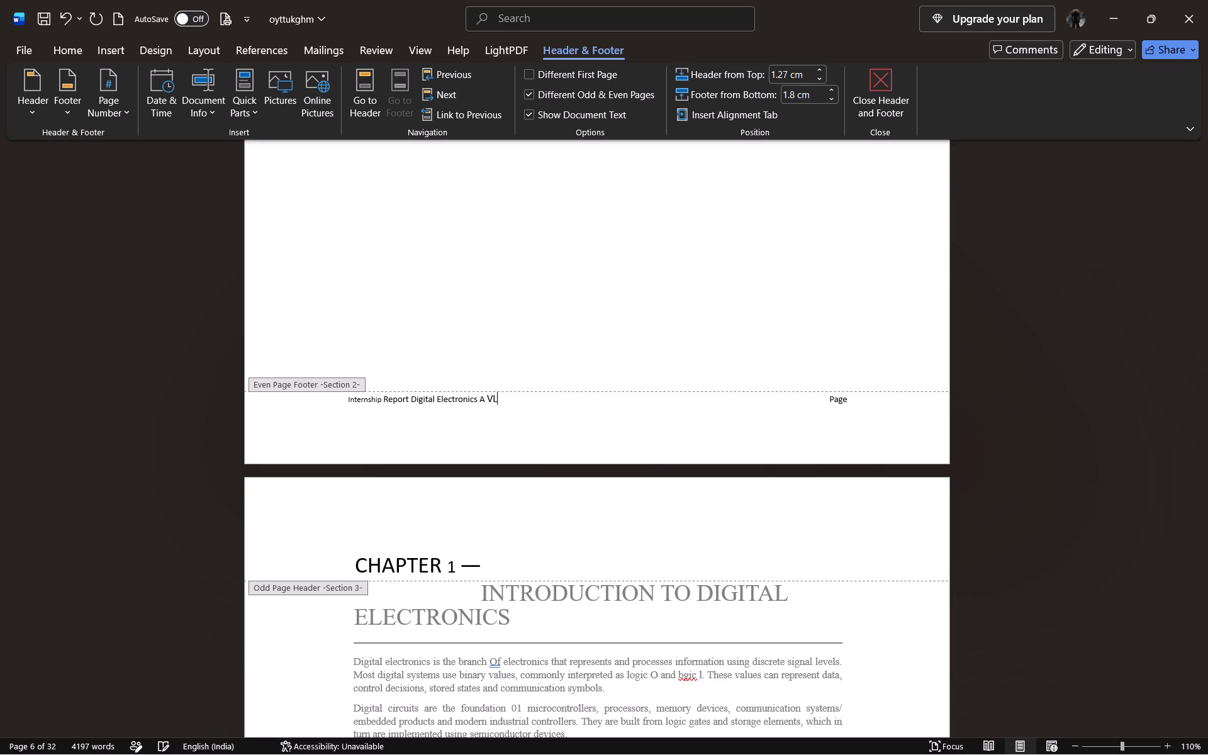
key("BackSpace")
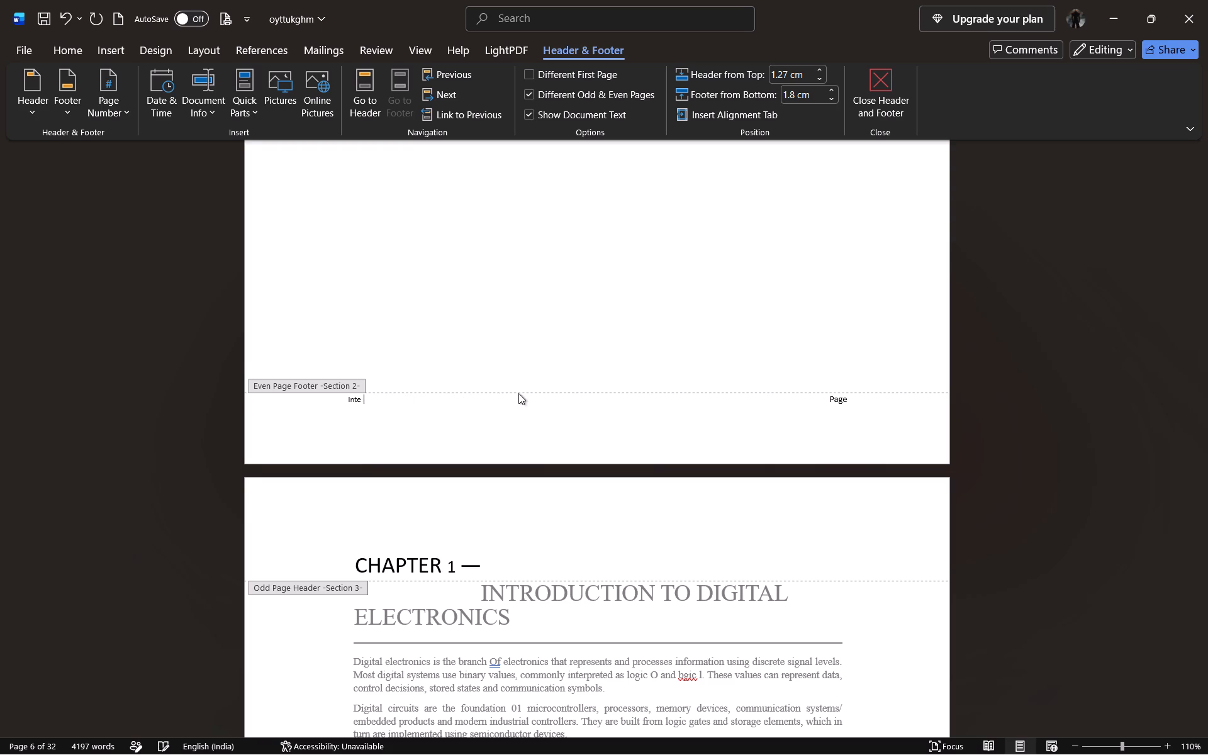
key("BackSpace")
key("BackSpace")
key("BackSpace")
key("BackSpace")
left_click(847, 403)
key("BackSpace")
key("BackSpace")
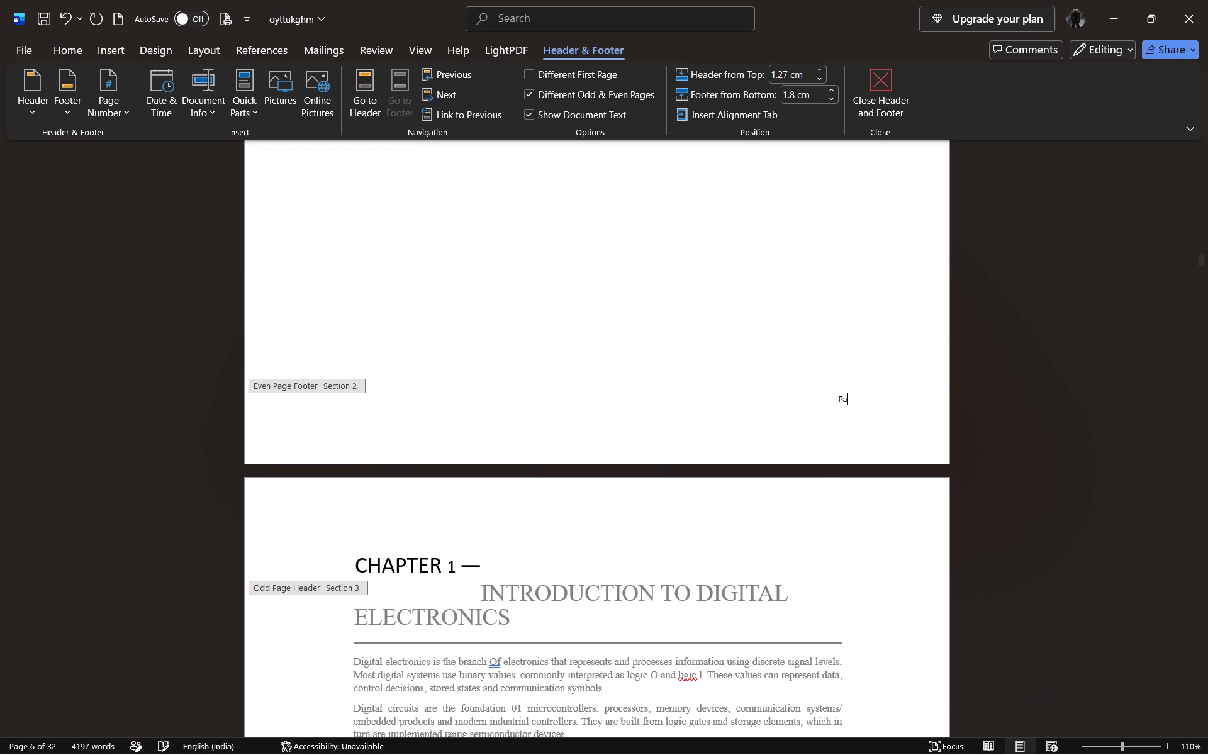
key("BackSpace")
key("BackSpace")
Leave footer editing and return to the body text at the end of Chapter 1 on page 7.
scroll(639, 439, "down", 3)
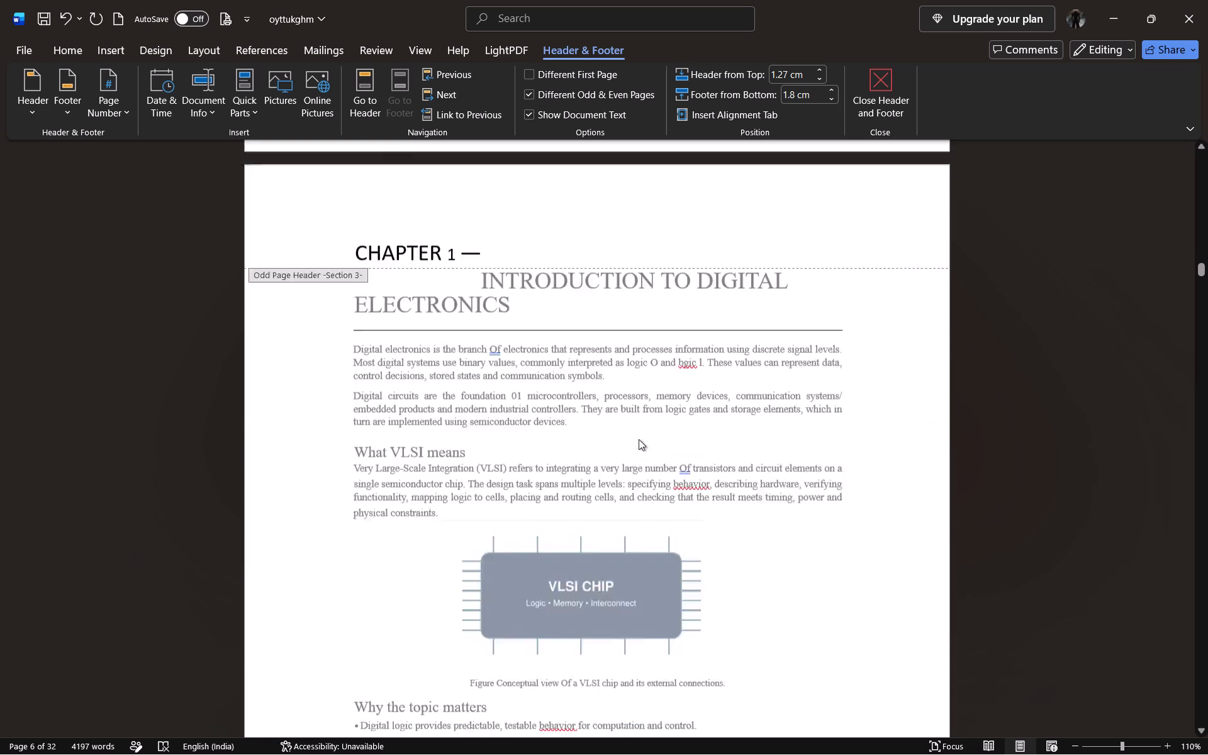
scroll(639, 439, "down", 2)
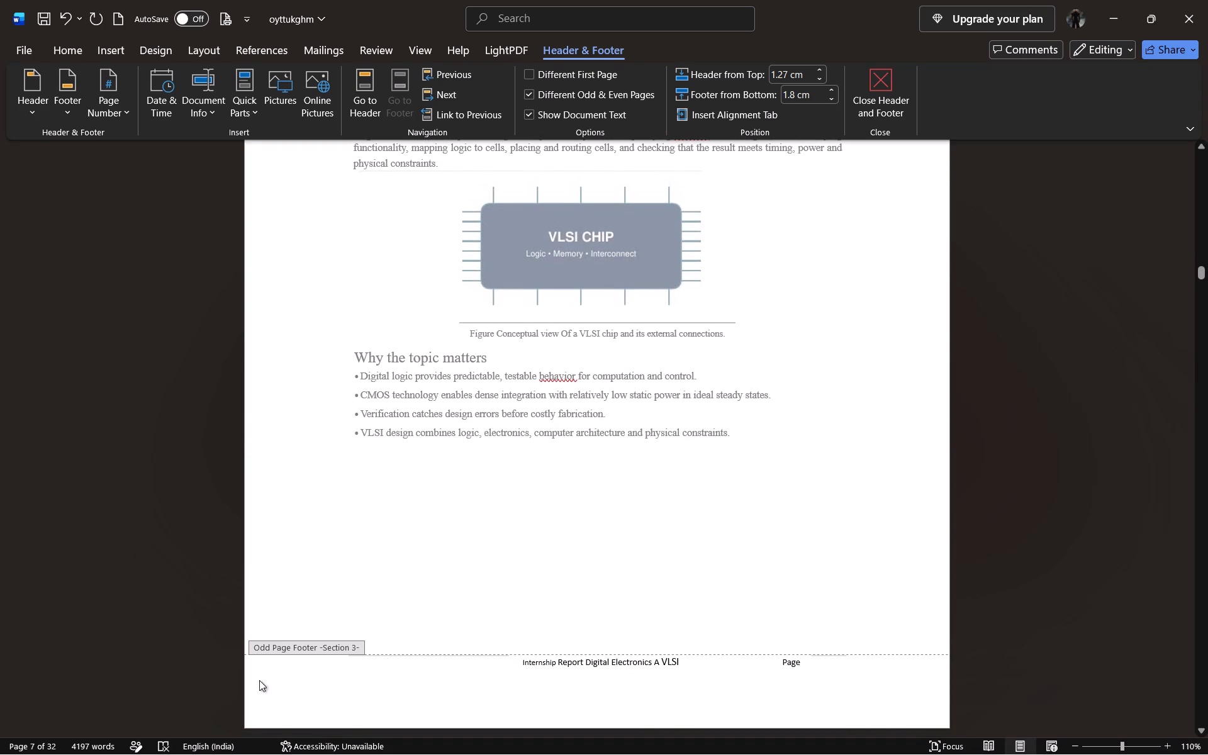
double_click(317, 642)
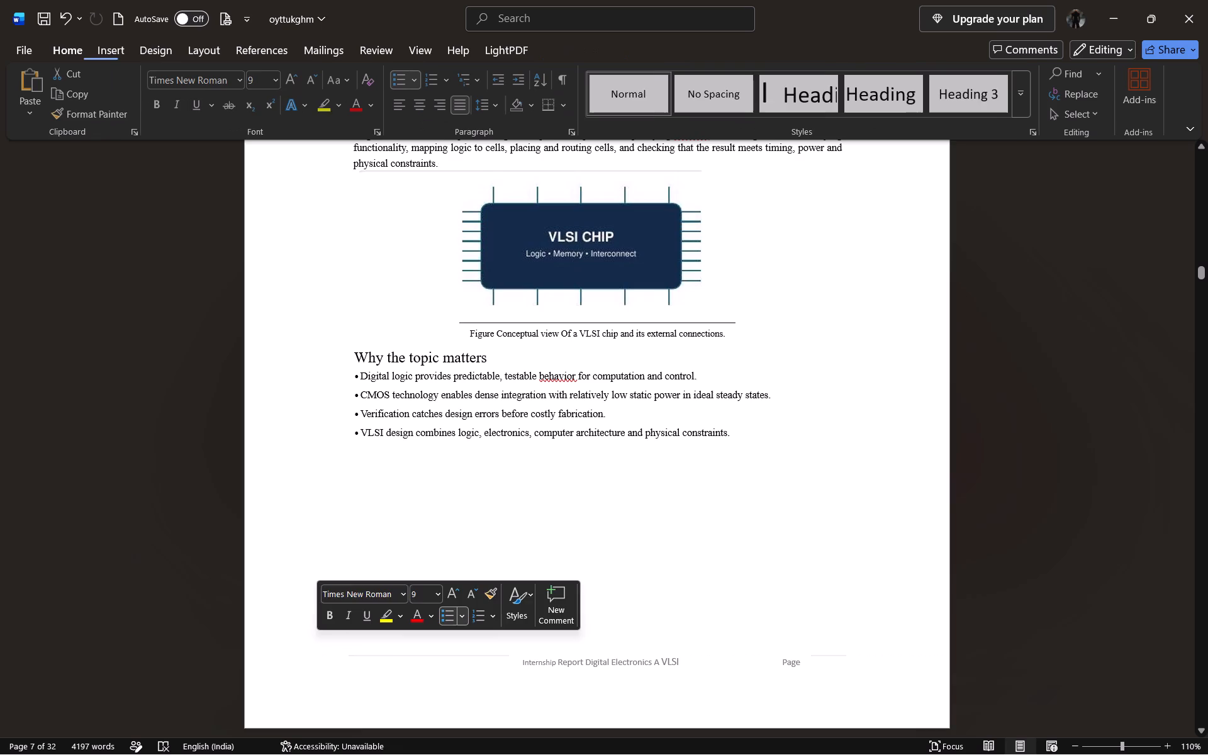
left_click(847, 540)
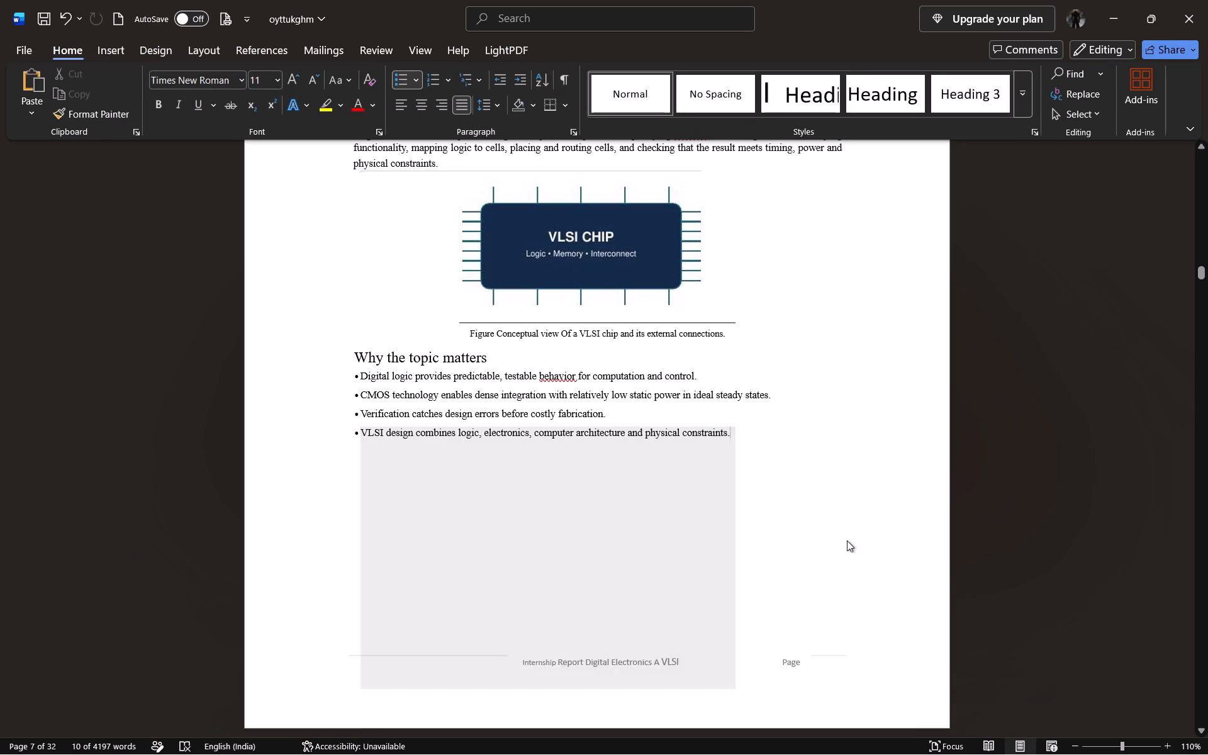
Examine the converted table of contents for its broken entries and misplaced leader pictures.
scroll(727, 423, "up", 5)
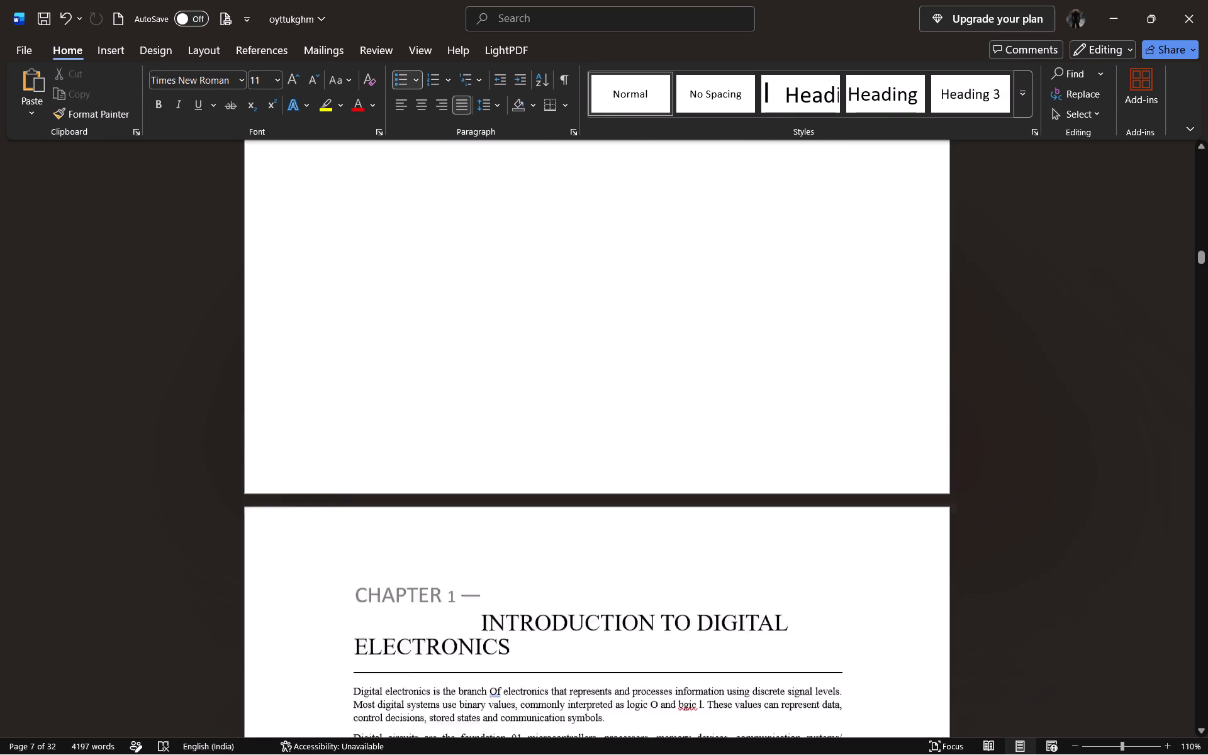
scroll(727, 423, "up", 7)
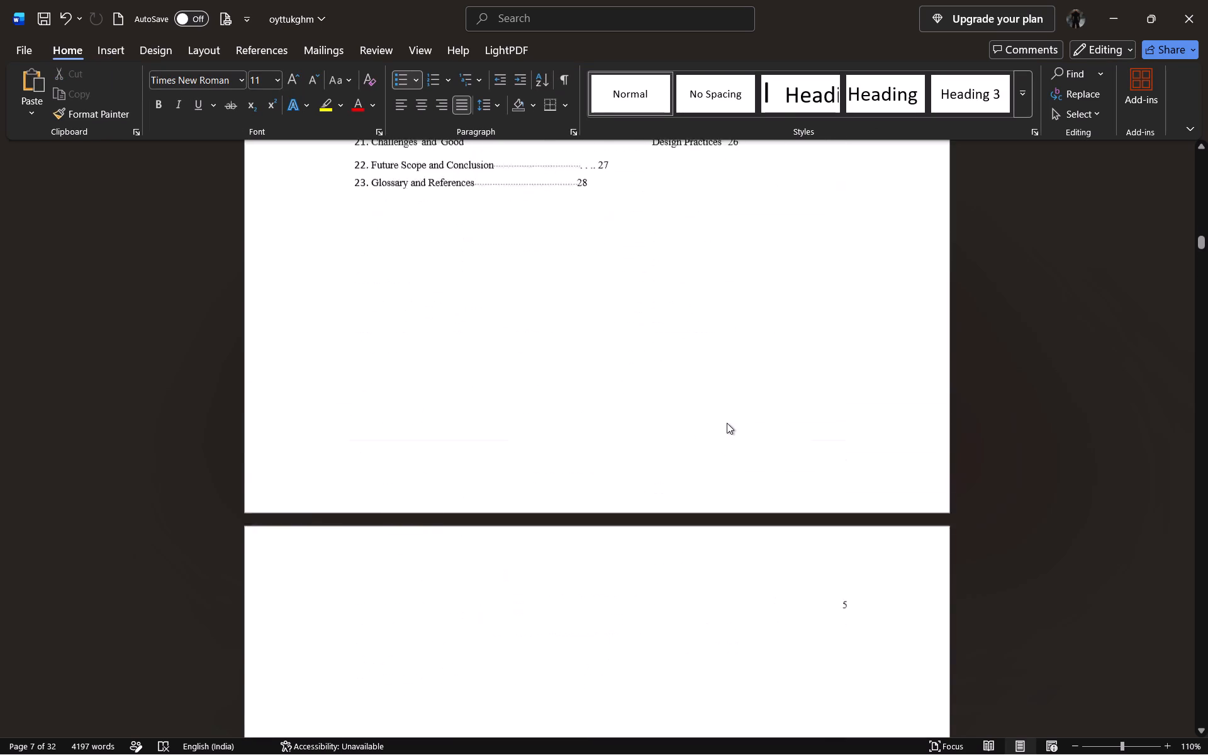
scroll(727, 423, "up", 1)
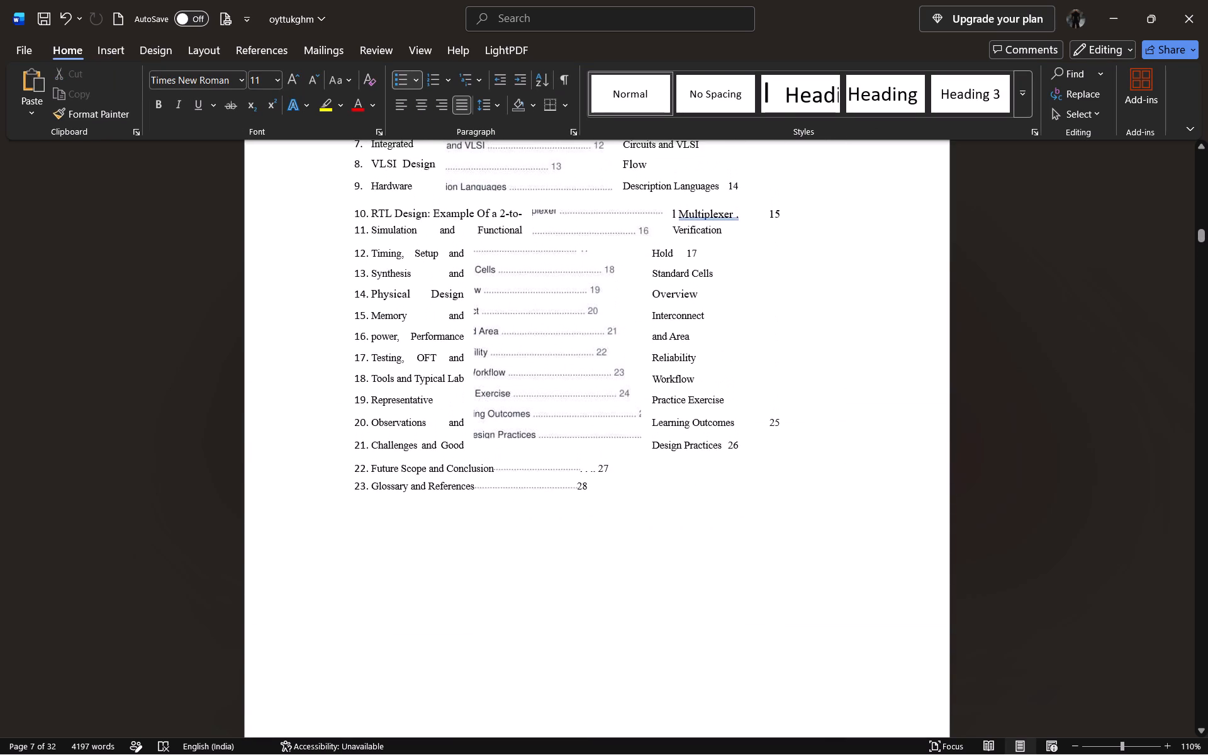
scroll(727, 423, "up", 2)
scroll(727, 423, "down", 1)
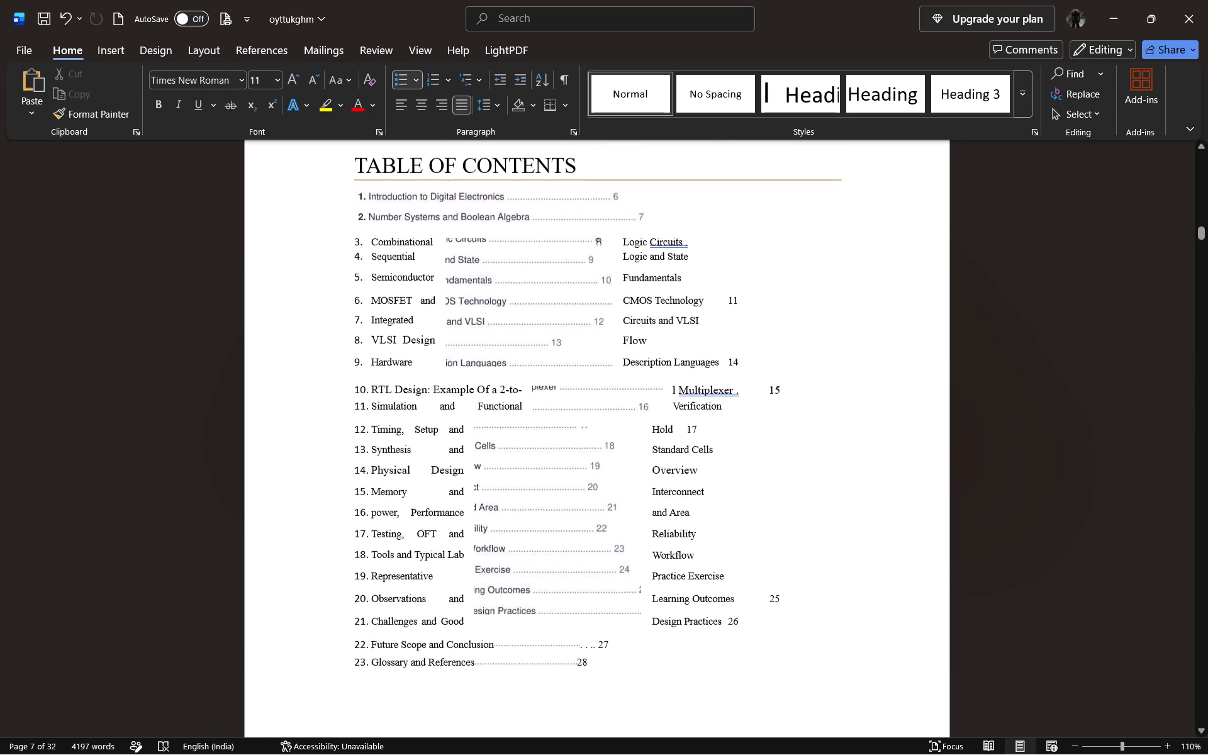
Try to delete the "Internship Report Digital Electronics A VLSI" footer text on the Chapter 2 page.
scroll(727, 423, "down", 1)
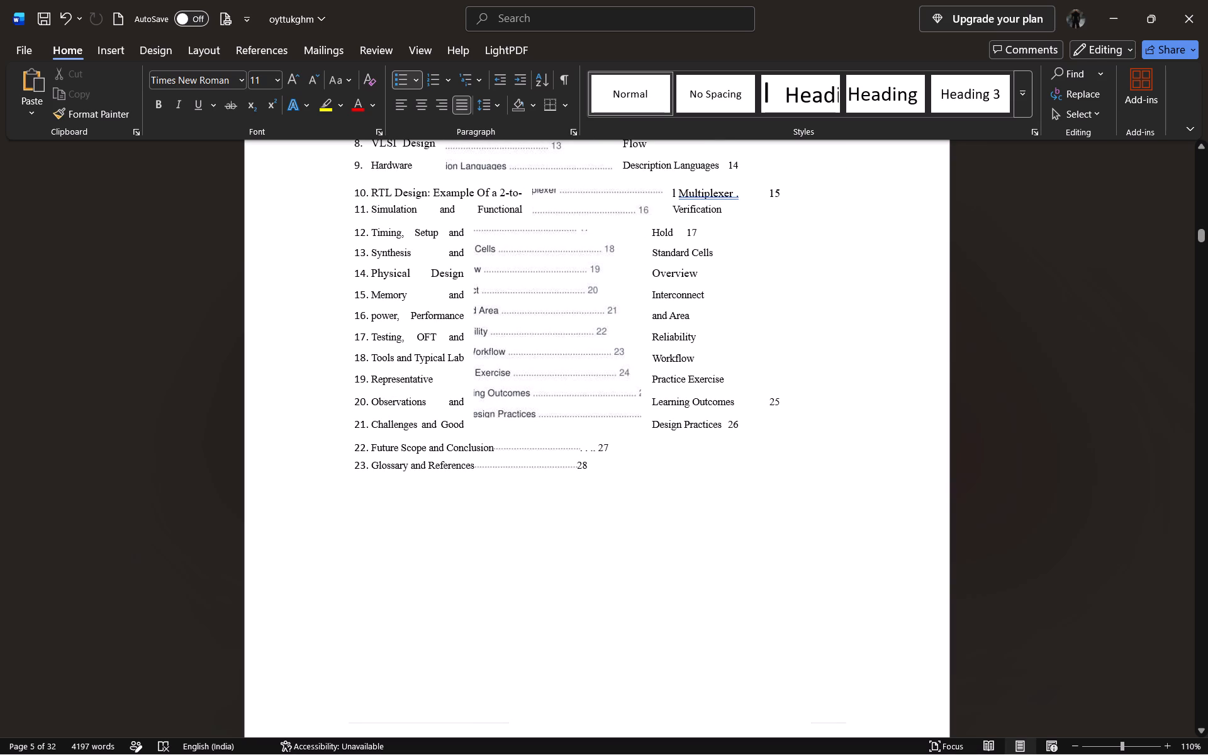
scroll(762, 287, "down", 6)
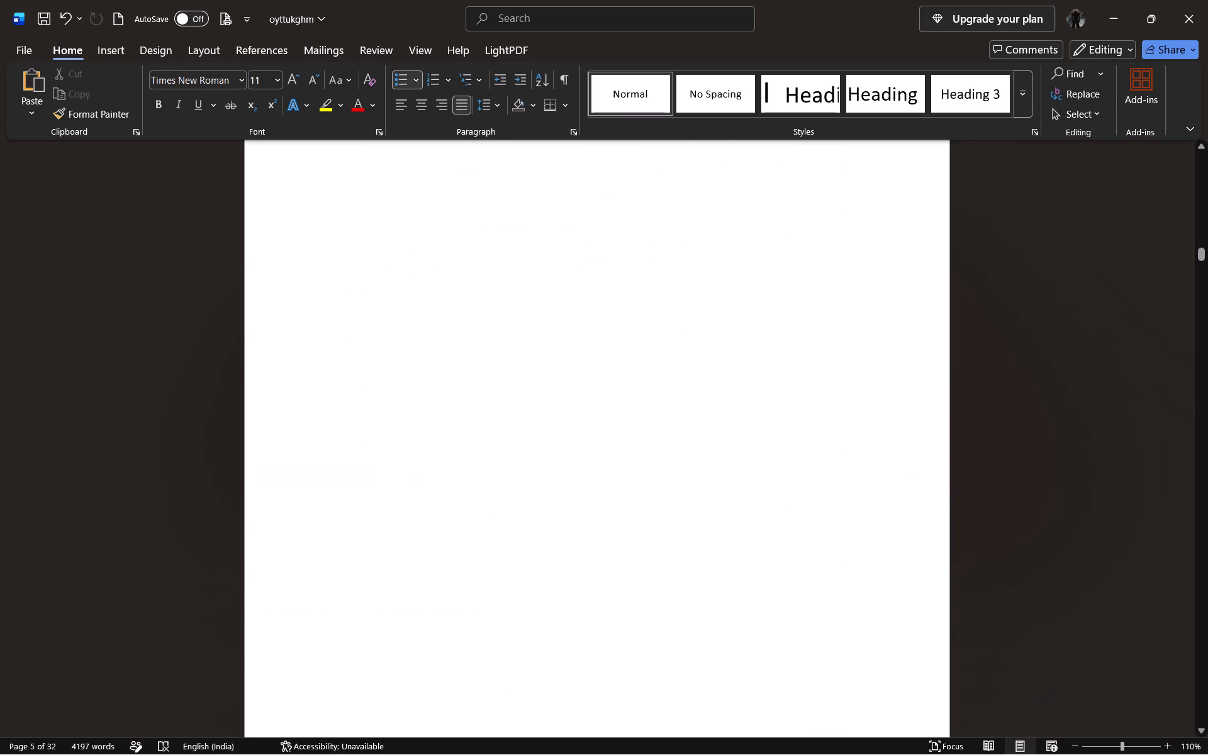
scroll(762, 287, "down", 3)
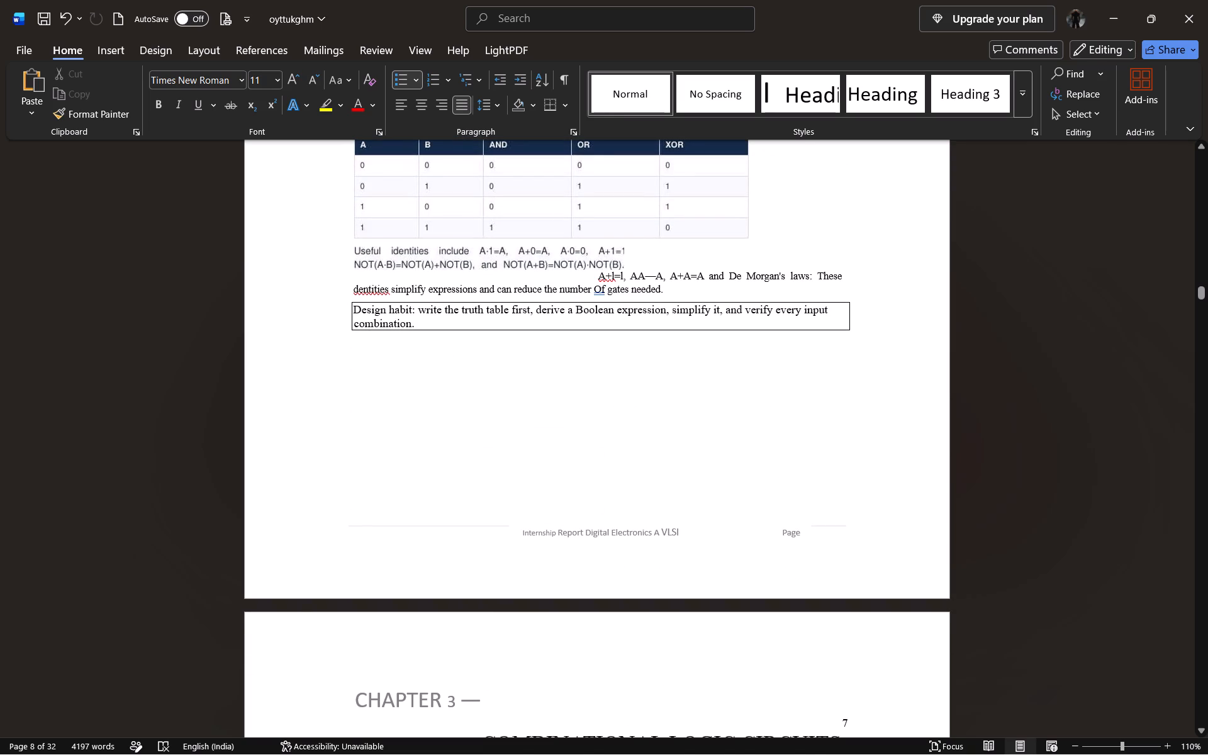
double_click(689, 530)
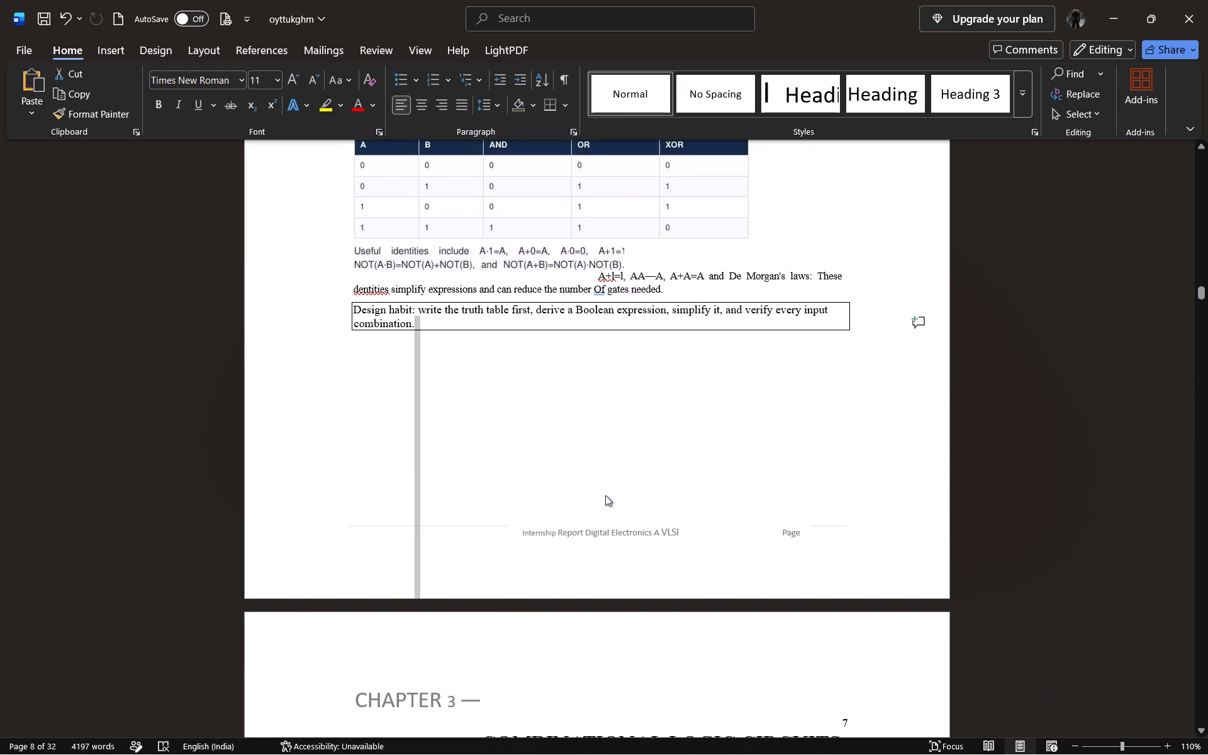
left_click(602, 492)
double_click(712, 557)
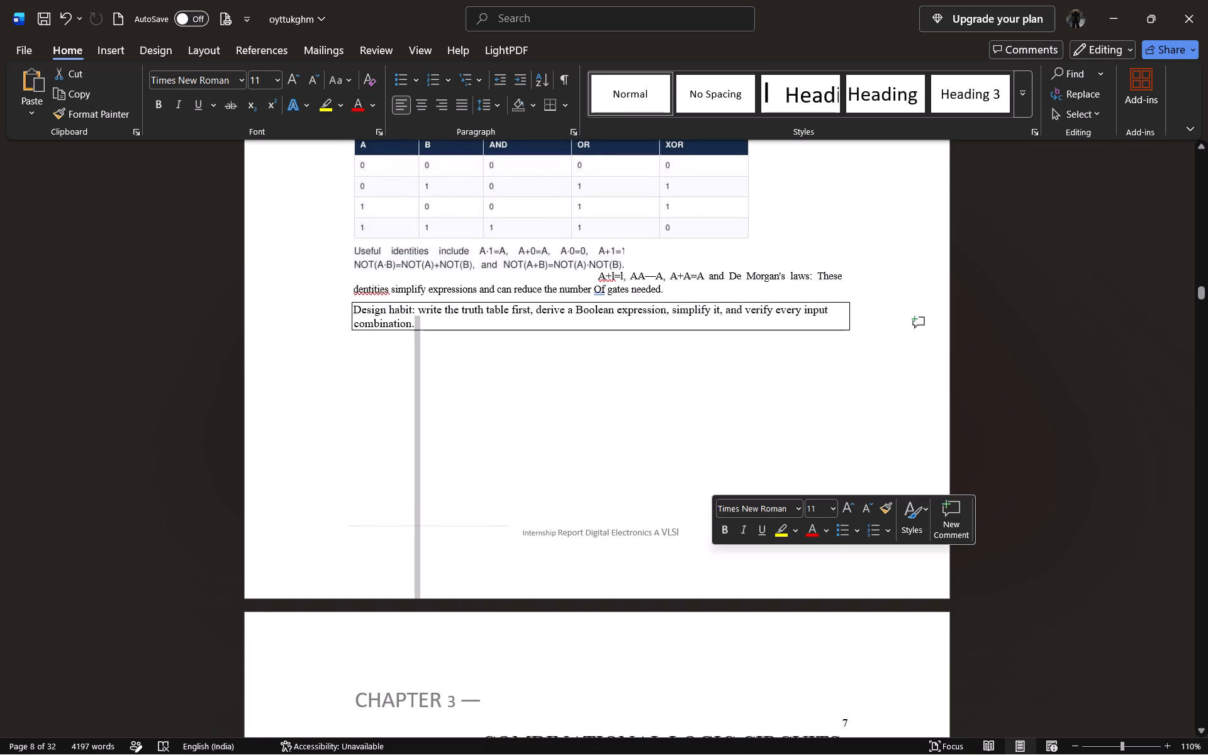
left_click(600, 532)
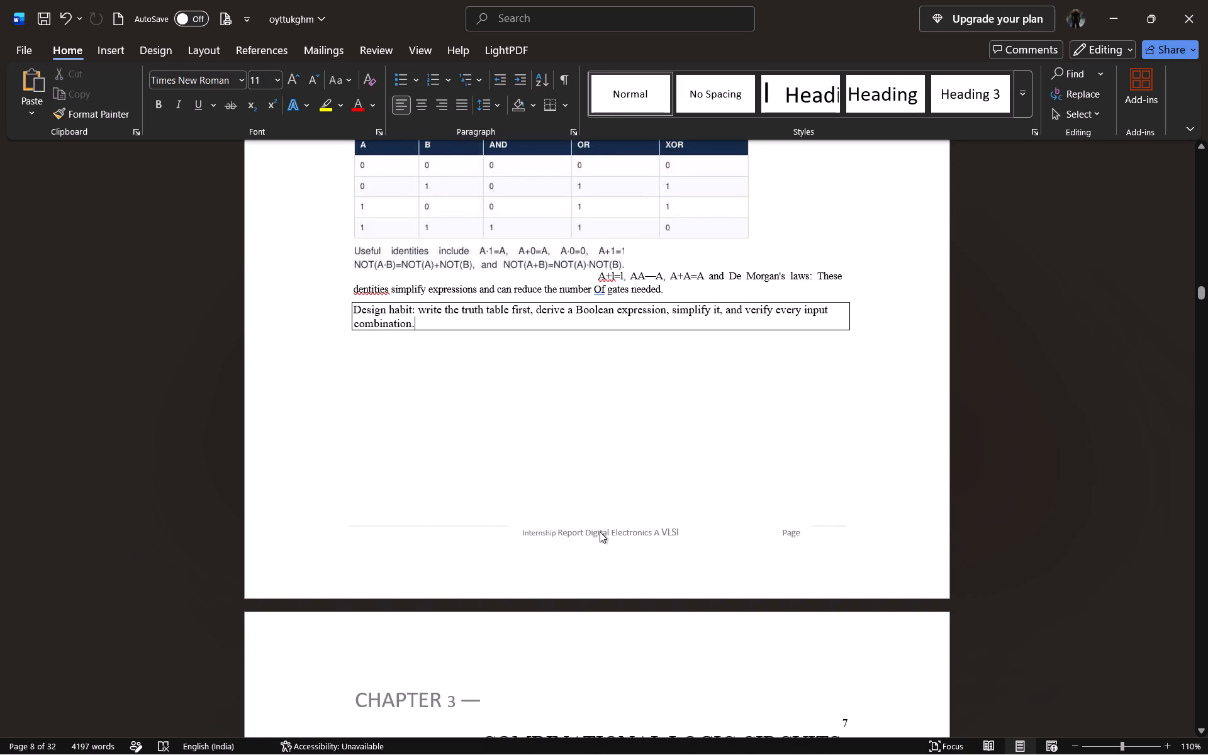
left_click(682, 530)
key("BackSpace")
Examine the number systems table picture in Chapter 2 at a larger magnification.
scroll(682, 530, "up", 4)
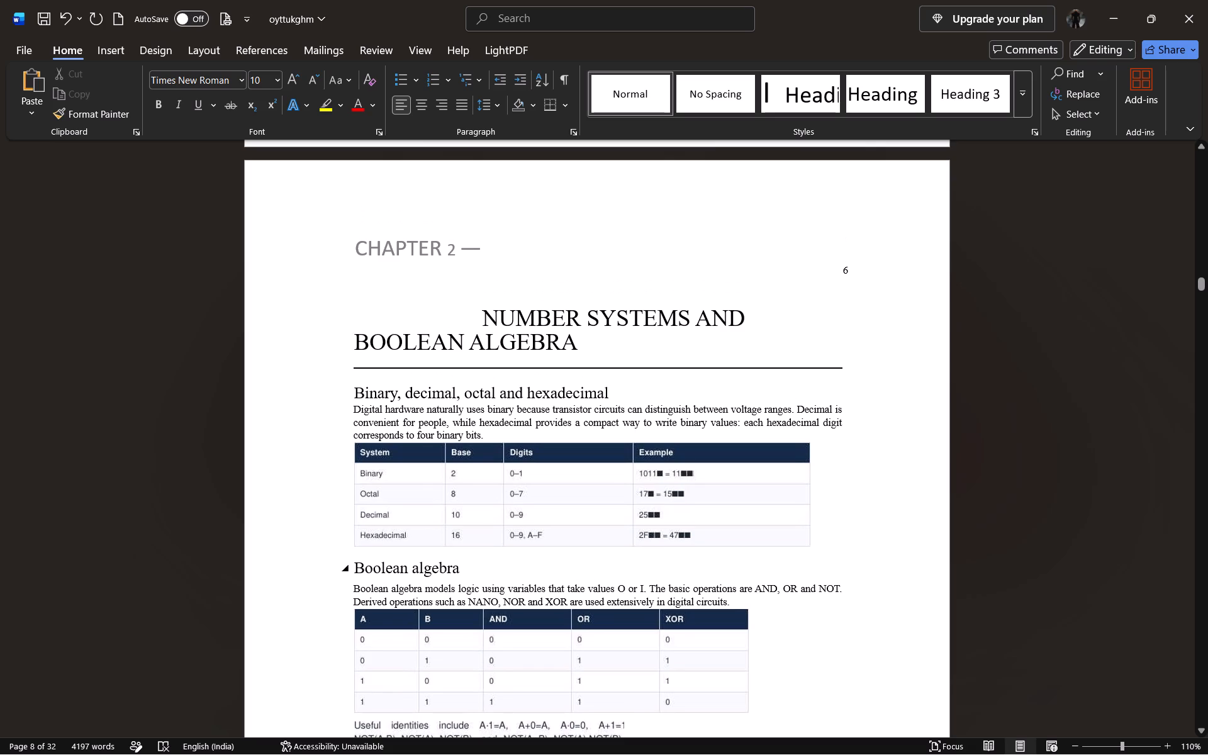
left_click(699, 472)
left_click(694, 472)
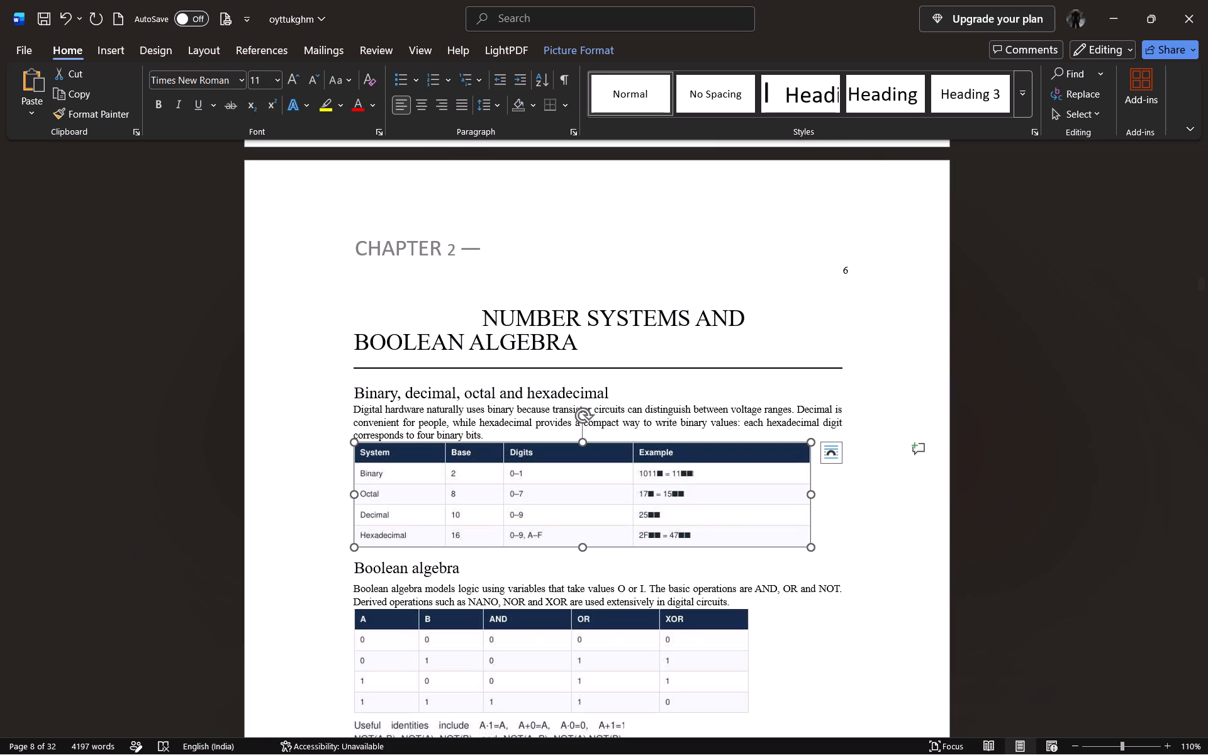
triple_click(694, 472)
scroll(694, 472, "up", 1, "ctrl")
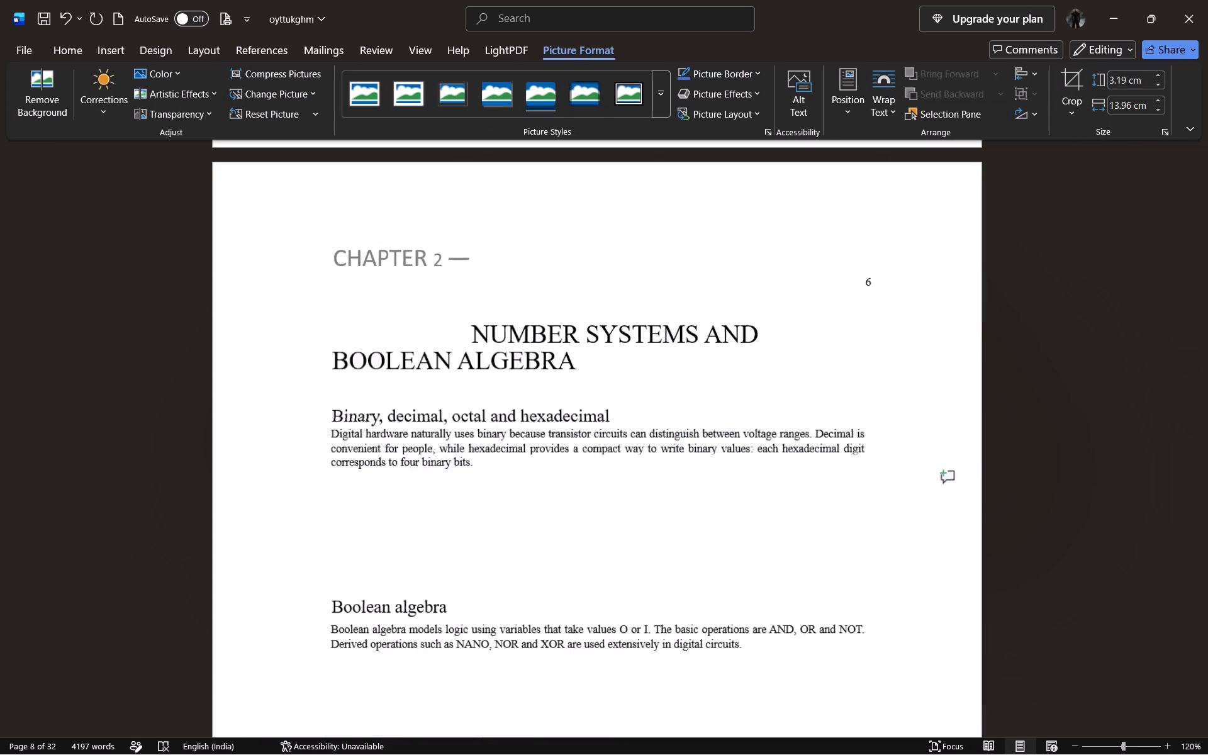
scroll(694, 472, "up", 9, "ctrl")
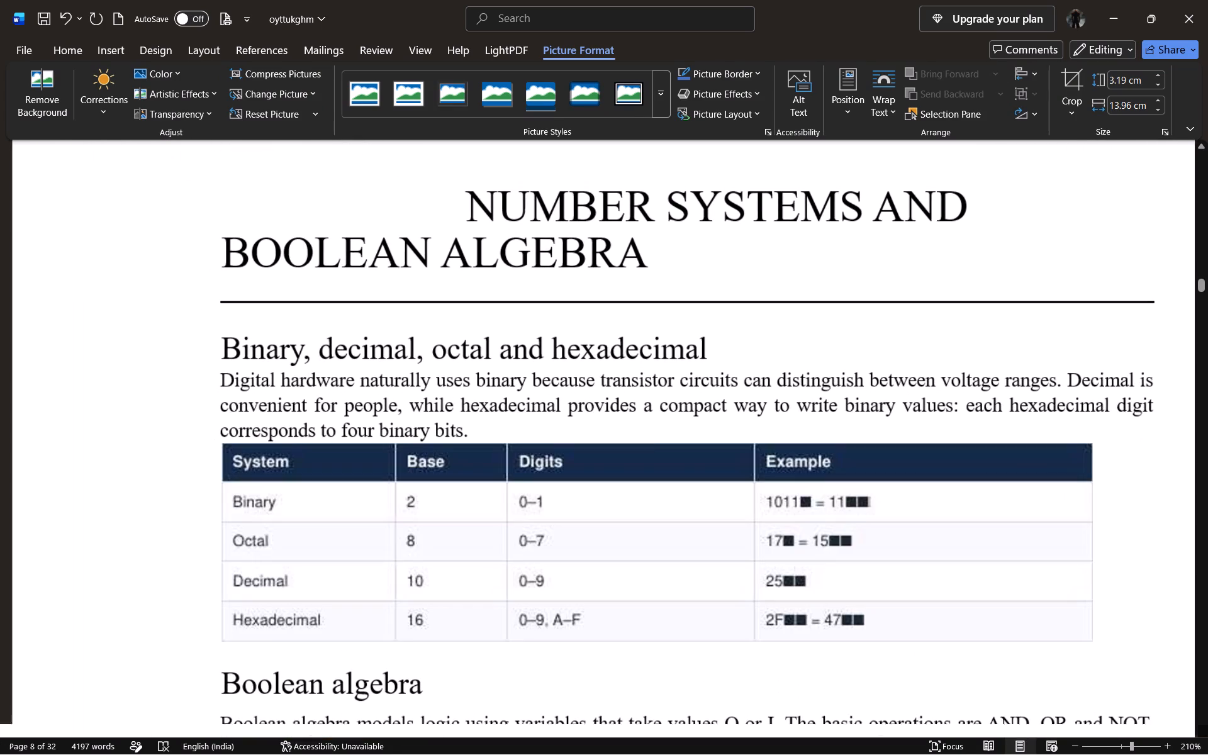
scroll(694, 472, "down", 2, "ctrl")
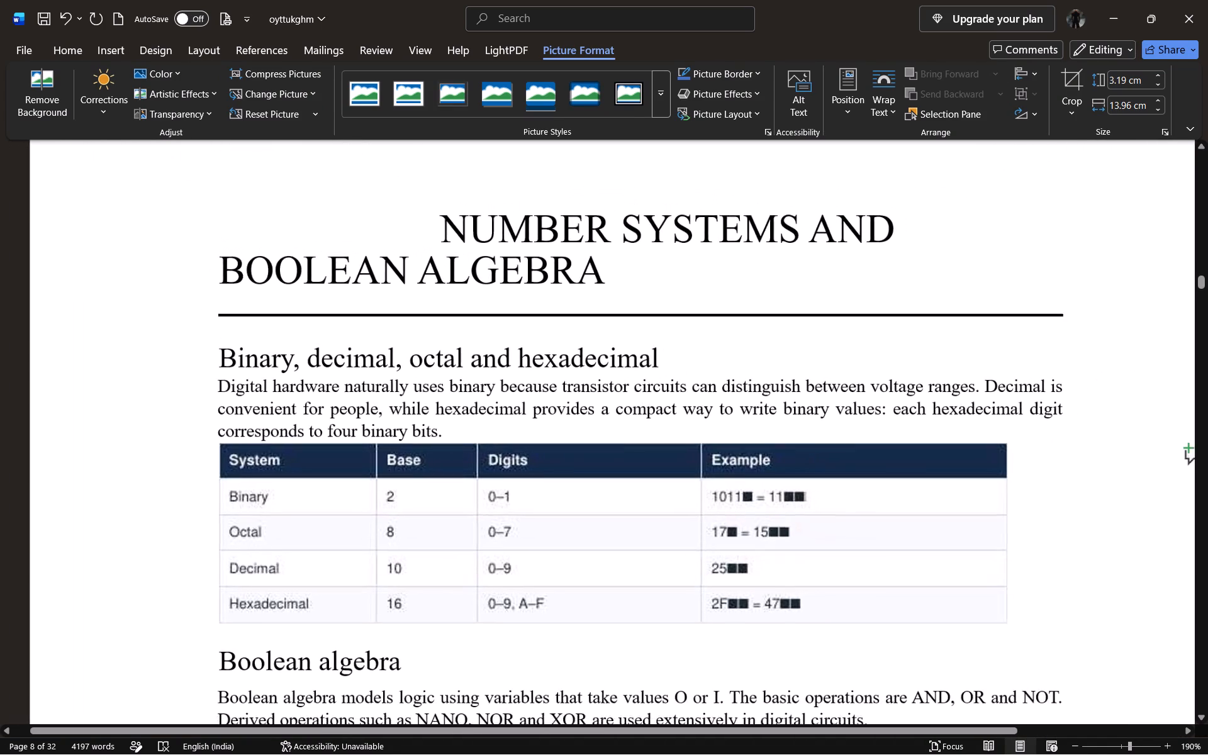
scroll(694, 472, "down", 6, "ctrl")
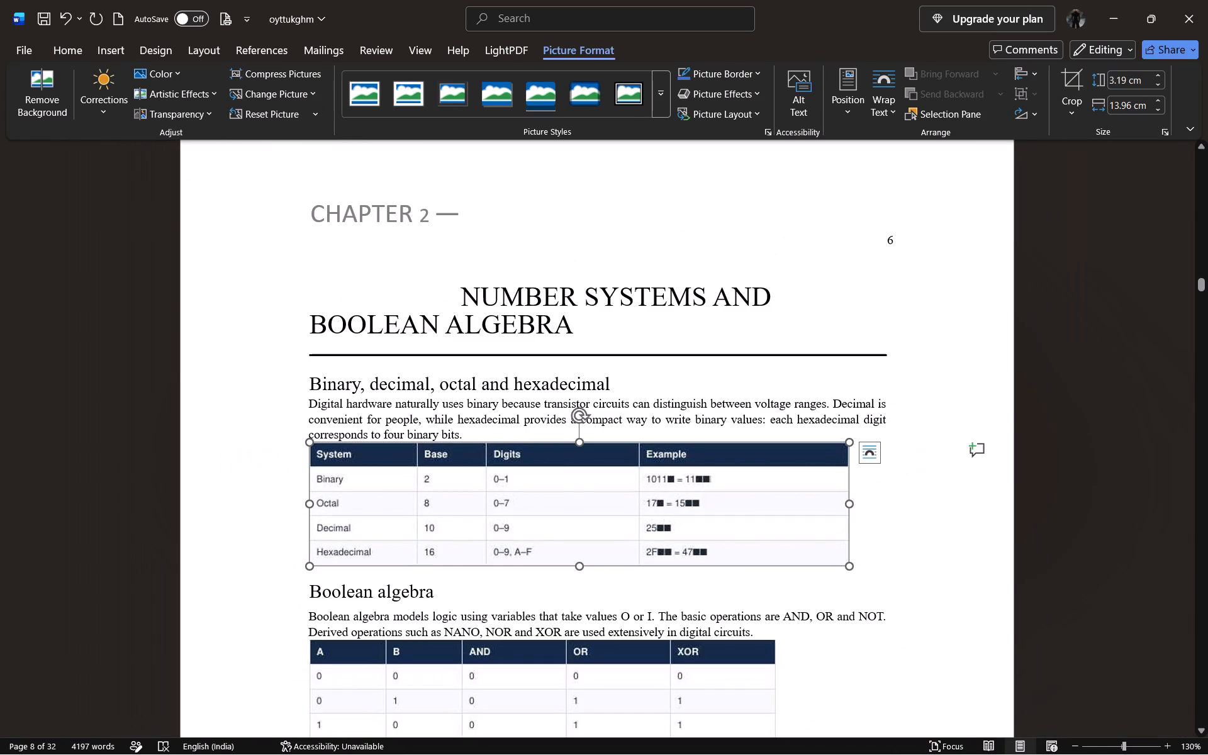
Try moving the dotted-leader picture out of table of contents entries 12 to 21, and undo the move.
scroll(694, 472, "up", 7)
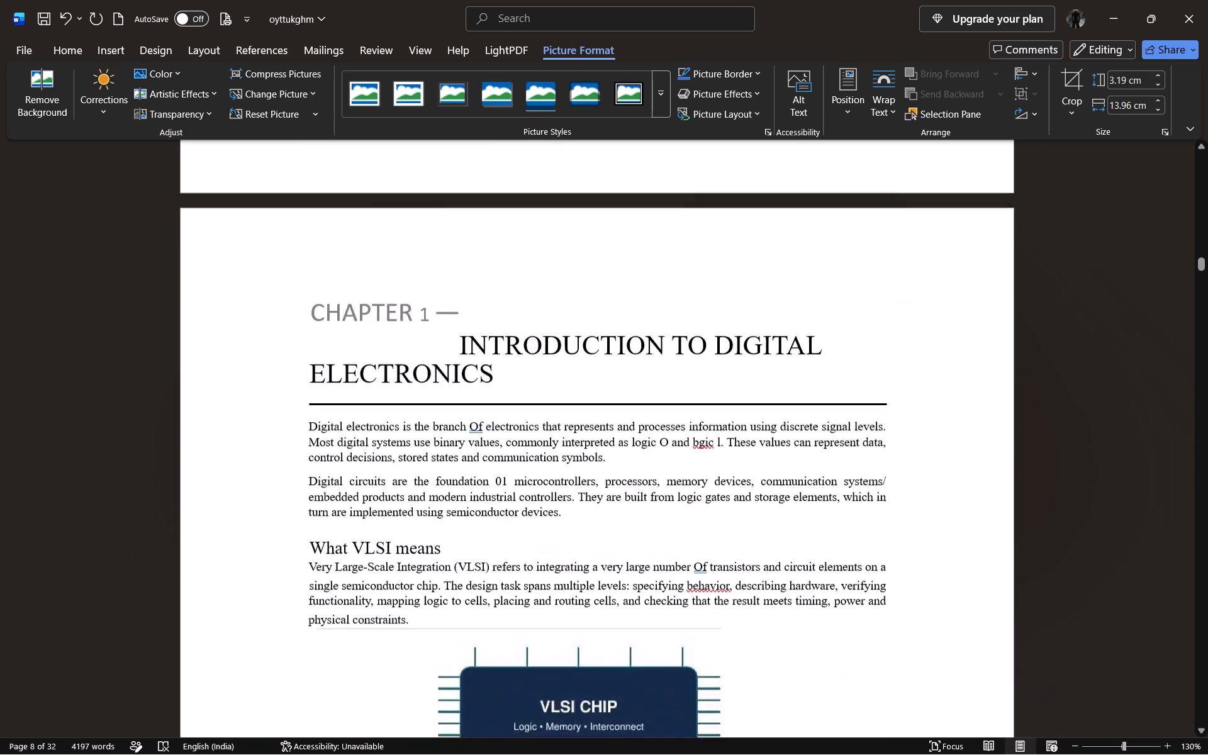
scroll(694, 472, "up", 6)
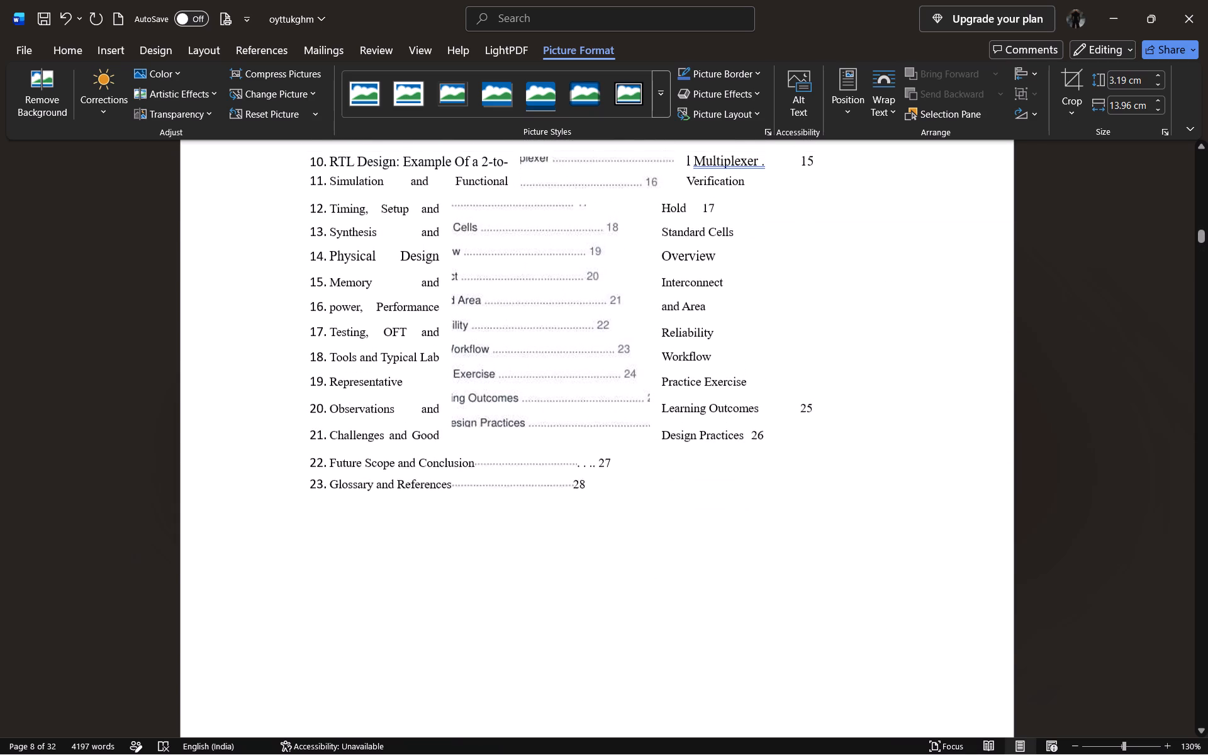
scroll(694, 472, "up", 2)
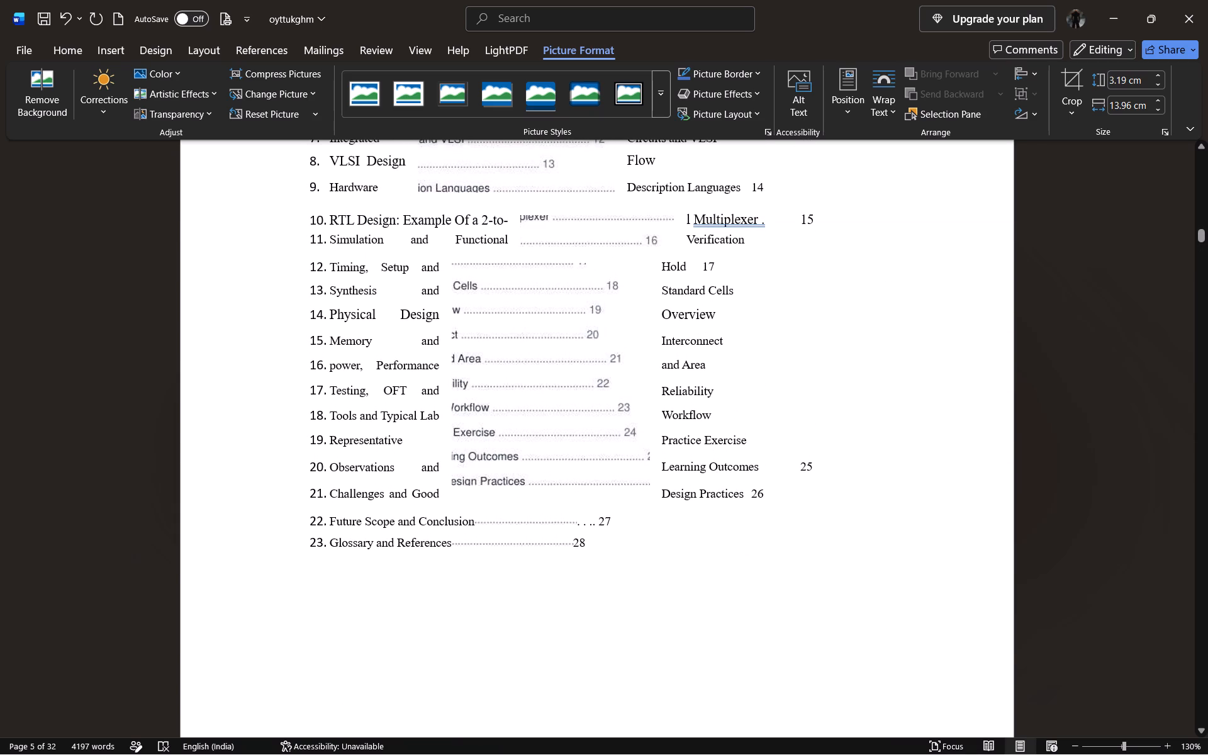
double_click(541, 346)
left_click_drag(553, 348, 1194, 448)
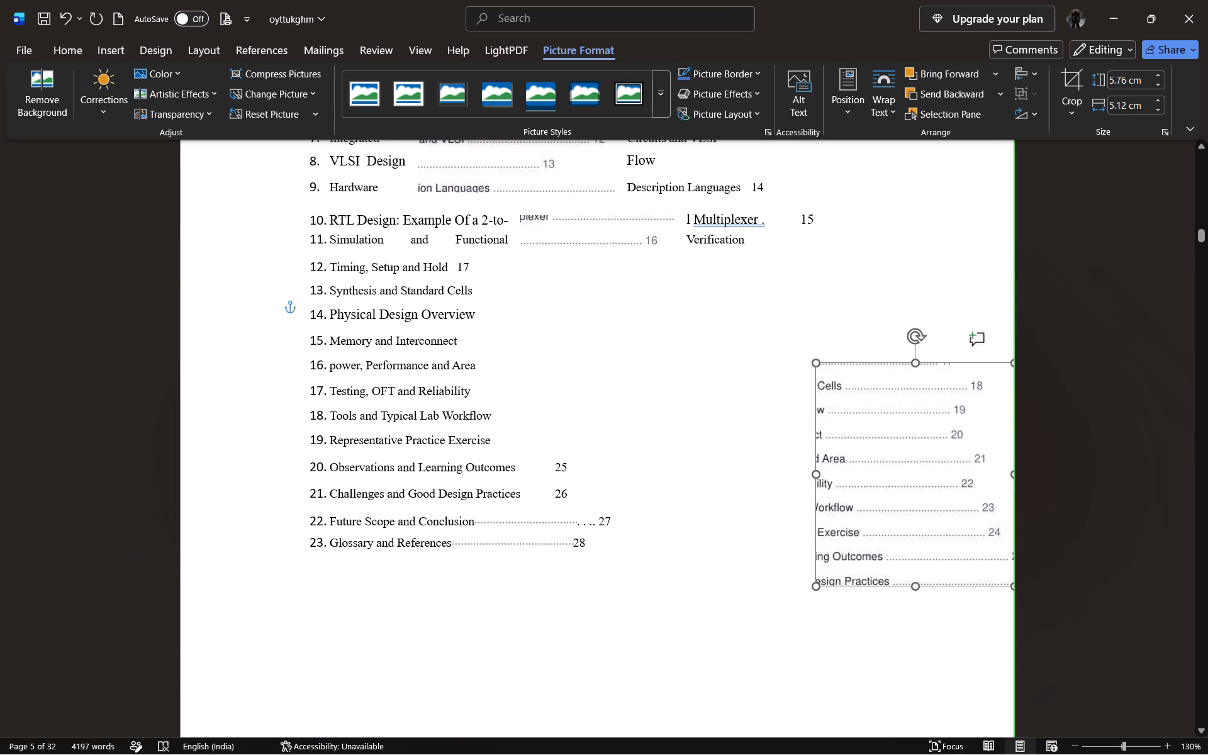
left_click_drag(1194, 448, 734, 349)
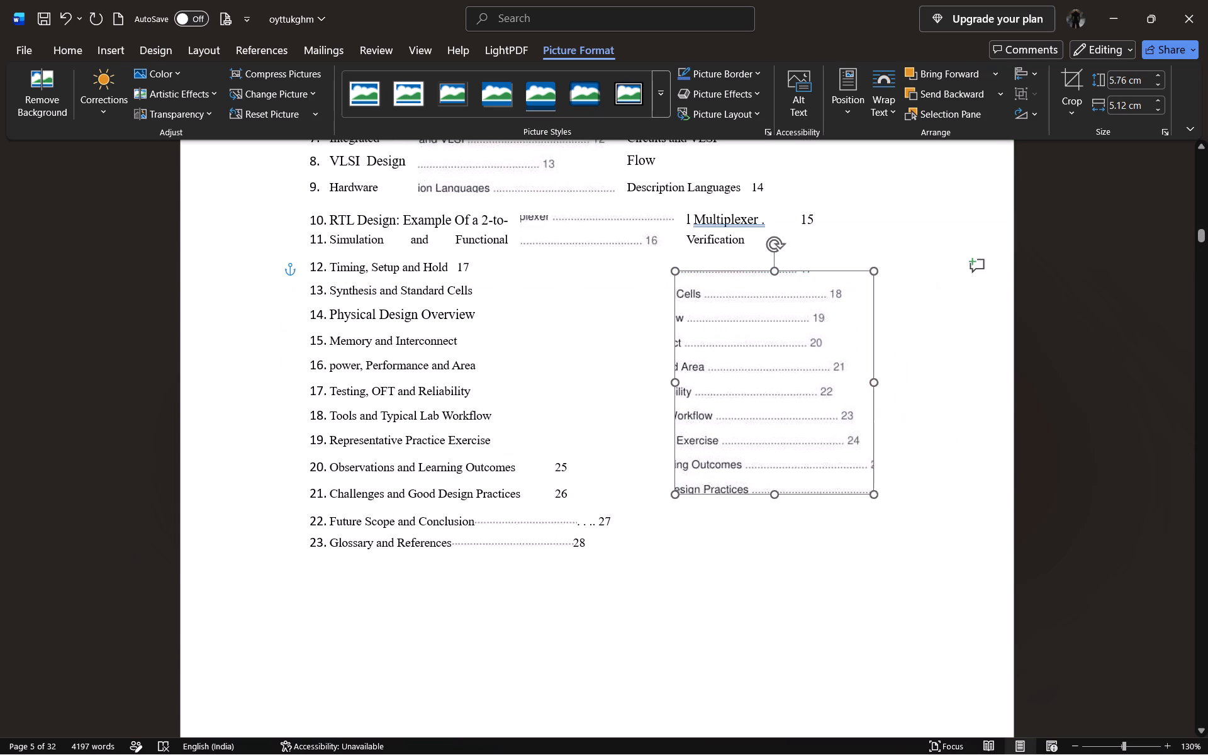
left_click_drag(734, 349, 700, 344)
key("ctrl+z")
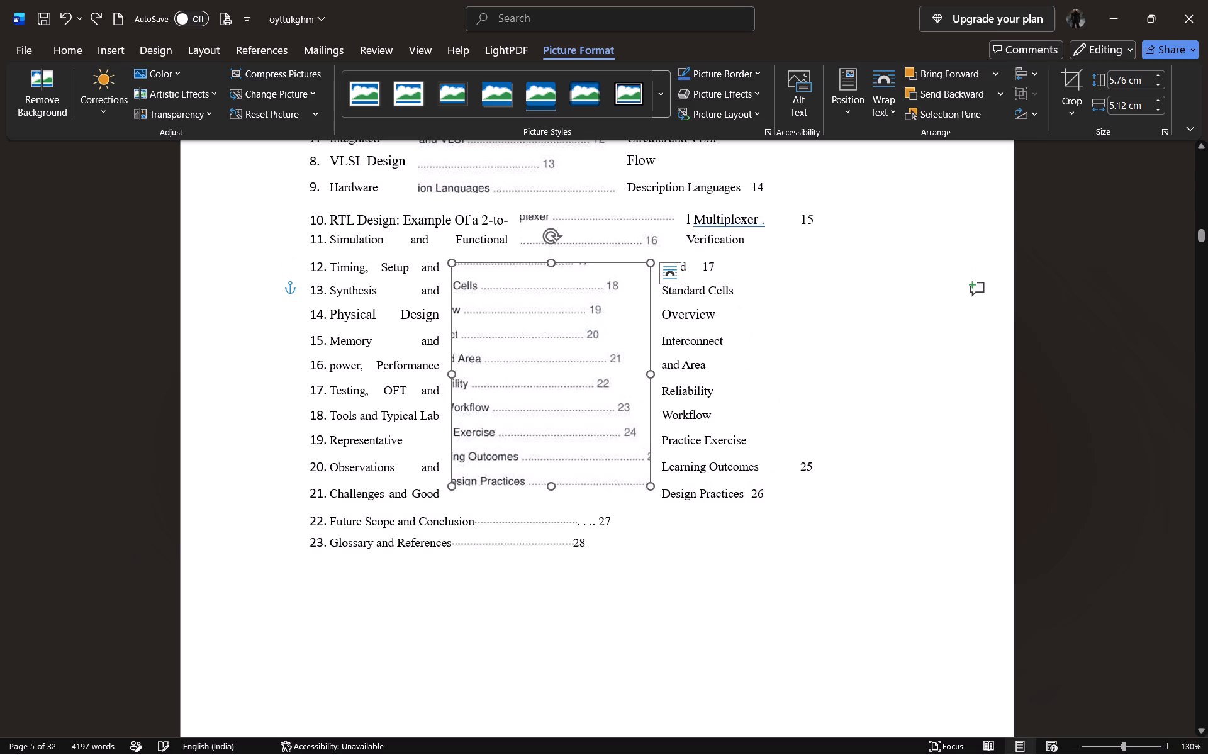
Switch to the original internship report document and examine its table of contents on page 5.
scroll(700, 344, "up", 2)
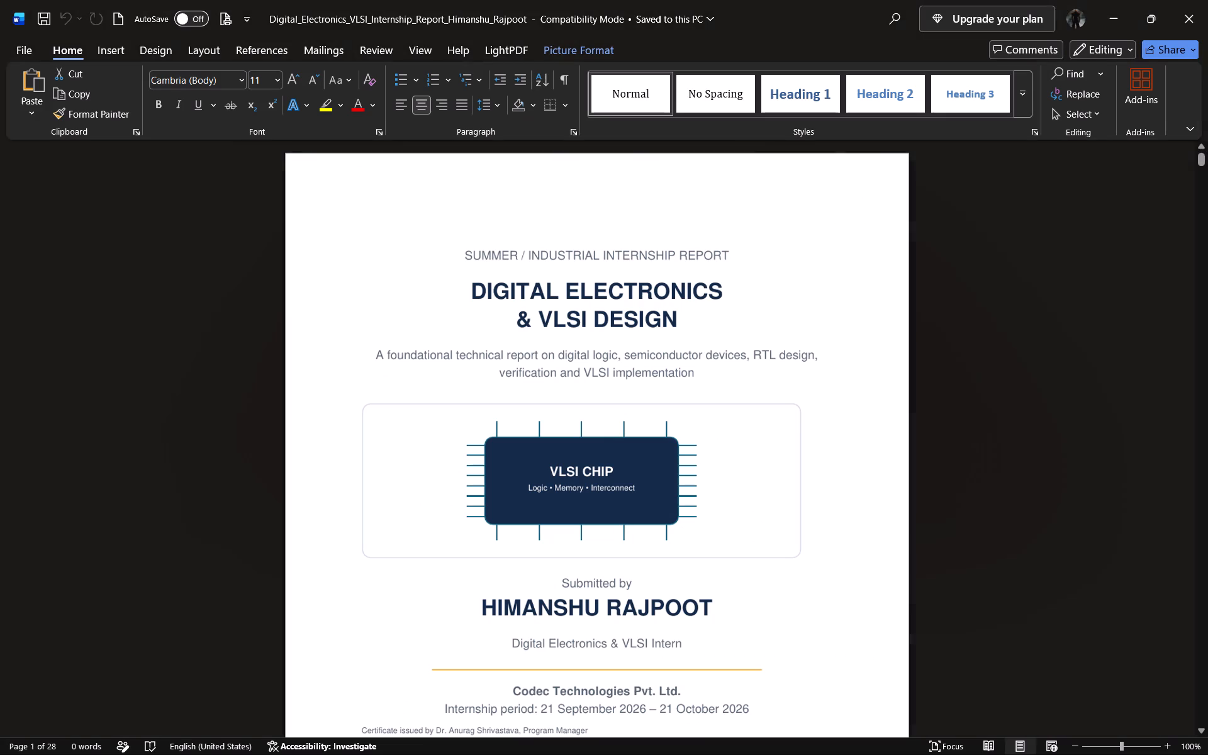
scroll(462, 428, "down", 5)
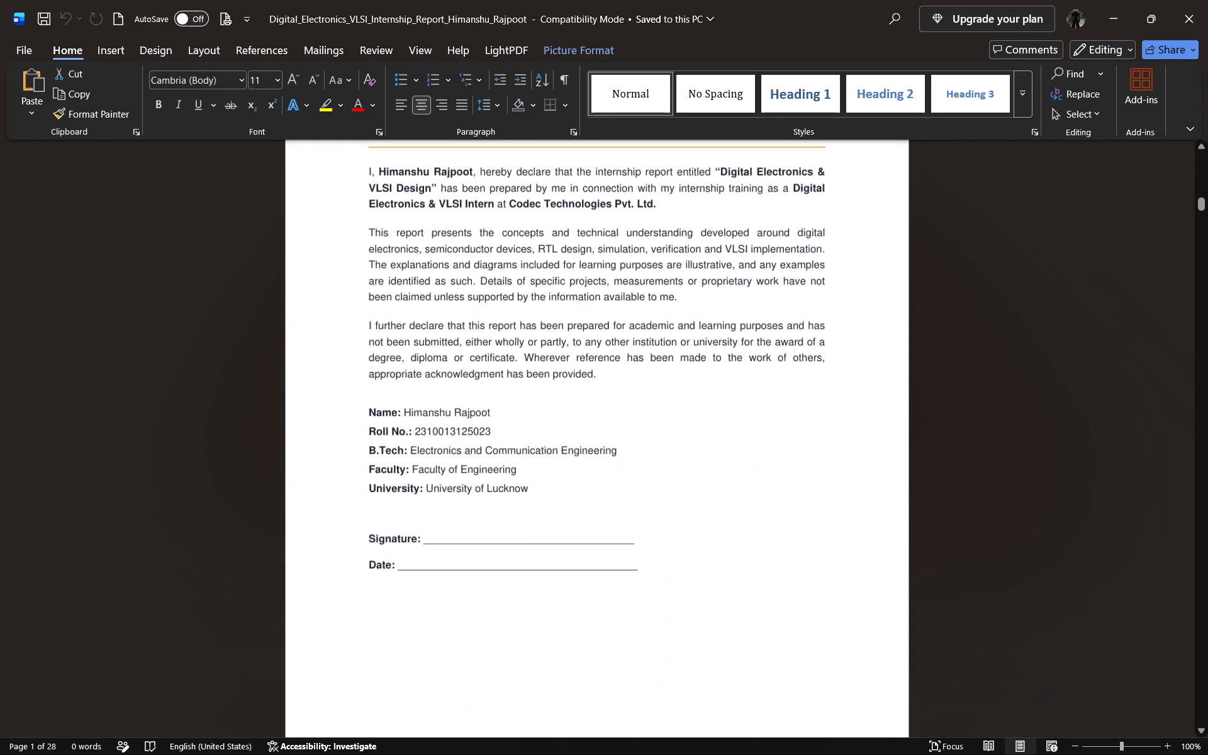
scroll(462, 428, "down", 7)
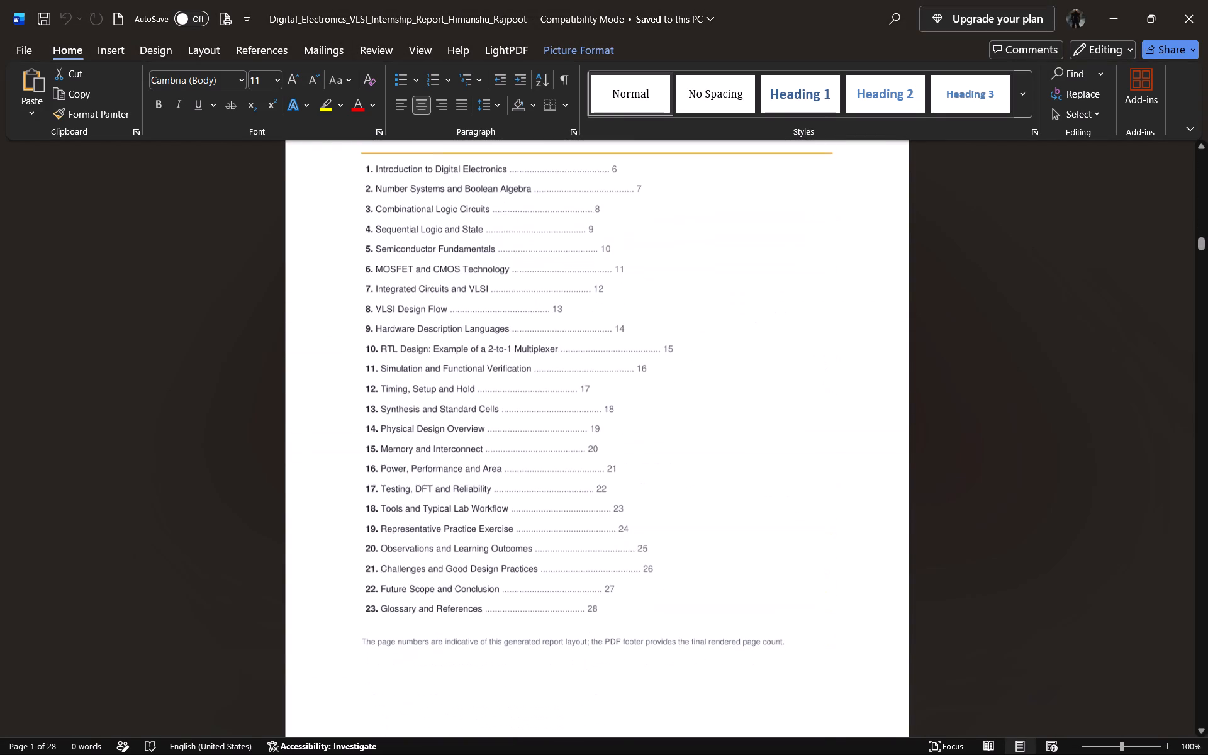
scroll(462, 428, "down", 3)
scroll(462, 428, "up", 1)
left_click(462, 428)
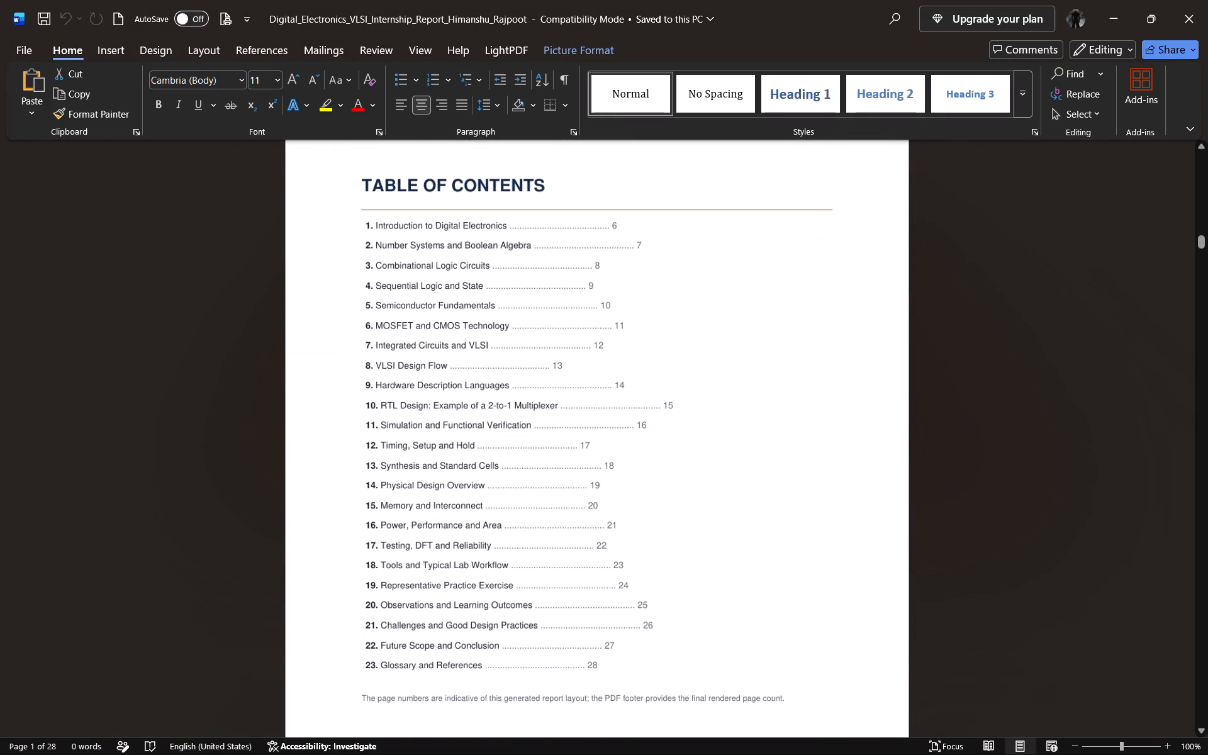
scroll(462, 428, "up", 1)
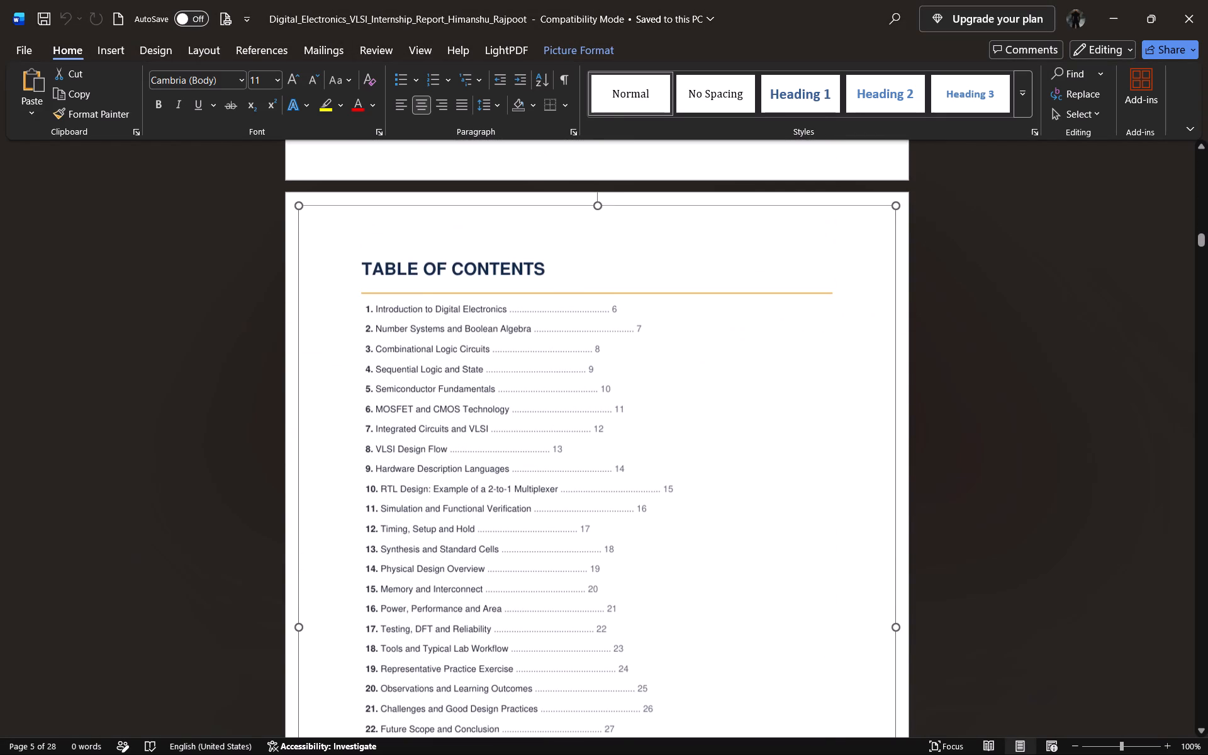
scroll(462, 428, "up", 1)
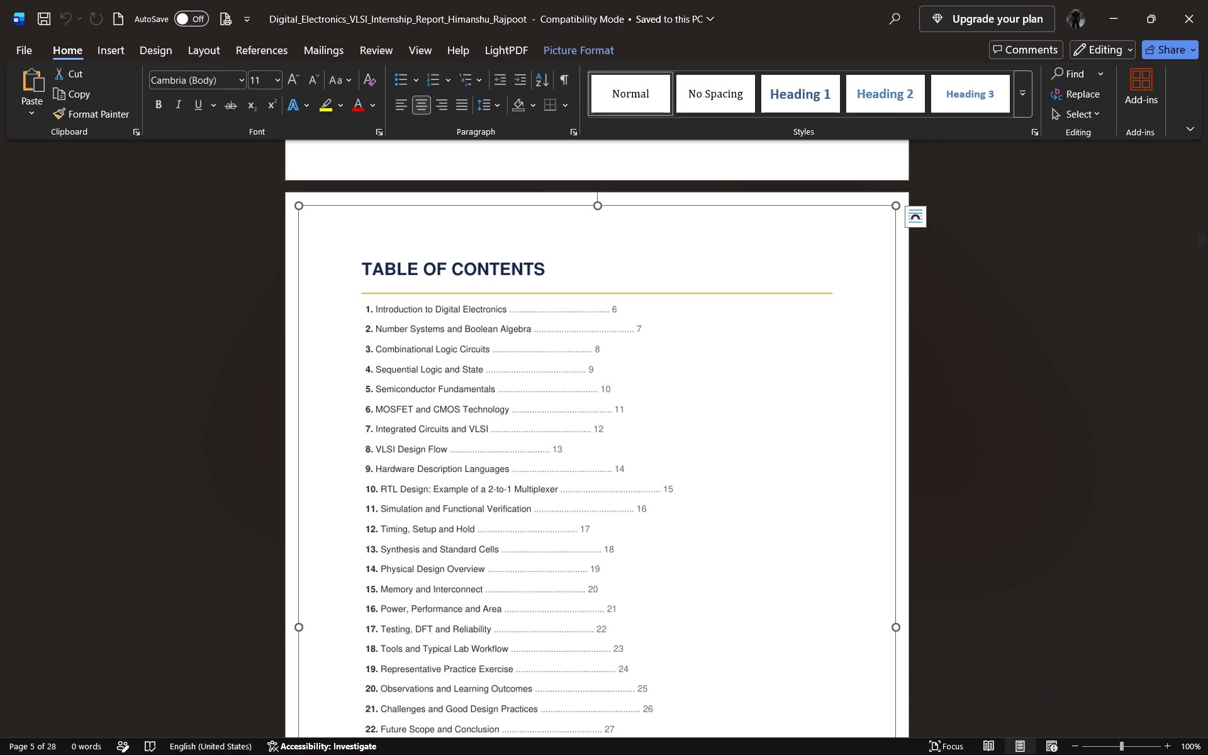
triple_click(462, 428)
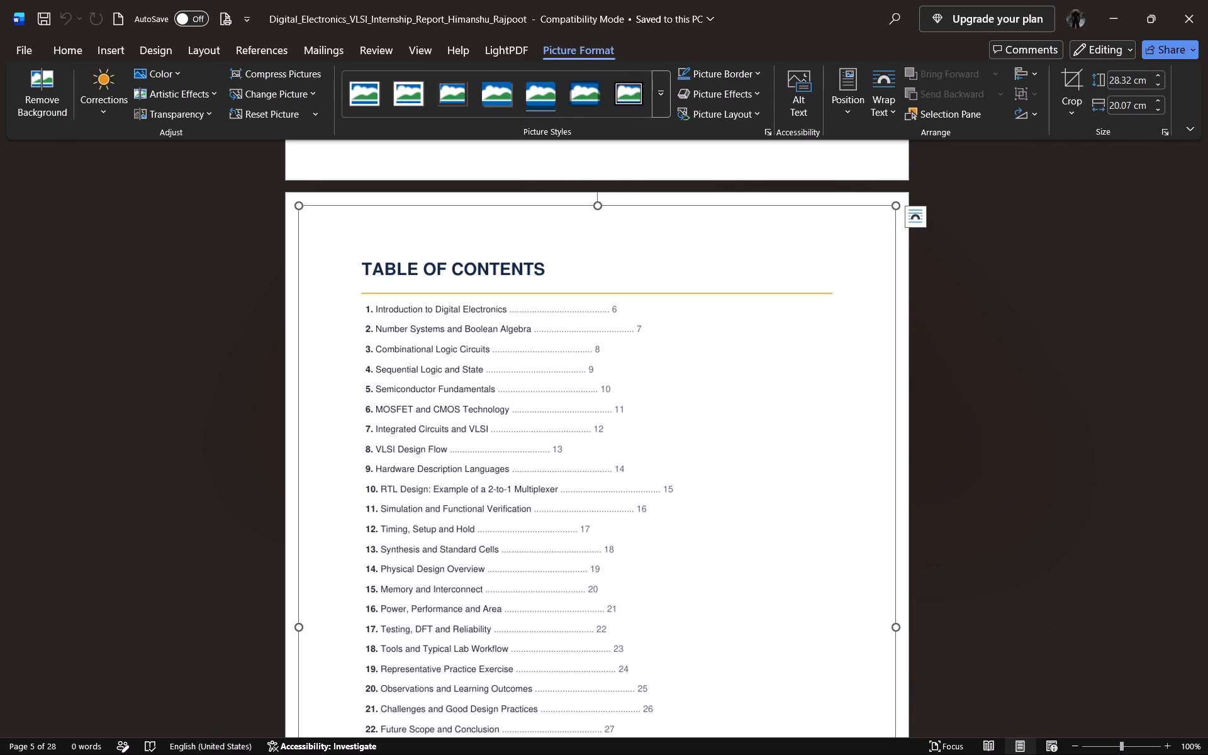
scroll(462, 428, "down", 1)
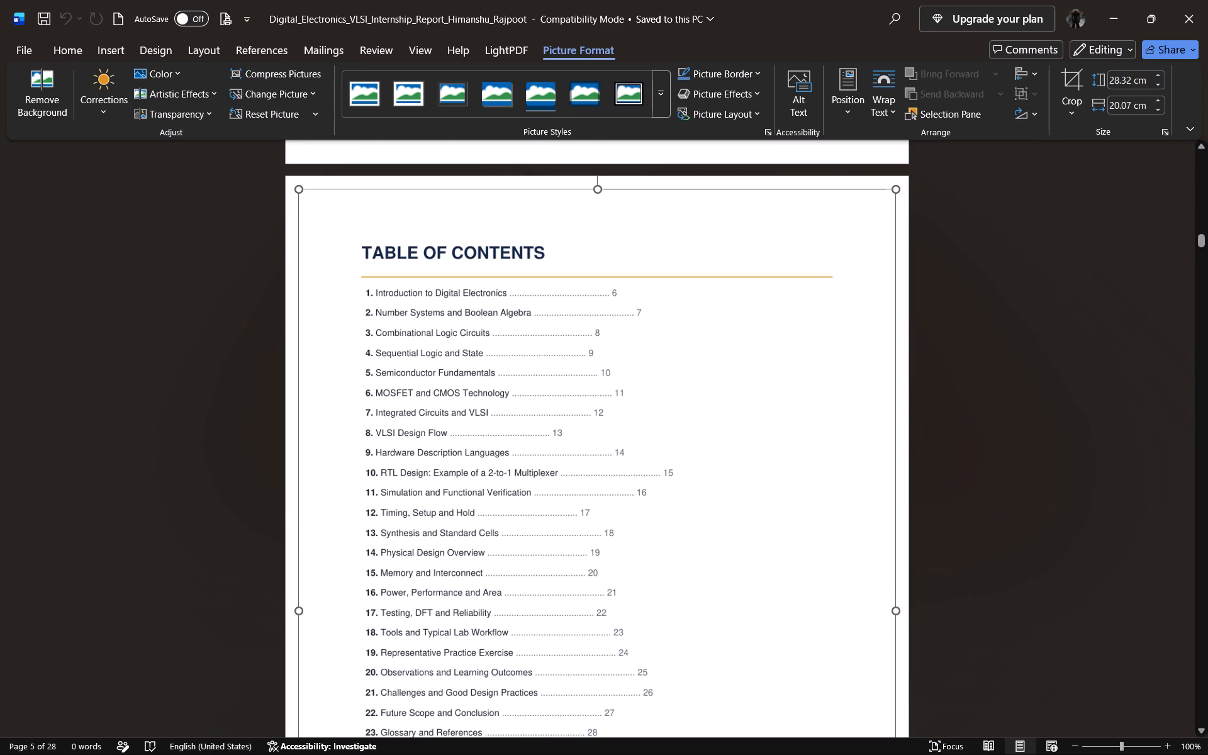
Copy the full-page table of contents picture on page 5 of the original report.
right_click(401, 284)
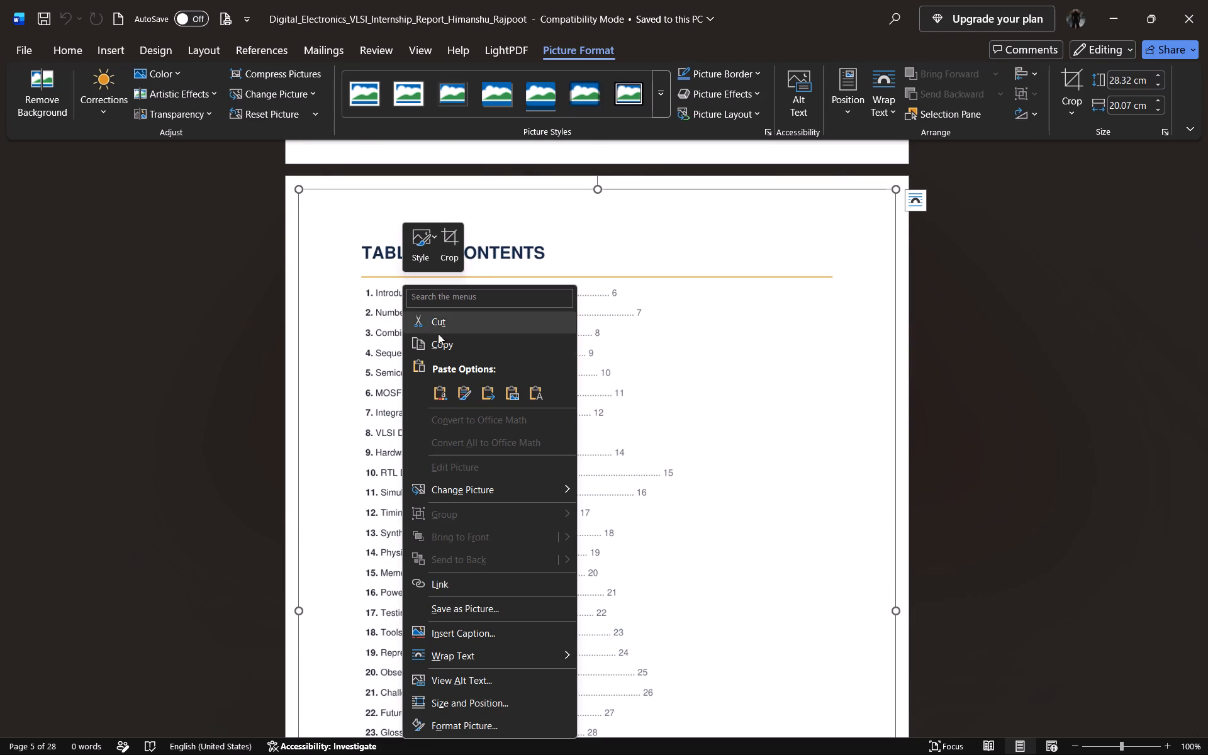
left_click(447, 345)
right_click(447, 345)
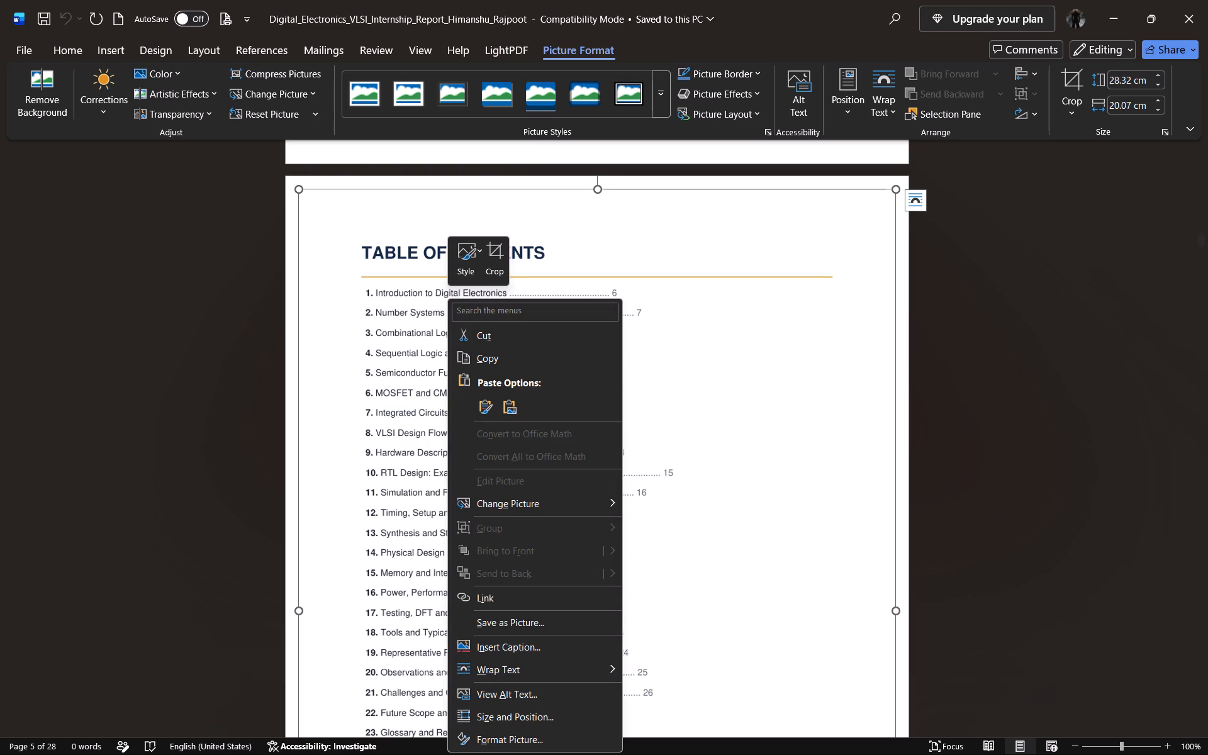
left_click(510, 627)
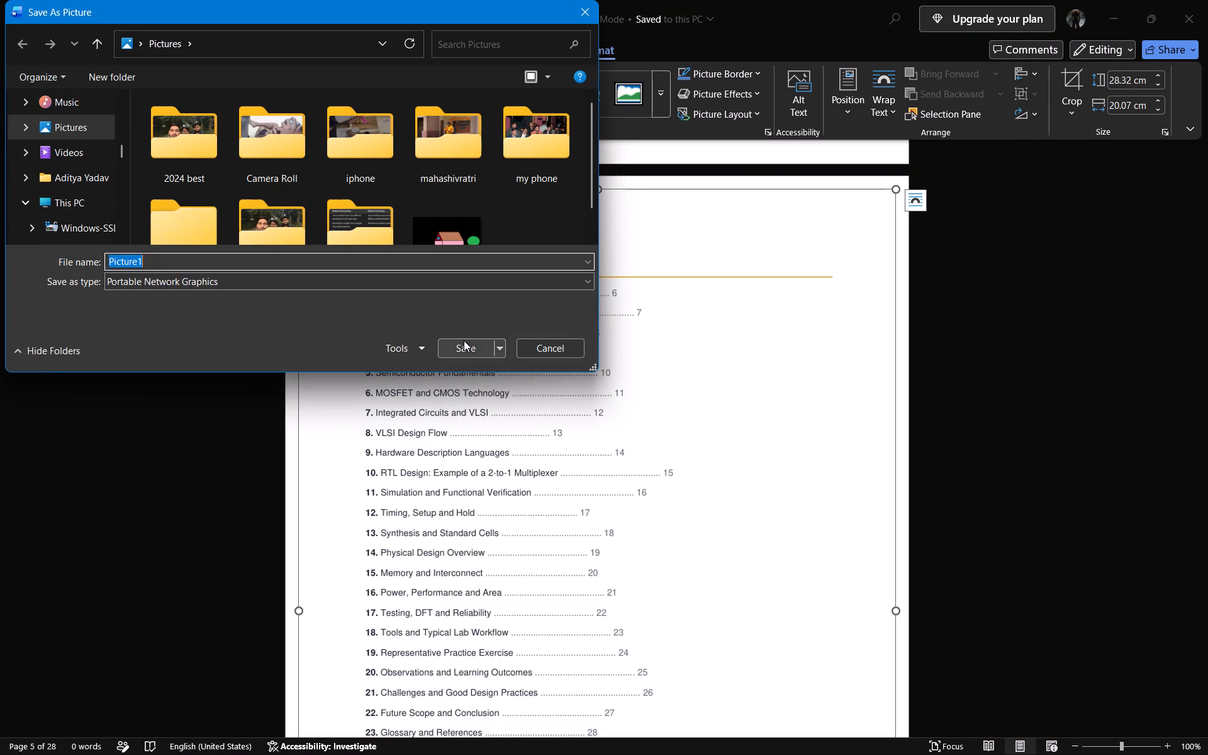
scroll(75, 176, "up", 9)
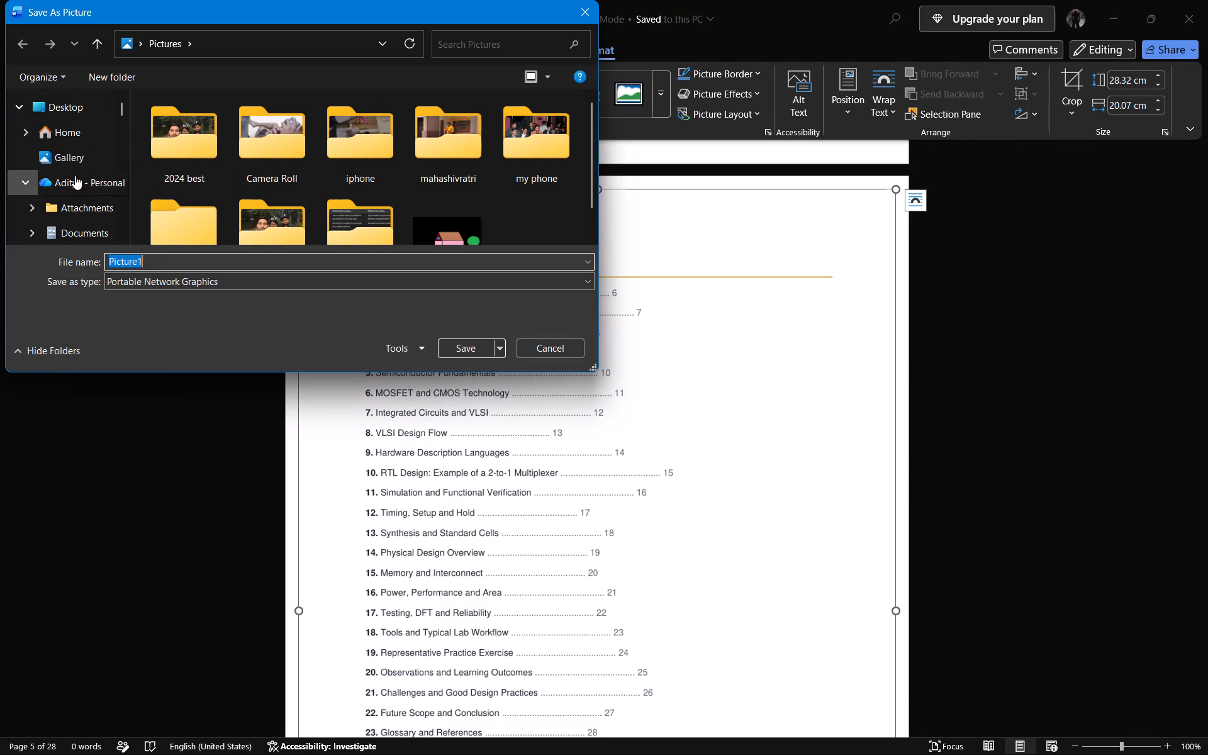
scroll(79, 204, "down", 1)
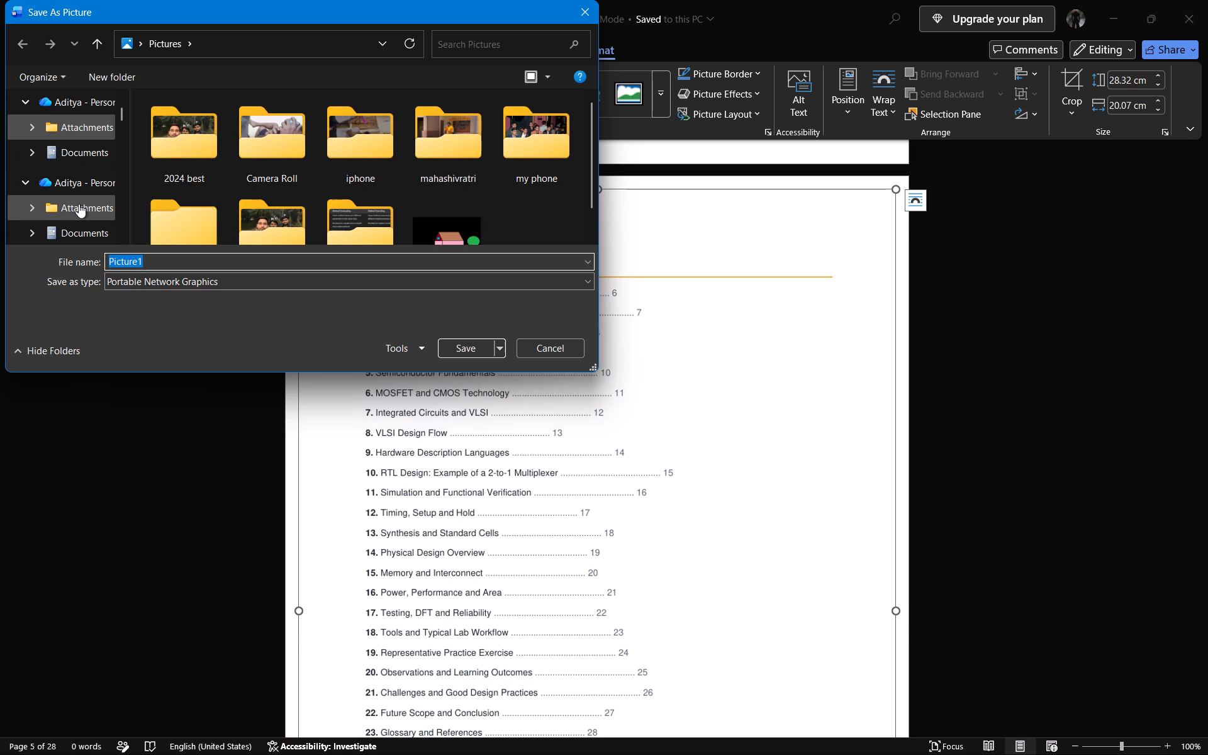
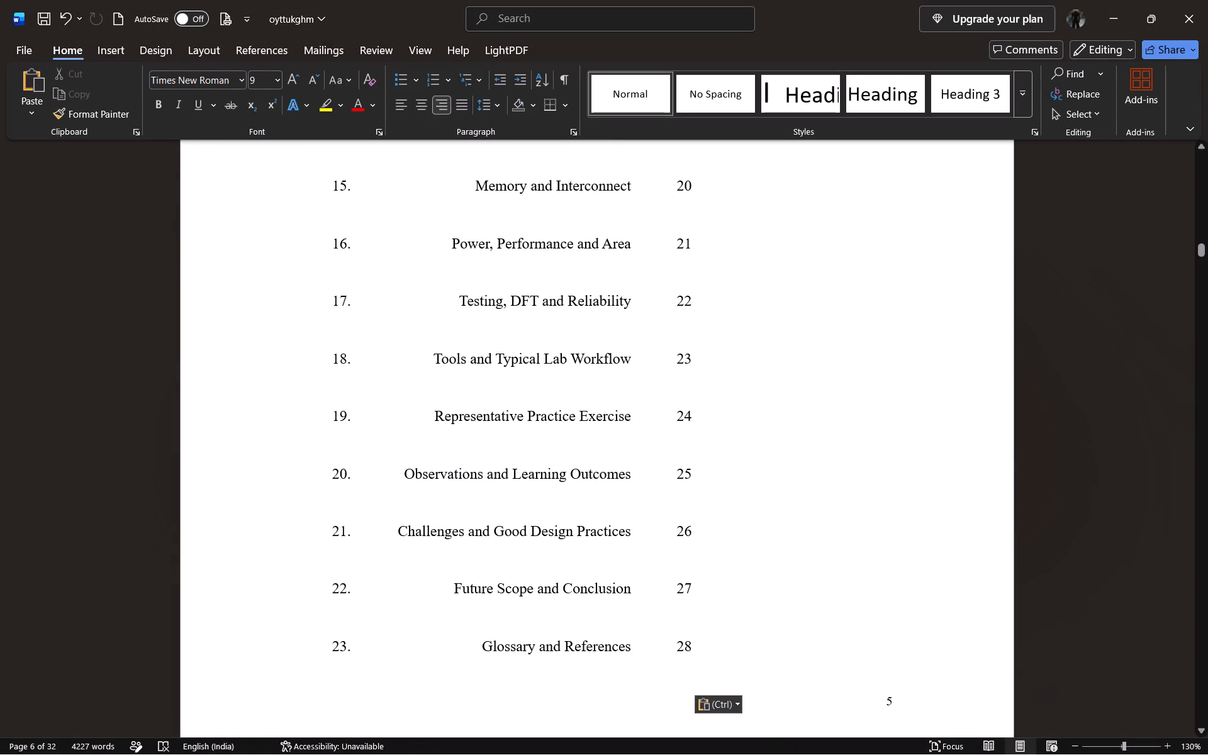
left_click(732, 706)
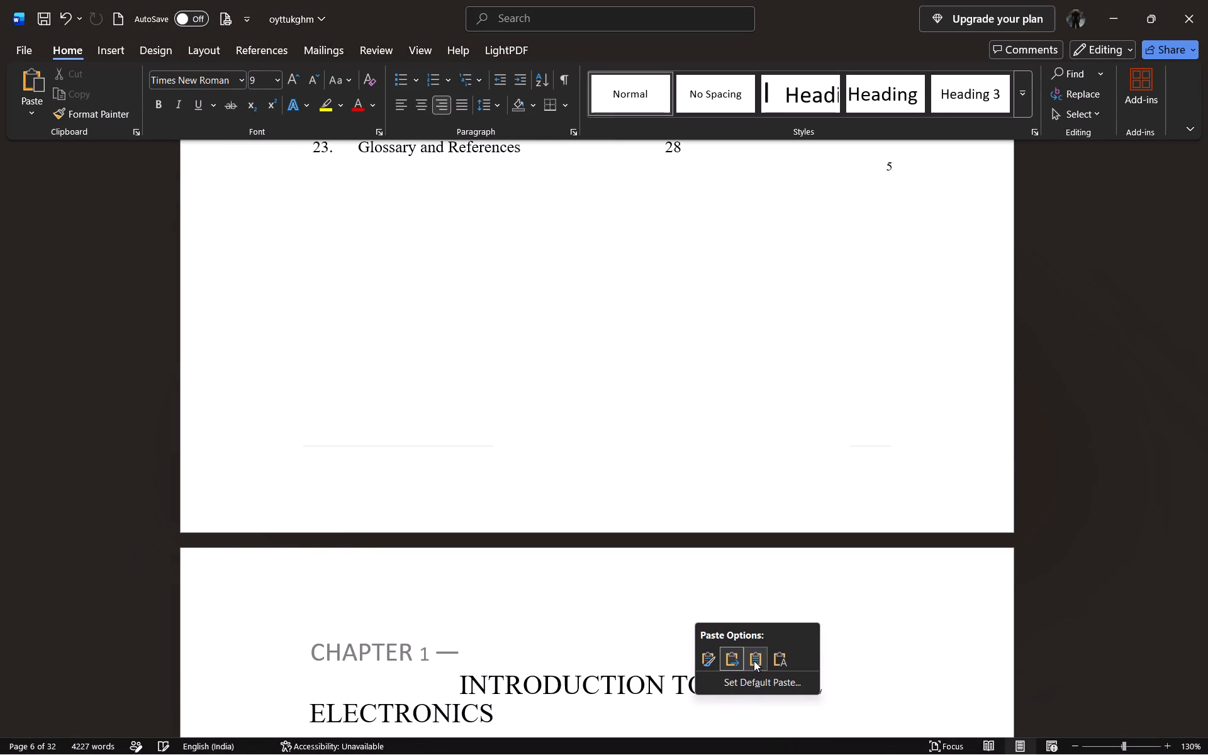
scroll(746, 450, "up", 3)
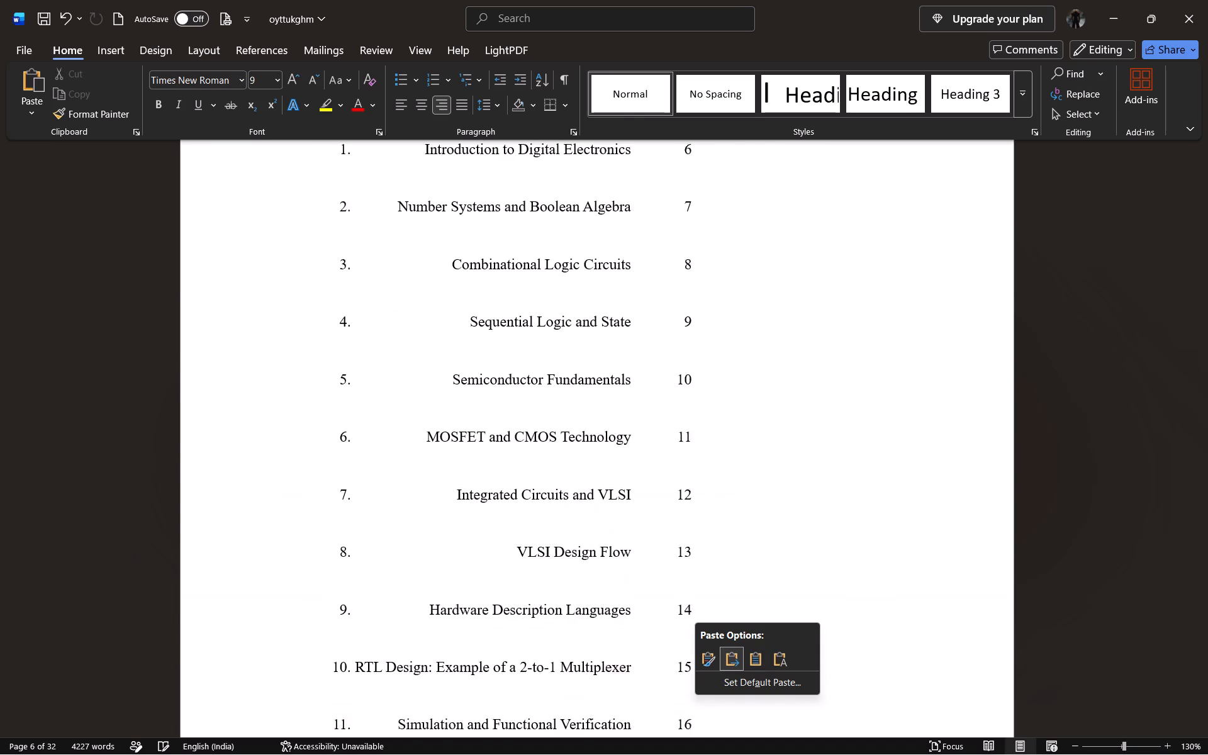
scroll(746, 450, "up", 3)
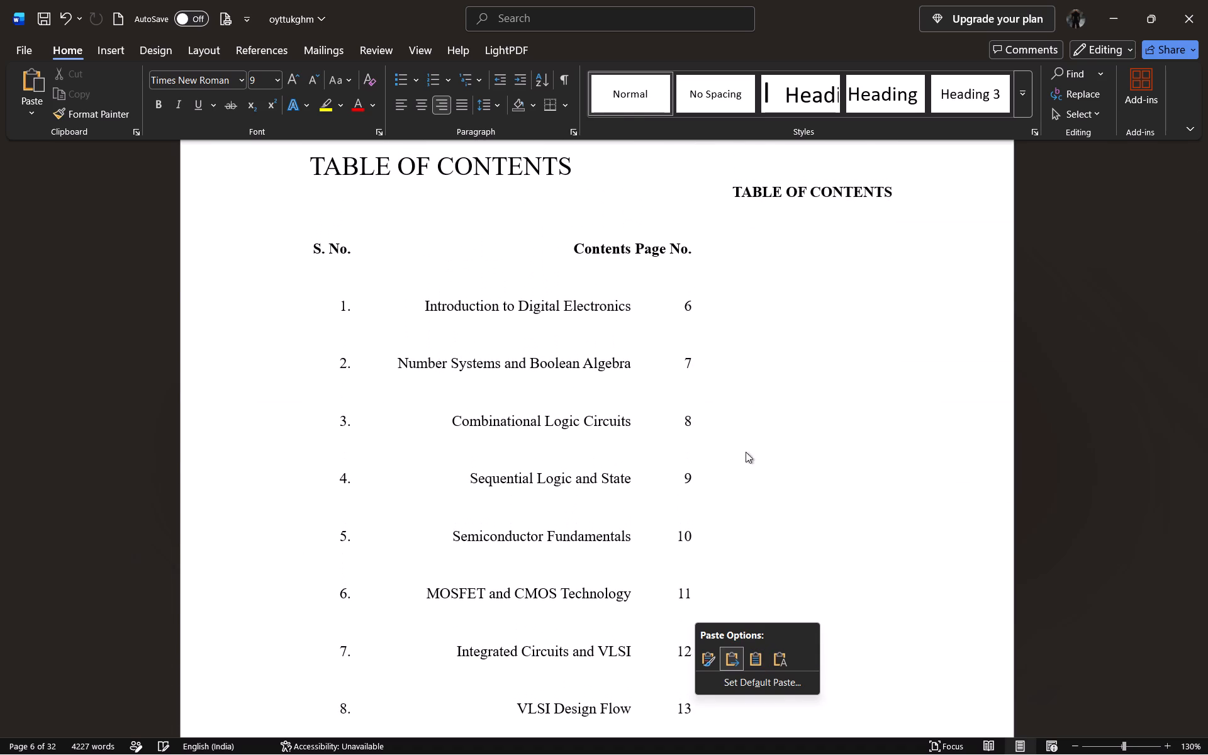
left_click(760, 664)
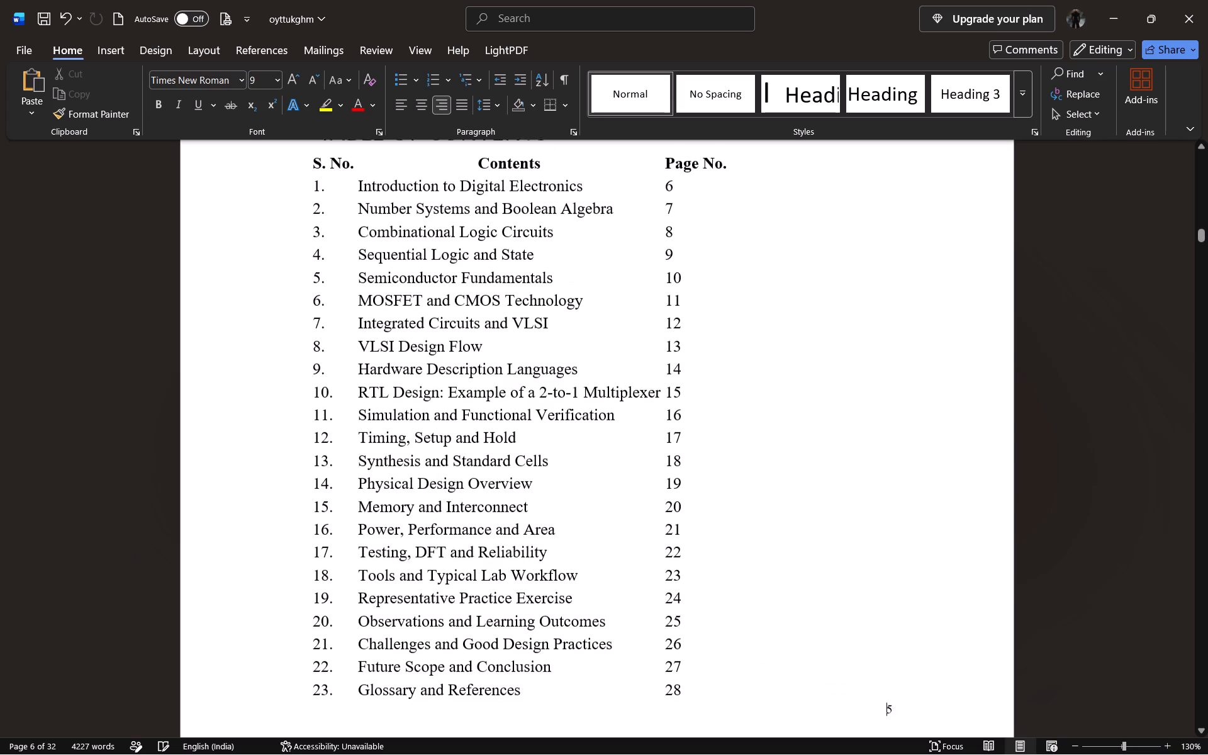
Delete the duplicate original TABLE OF CONTENTS heading above the pasted one, undoing any excess deletion.
scroll(739, 553, "up", 1)
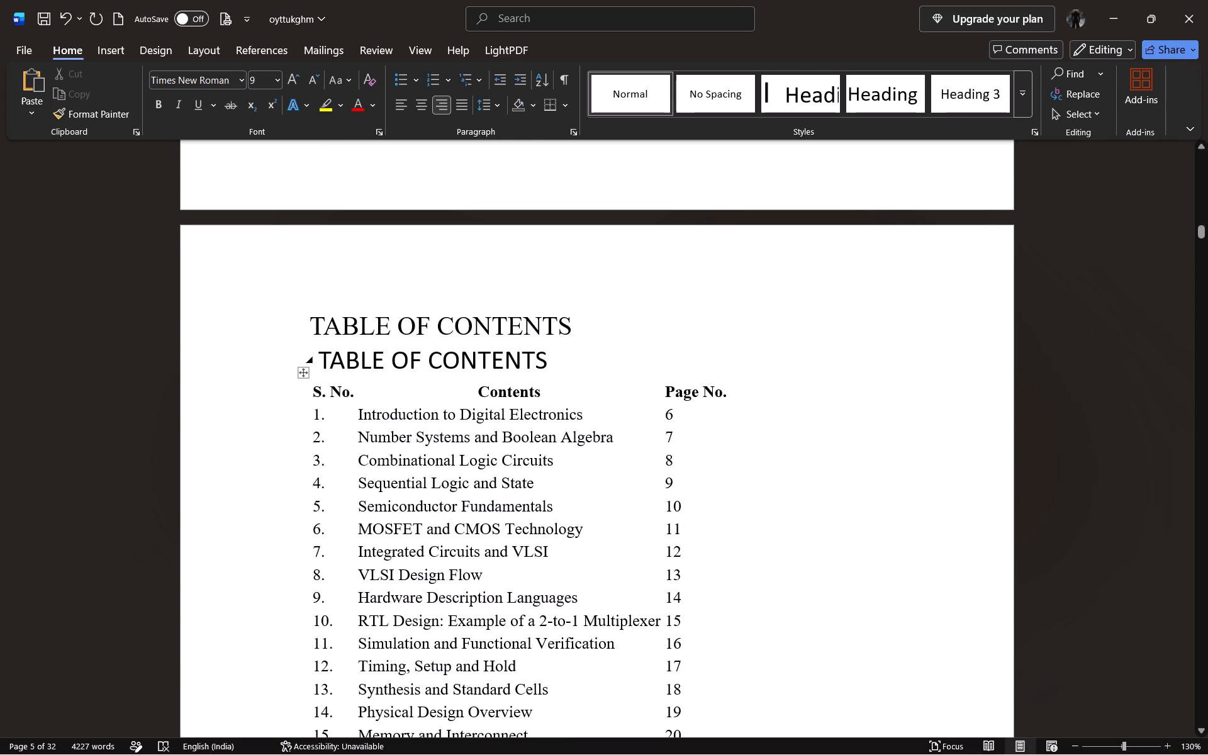
left_click_drag(578, 315, 297, 318)
key("BackSpace")
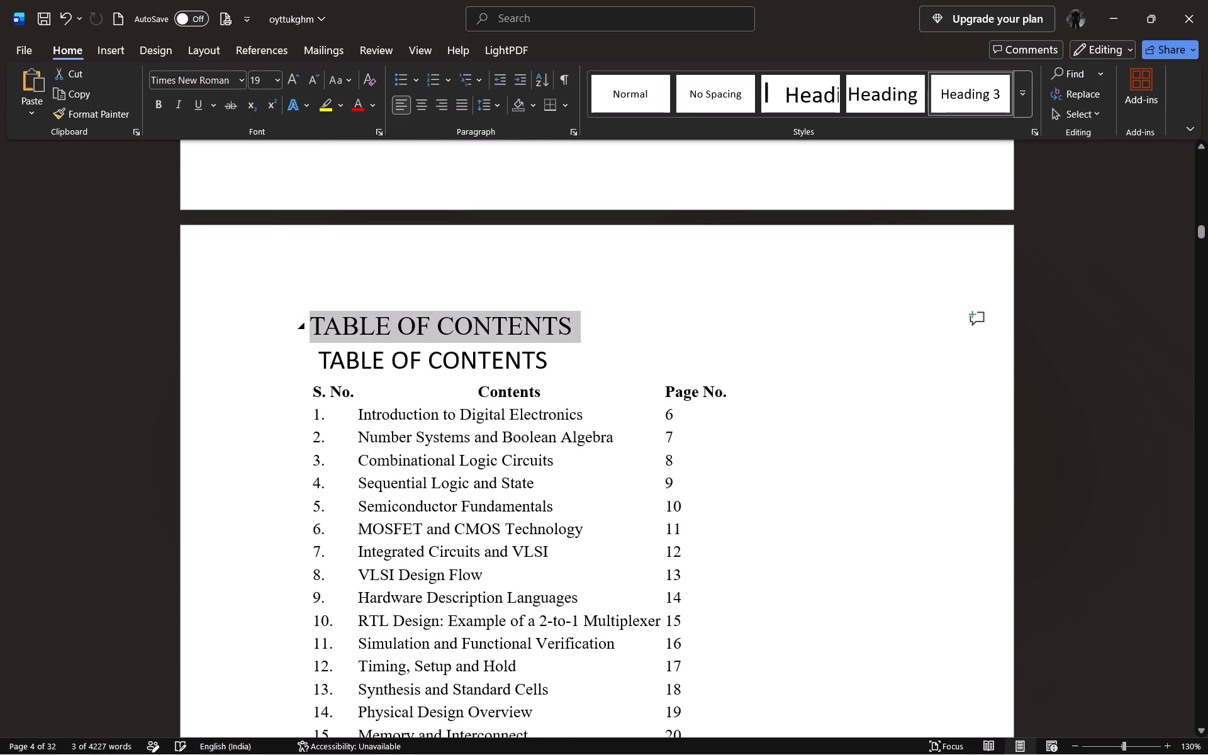
key("BackSpace")
key("BackSpace")
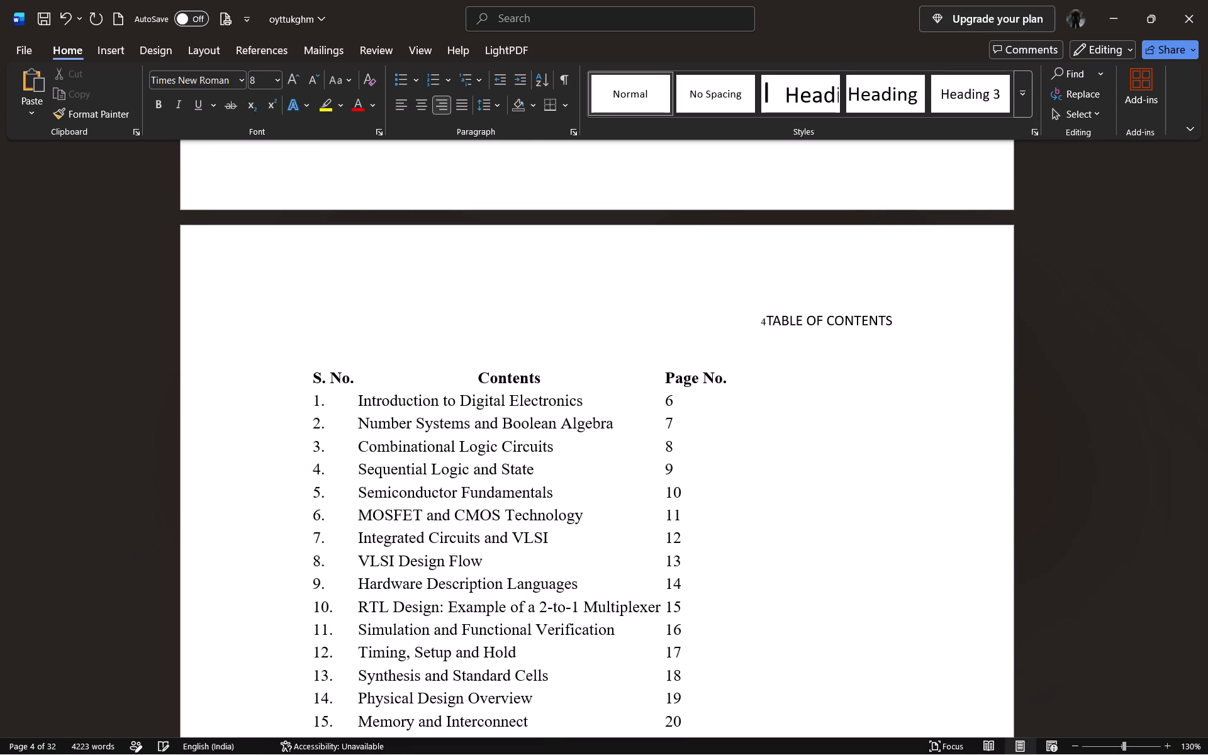
key("ctrl+z")
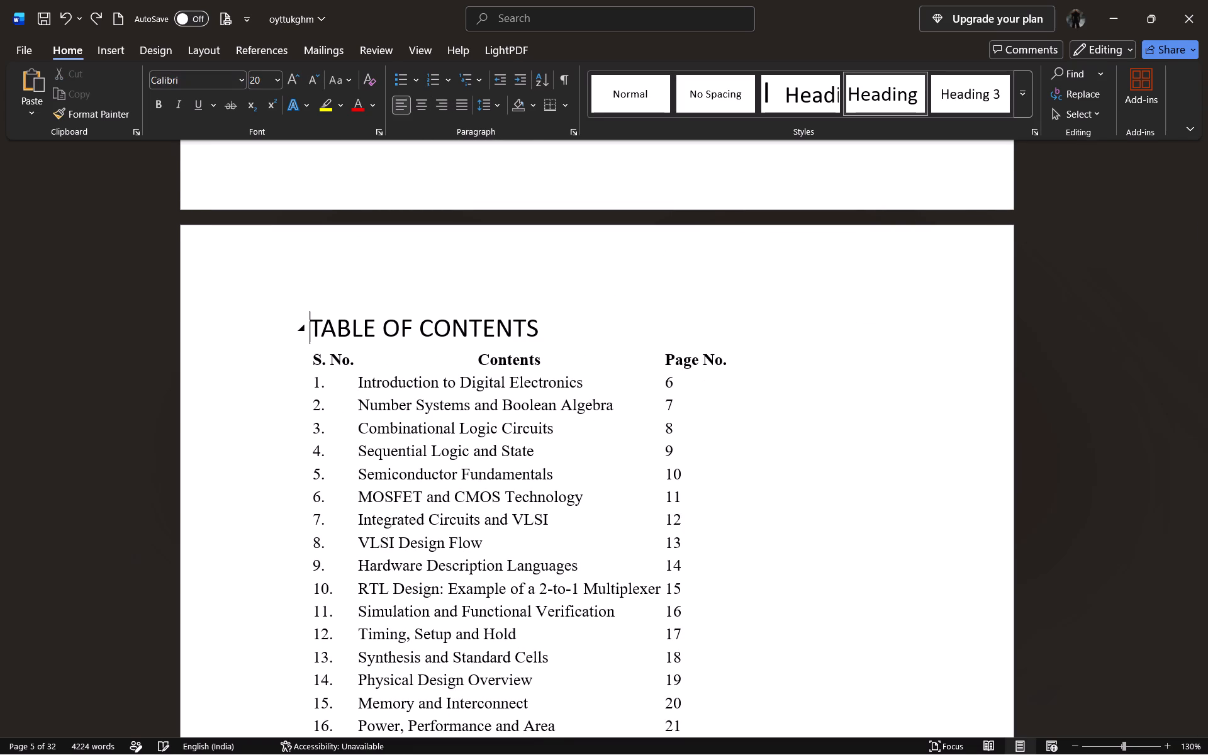
Centre the remaining TABLE OF CONTENTS heading.
left_click(423, 103)
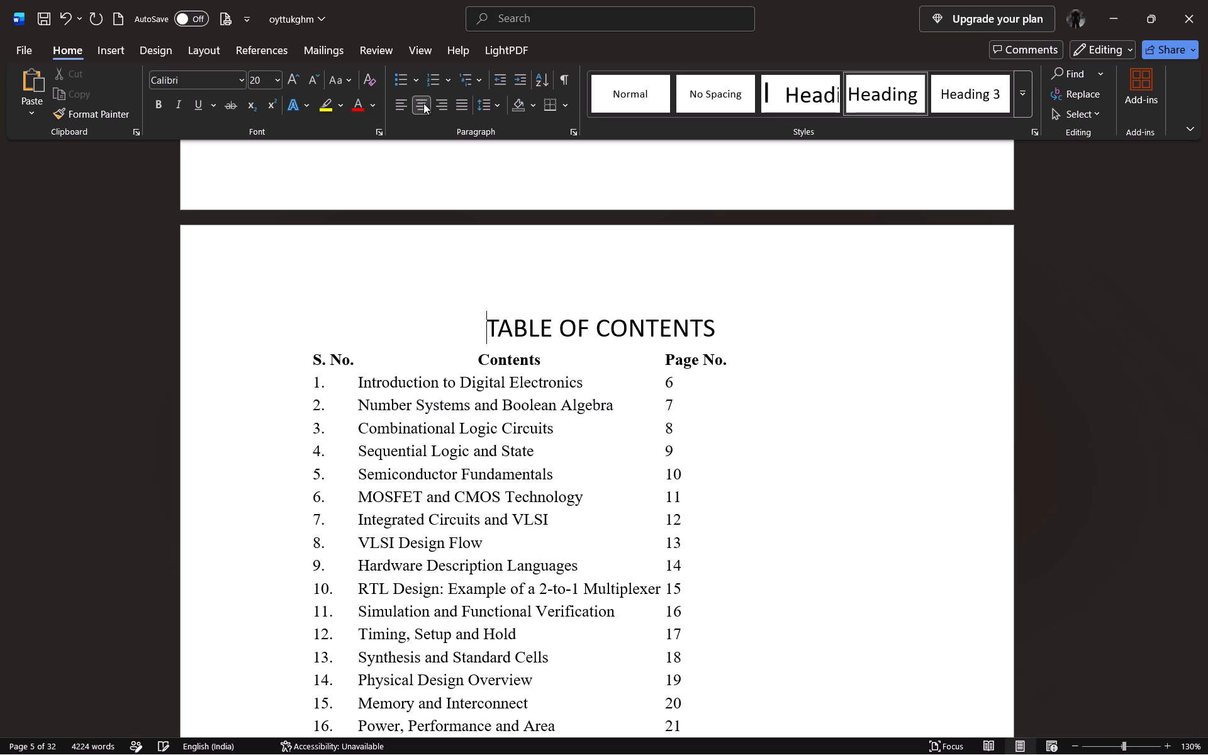
Set the font of the whole document to Times New Roman.
key("ctrl+a")
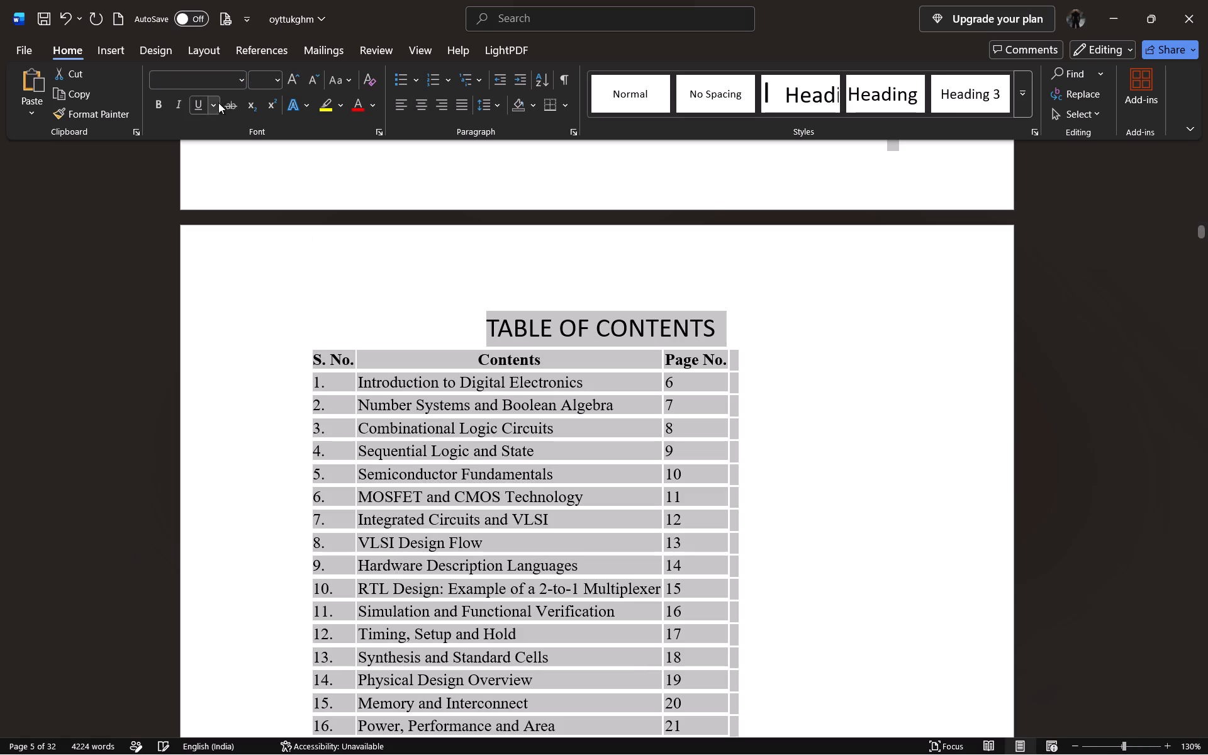
left_click(240, 81)
left_click(289, 188)
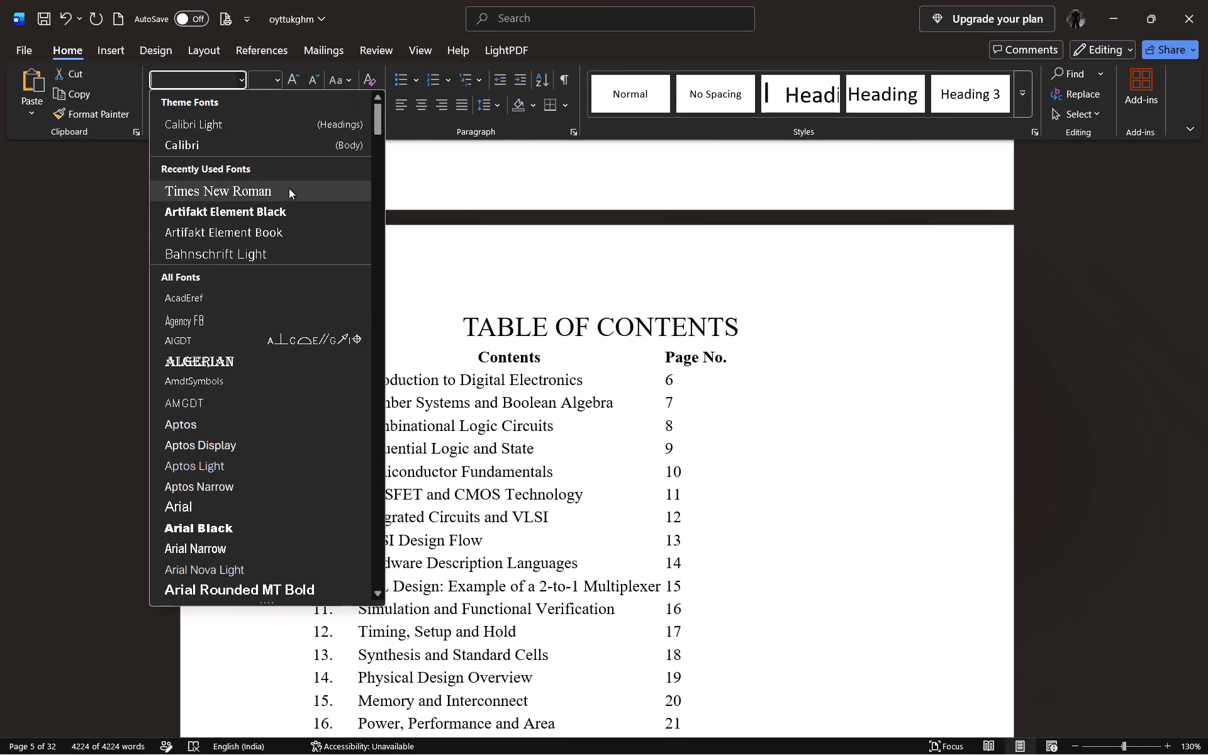
left_click(284, 370)
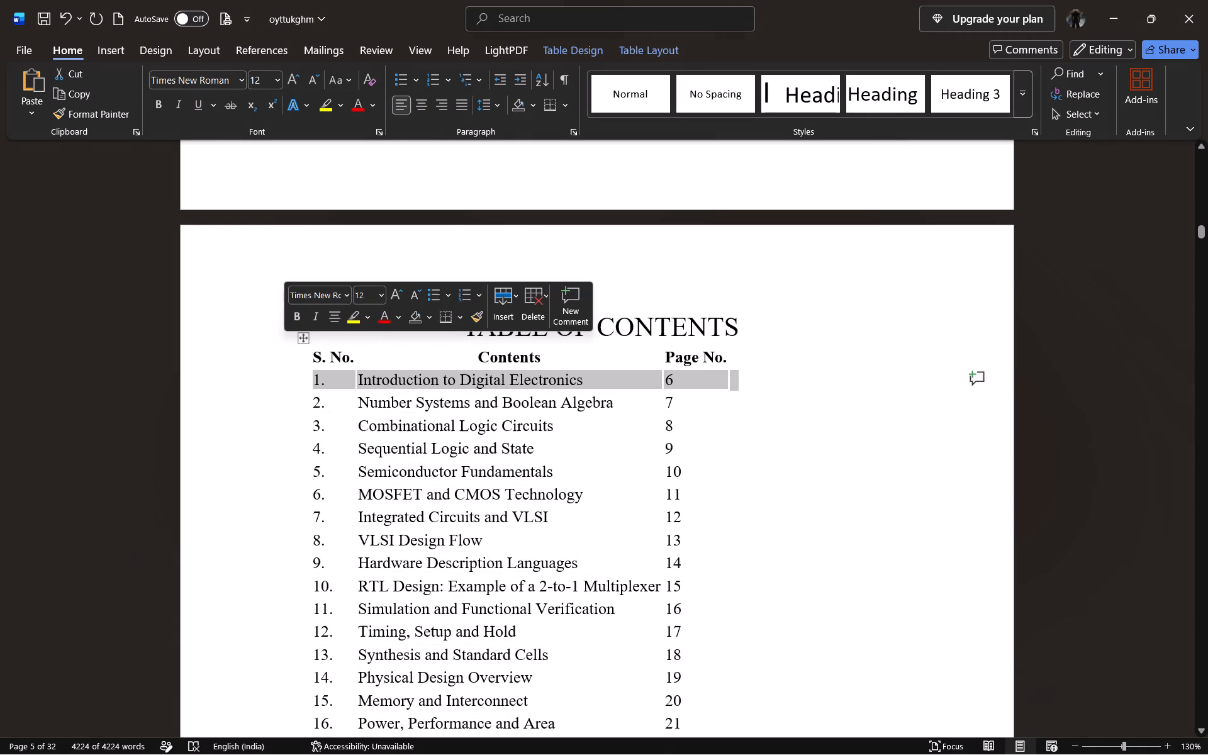
Make the header row of the contents table slightly taller and stretch the table wider across the page.
left_click_drag(368, 369, 368, 376)
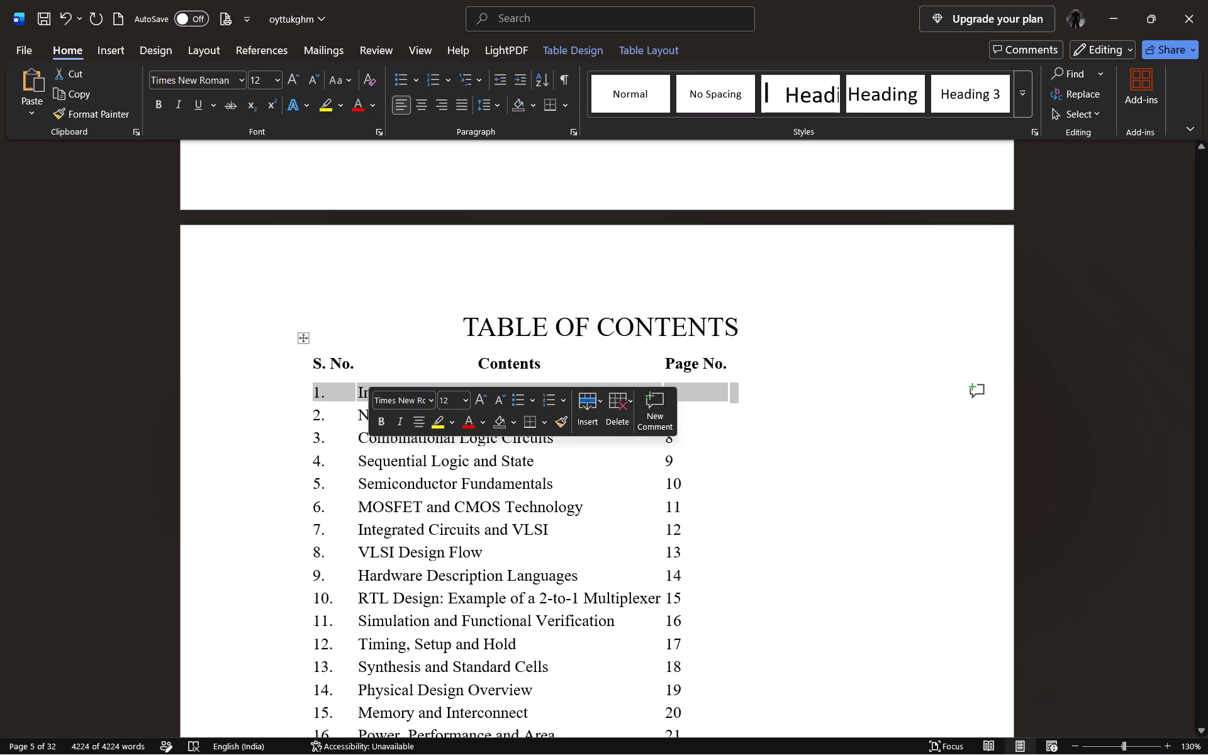
scroll(929, 543, "down", 1)
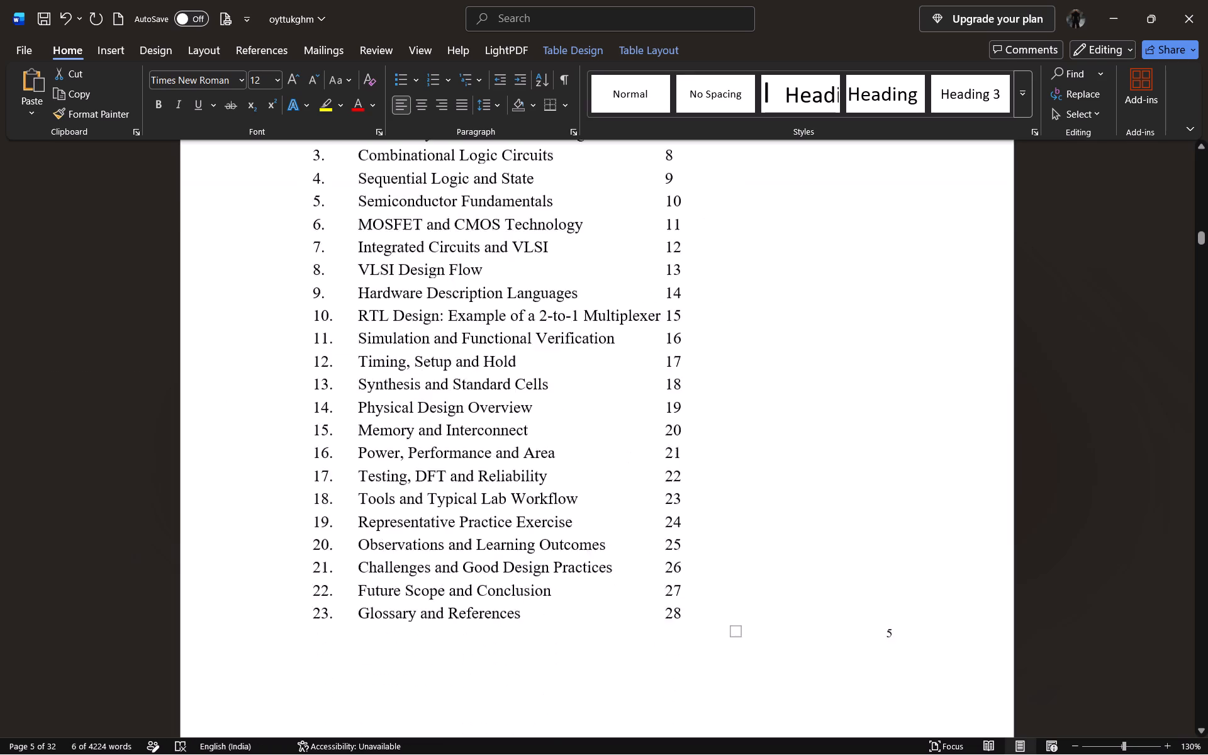
scroll(929, 543, "down", 1)
left_click_drag(739, 418, 864, 418)
Delete the stray page number 5 below the contents table.
scroll(919, 592, "down", 1)
left_click(902, 505)
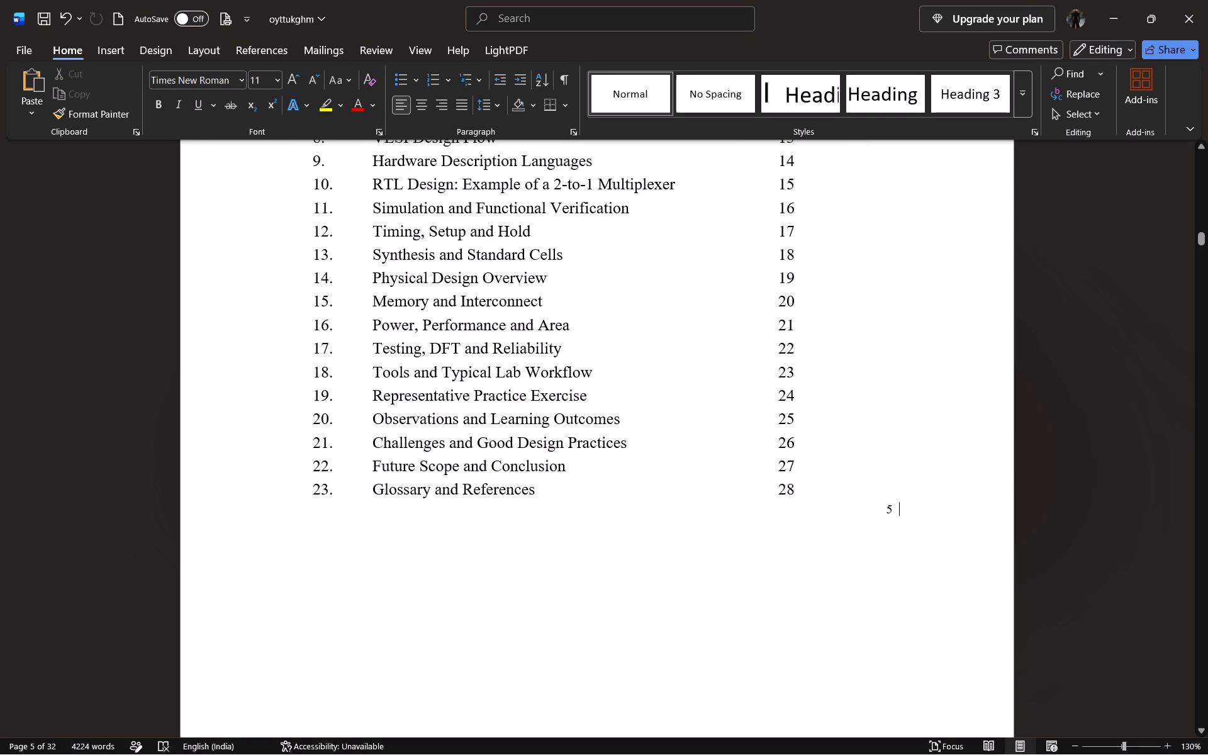
key("BackSpace")
key("BackSpace")
Cut the "CHAPTER 1 —" text out of the Section 3 odd page header.
scroll(902, 505, "down", 1)
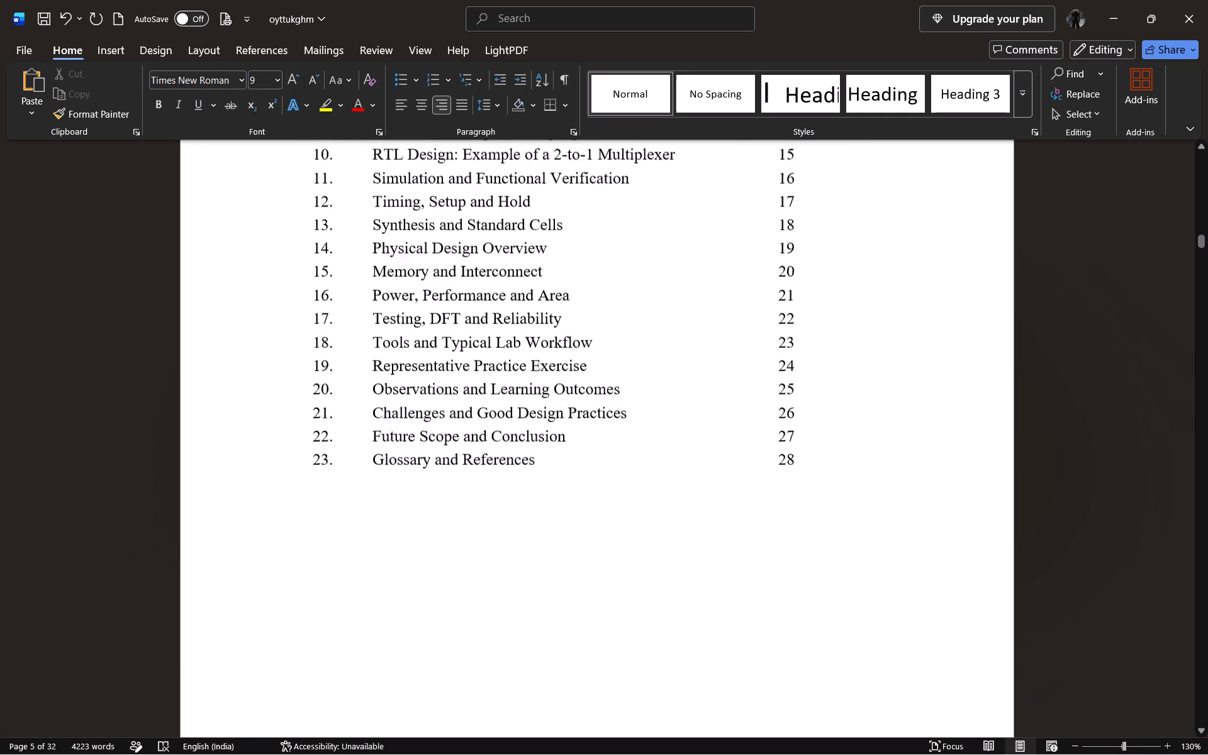
scroll(902, 505, "down", 1)
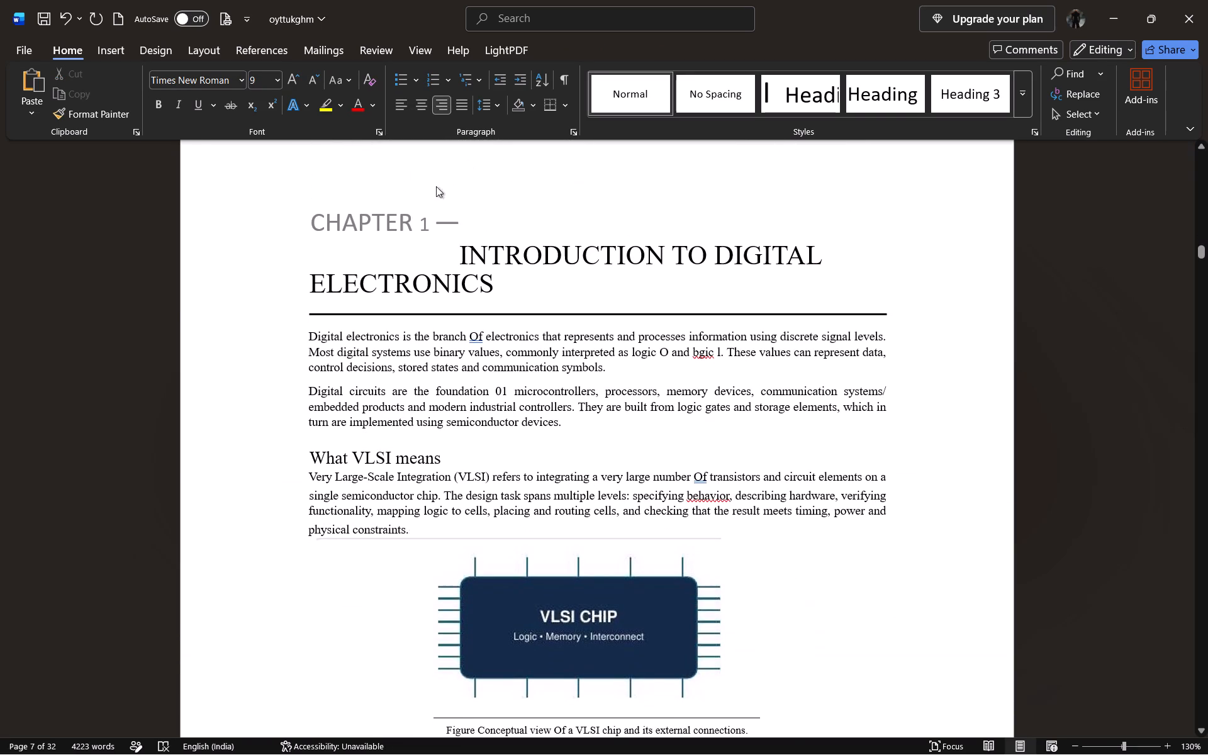
left_click(398, 219)
double_click(398, 219)
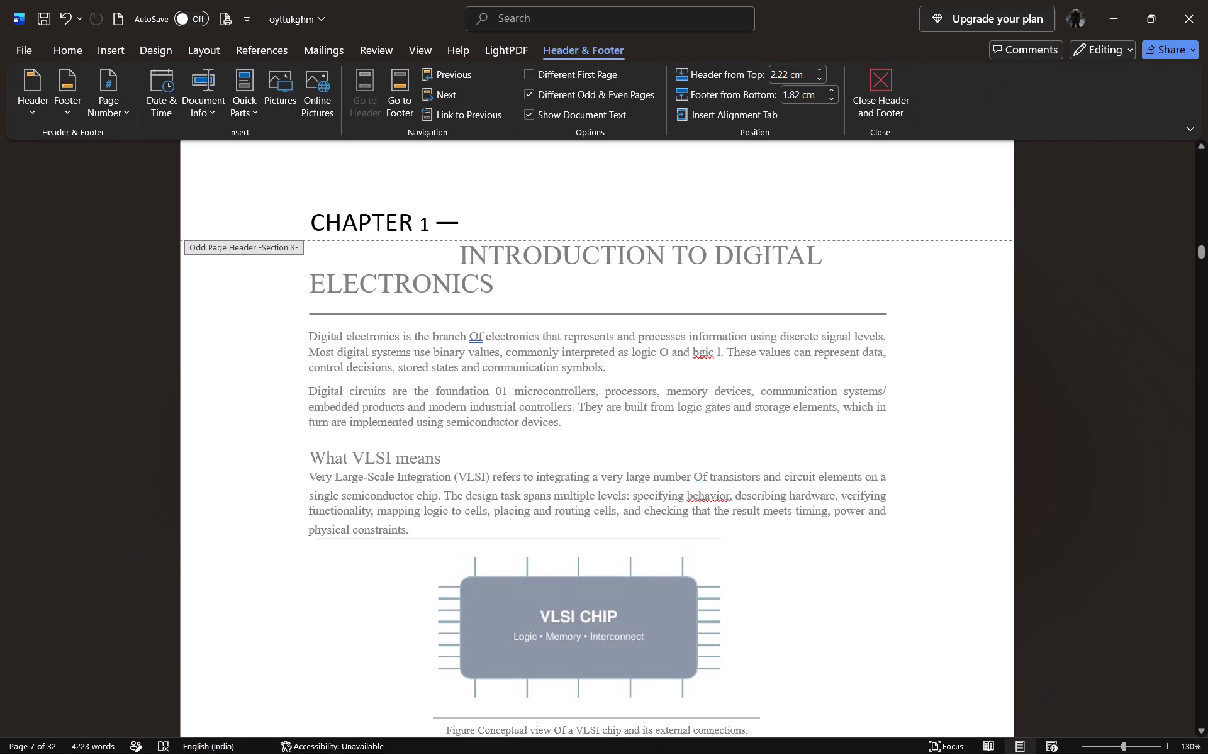
left_click_drag(473, 219, 337, 213)
key("BackSpace")
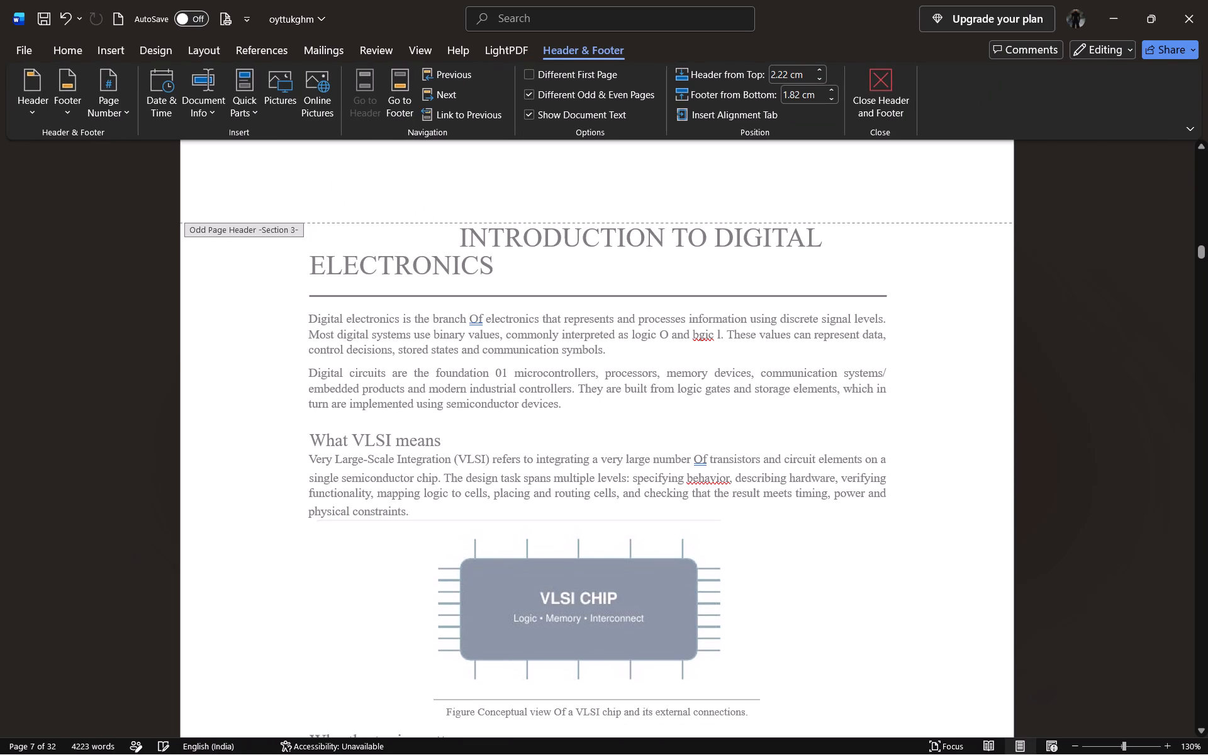
key("ctrl+z")
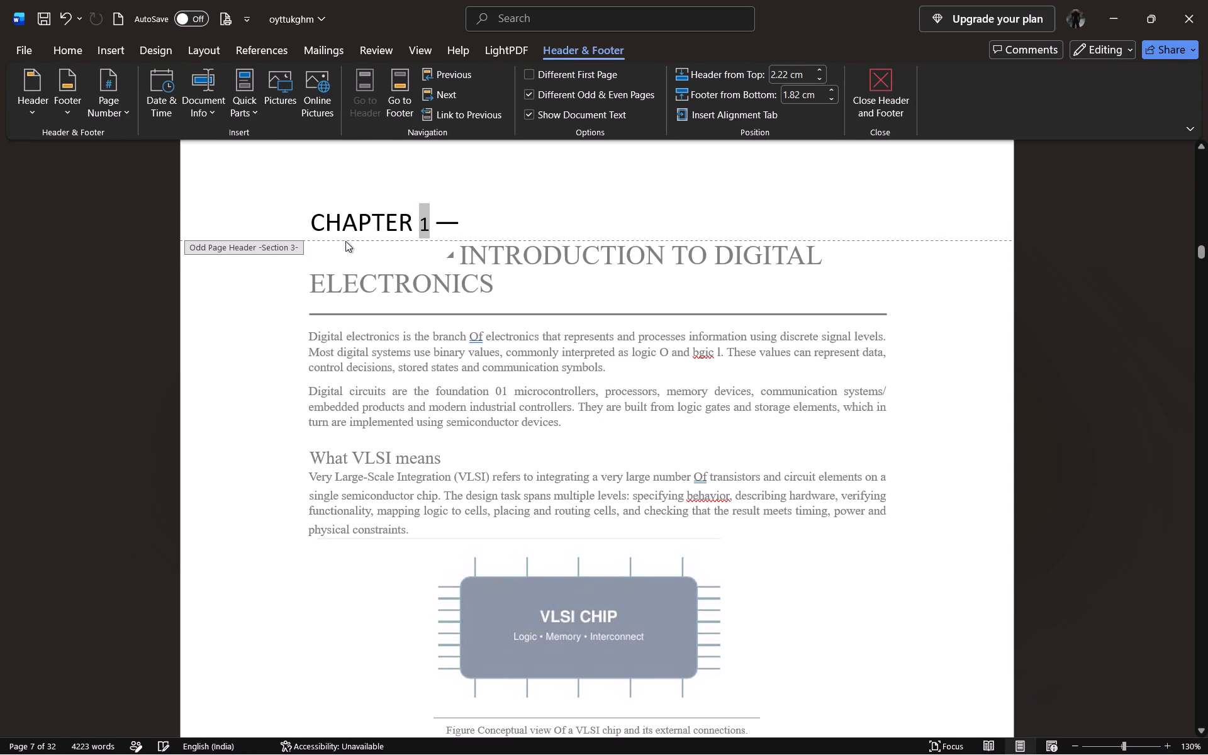
key("ctrl+x")
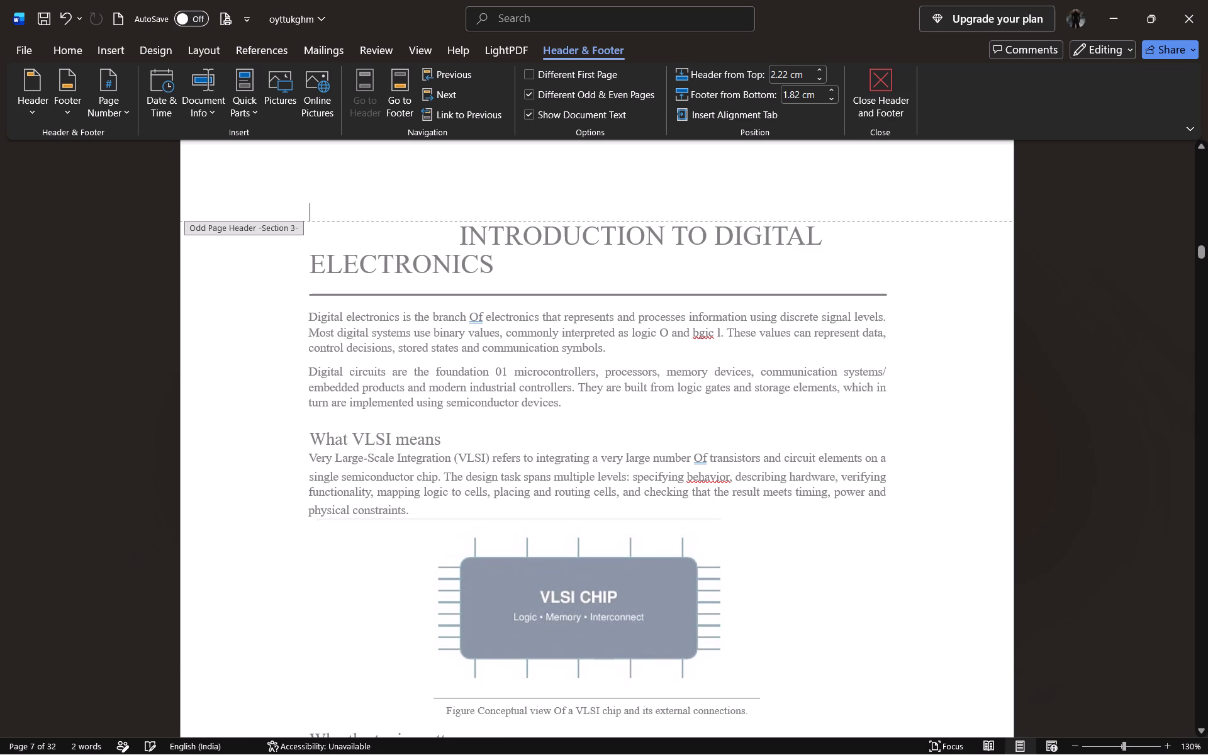
Remove the indent before the INTRODUCTION TO DIGITAL ELECTRONICS heading and paste the cut chapter text above it in the body.
left_click(369, 238)
double_click(369, 238)
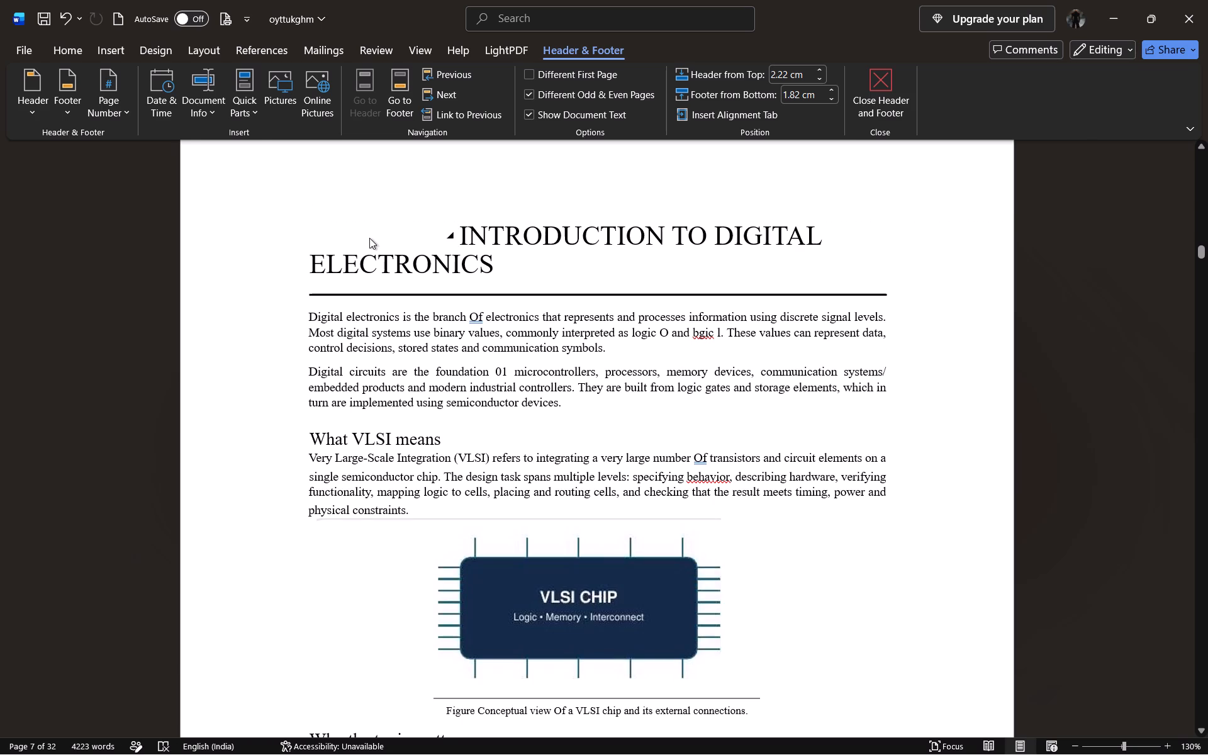
left_click(369, 238)
key("BackSpace")
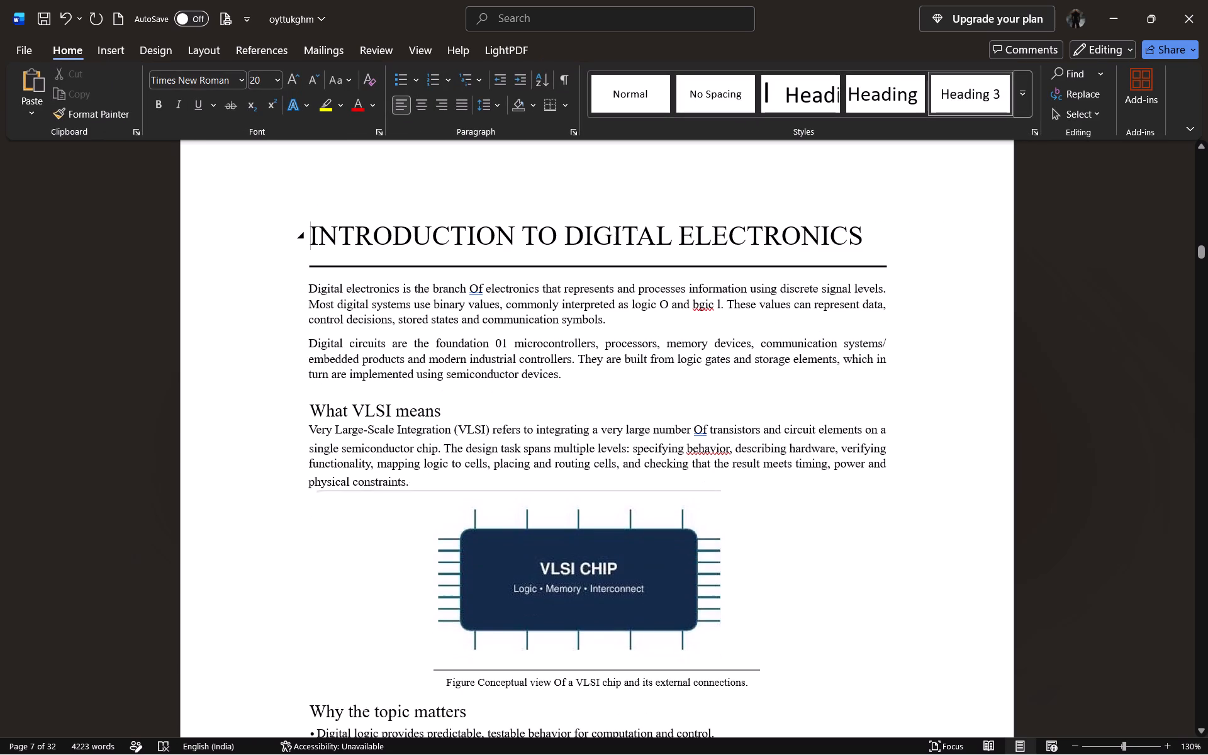
key("ctrl+v")
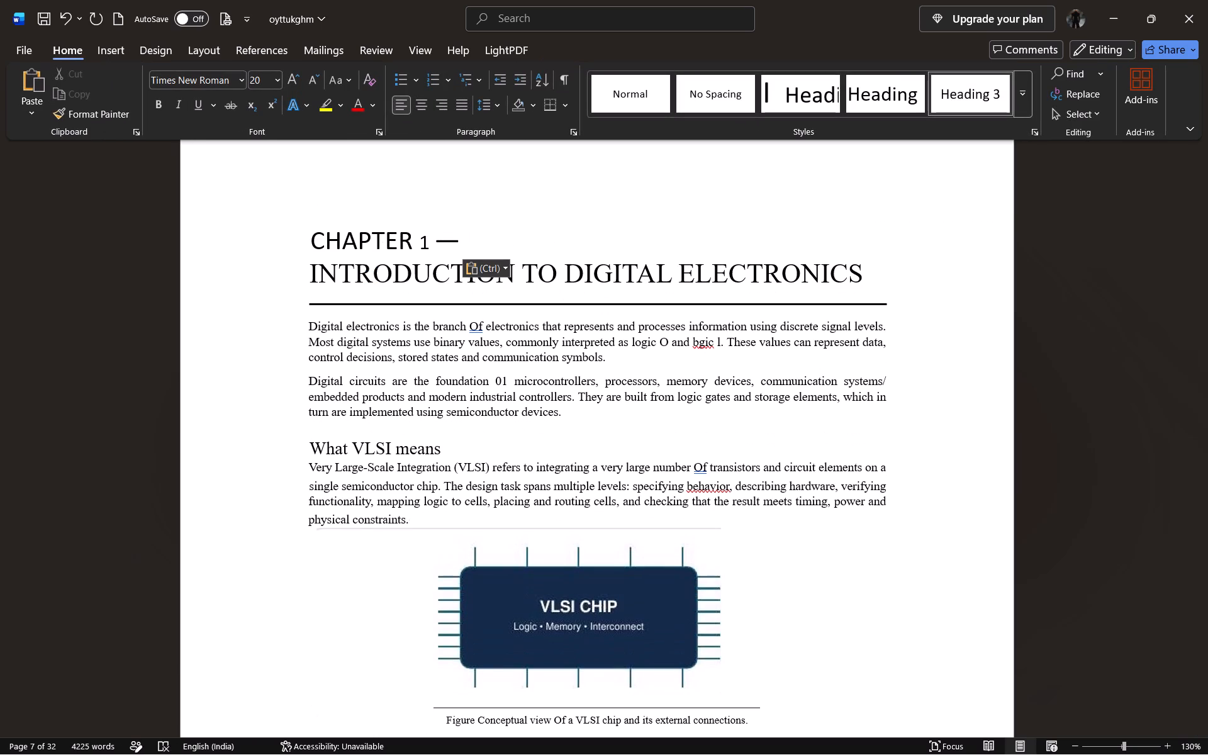
Delete the space between the 1 and the dash in the CHAPTER 1 heading.
left_click(427, 245)
key("Delete")
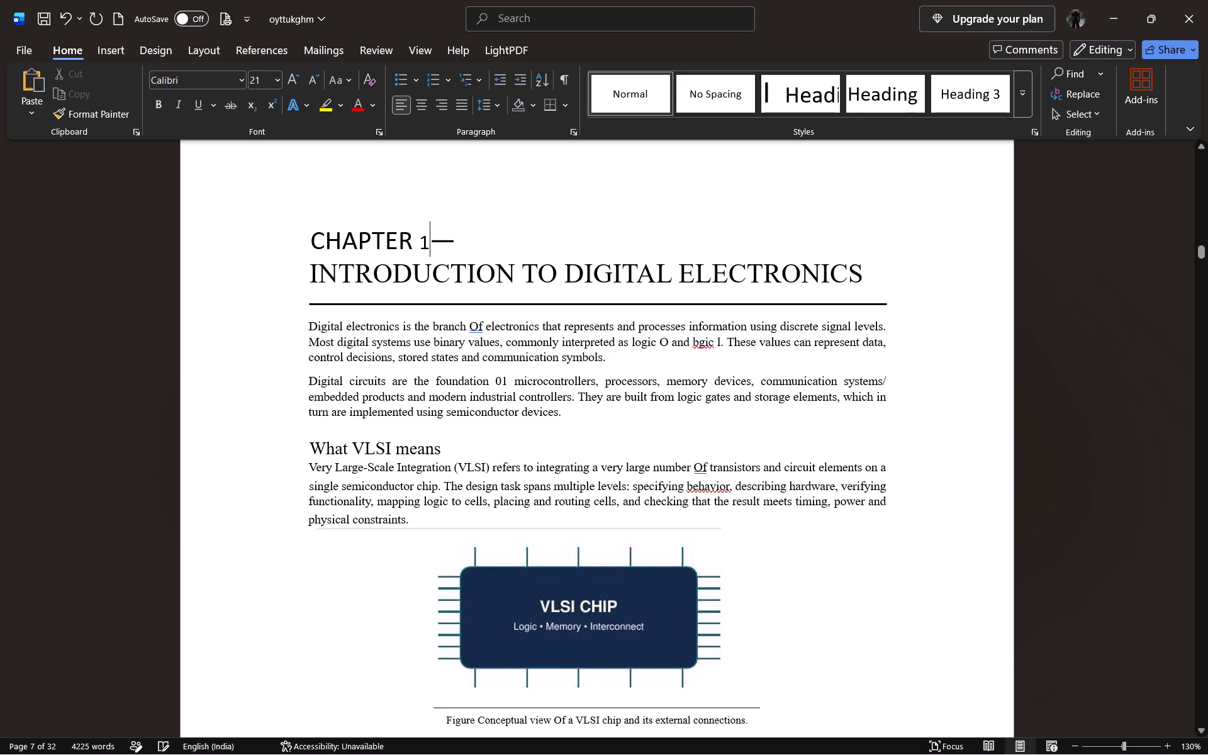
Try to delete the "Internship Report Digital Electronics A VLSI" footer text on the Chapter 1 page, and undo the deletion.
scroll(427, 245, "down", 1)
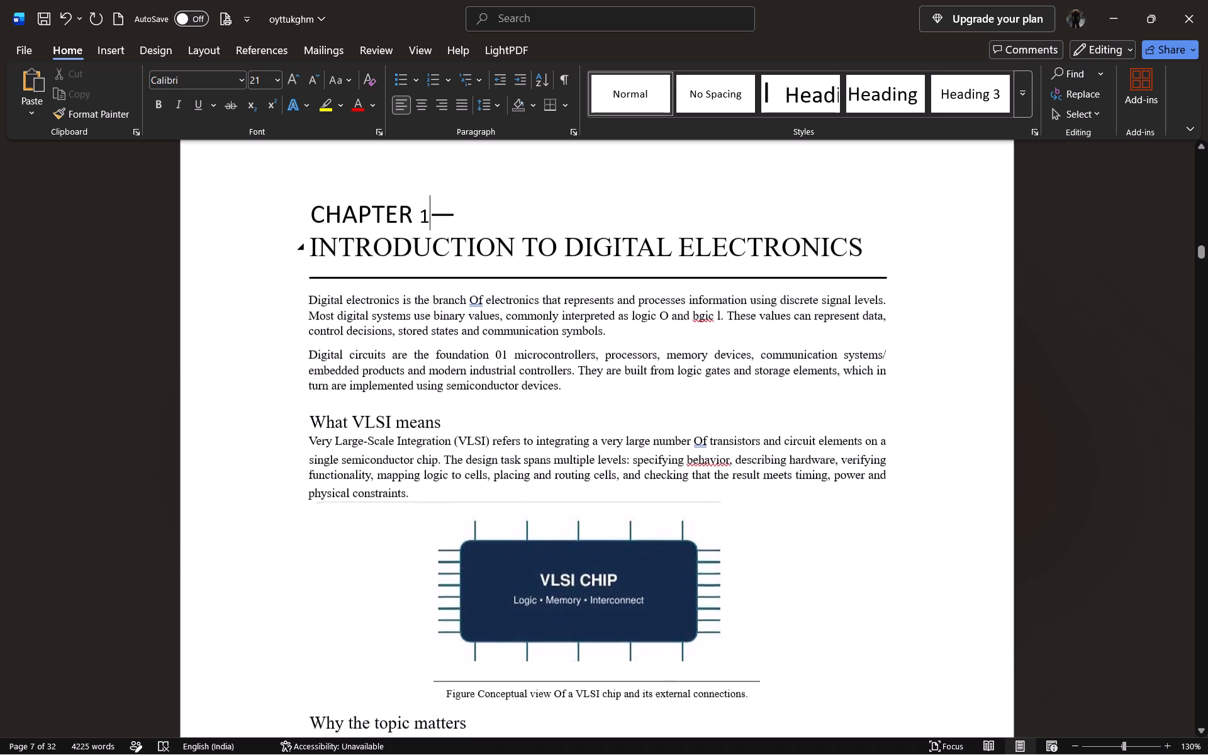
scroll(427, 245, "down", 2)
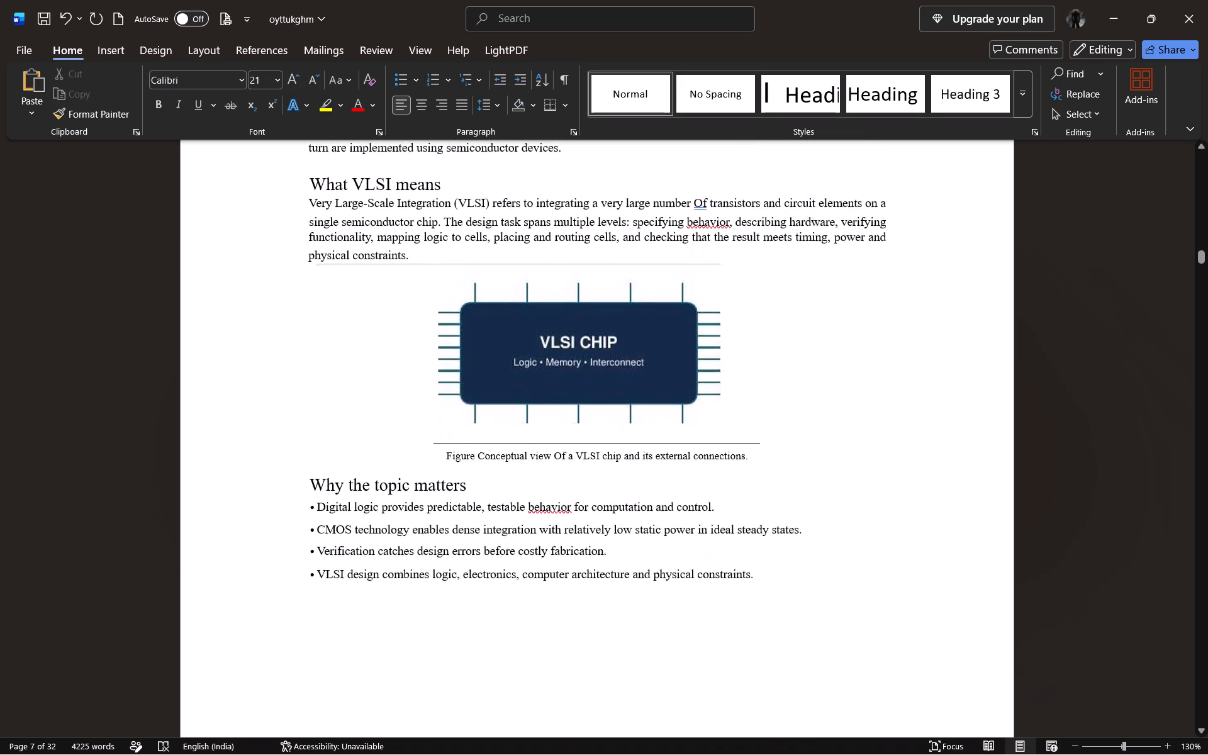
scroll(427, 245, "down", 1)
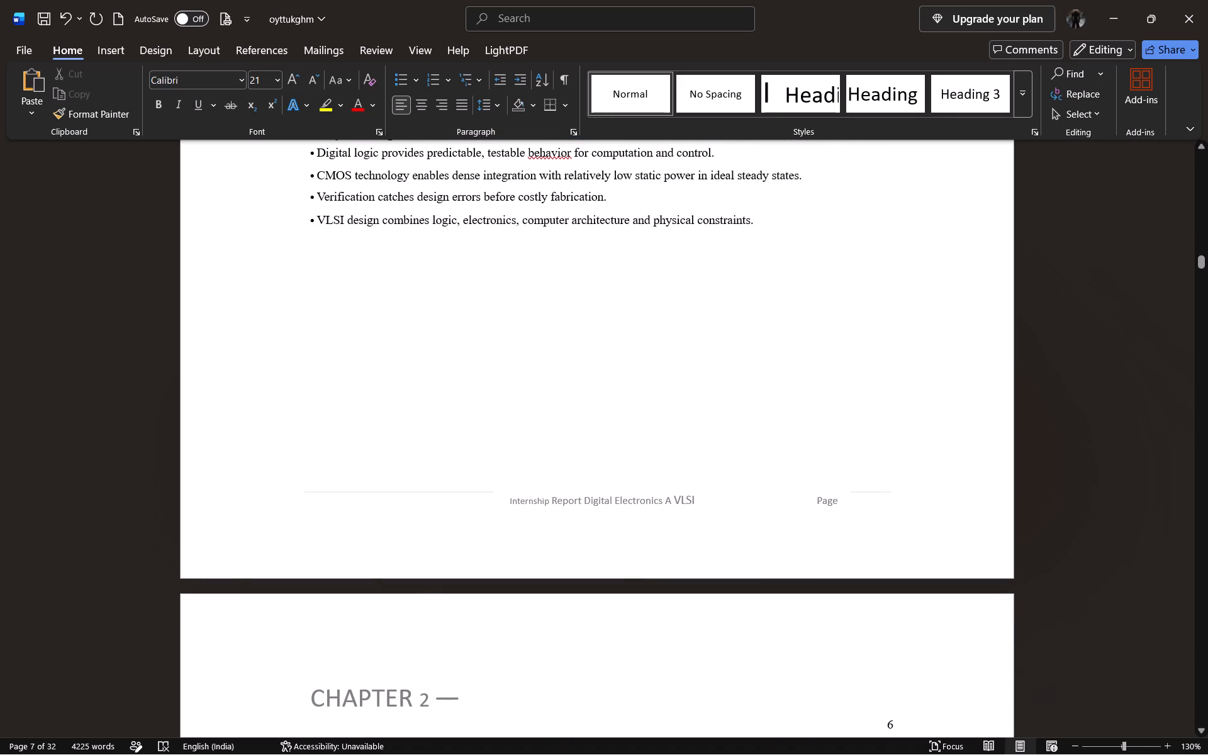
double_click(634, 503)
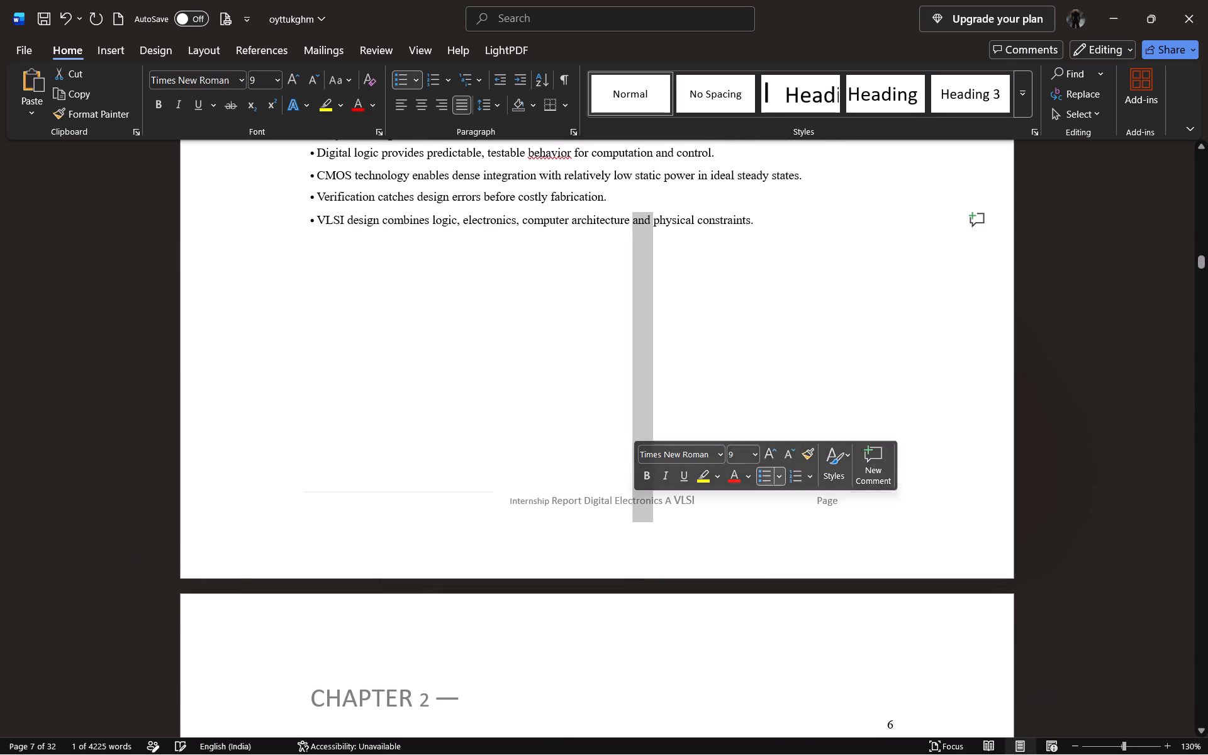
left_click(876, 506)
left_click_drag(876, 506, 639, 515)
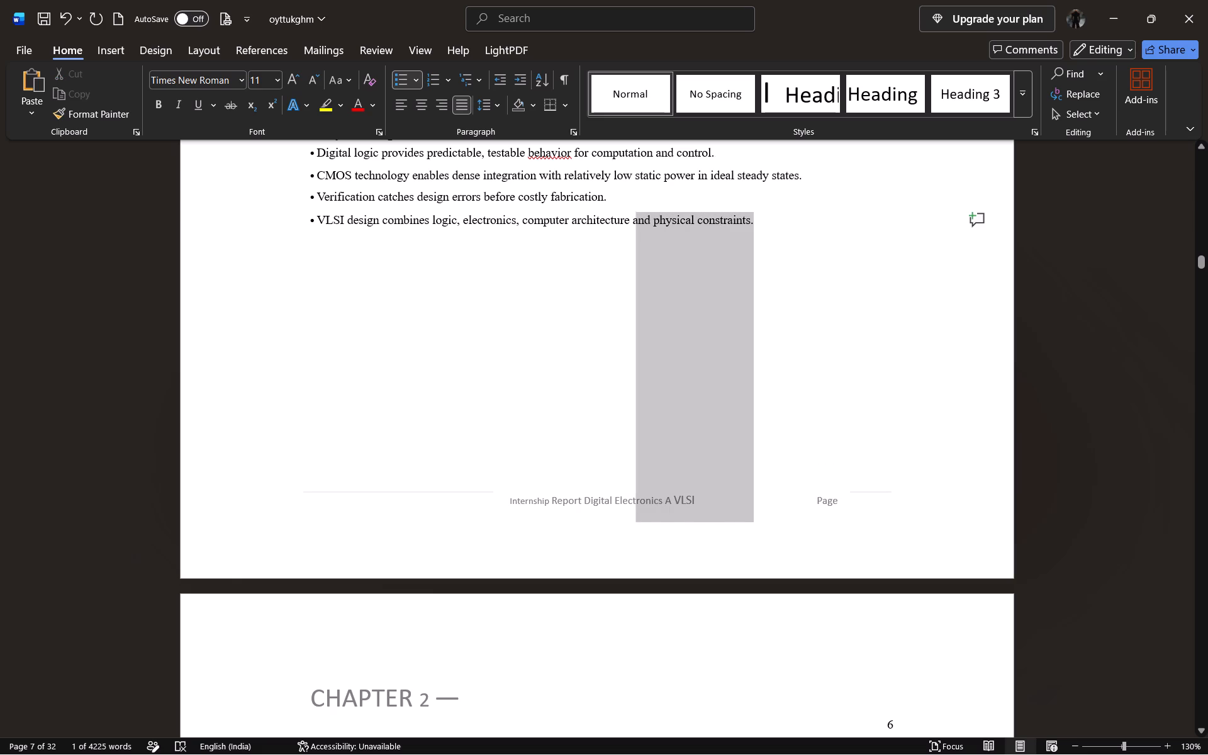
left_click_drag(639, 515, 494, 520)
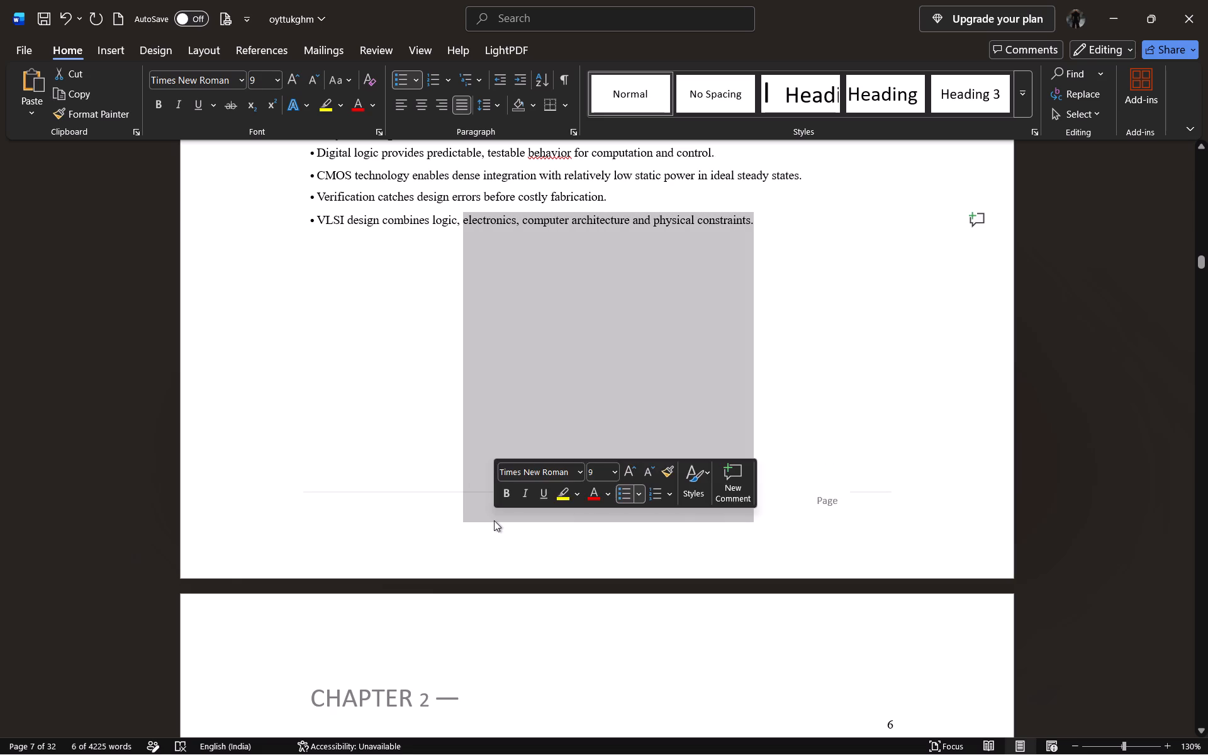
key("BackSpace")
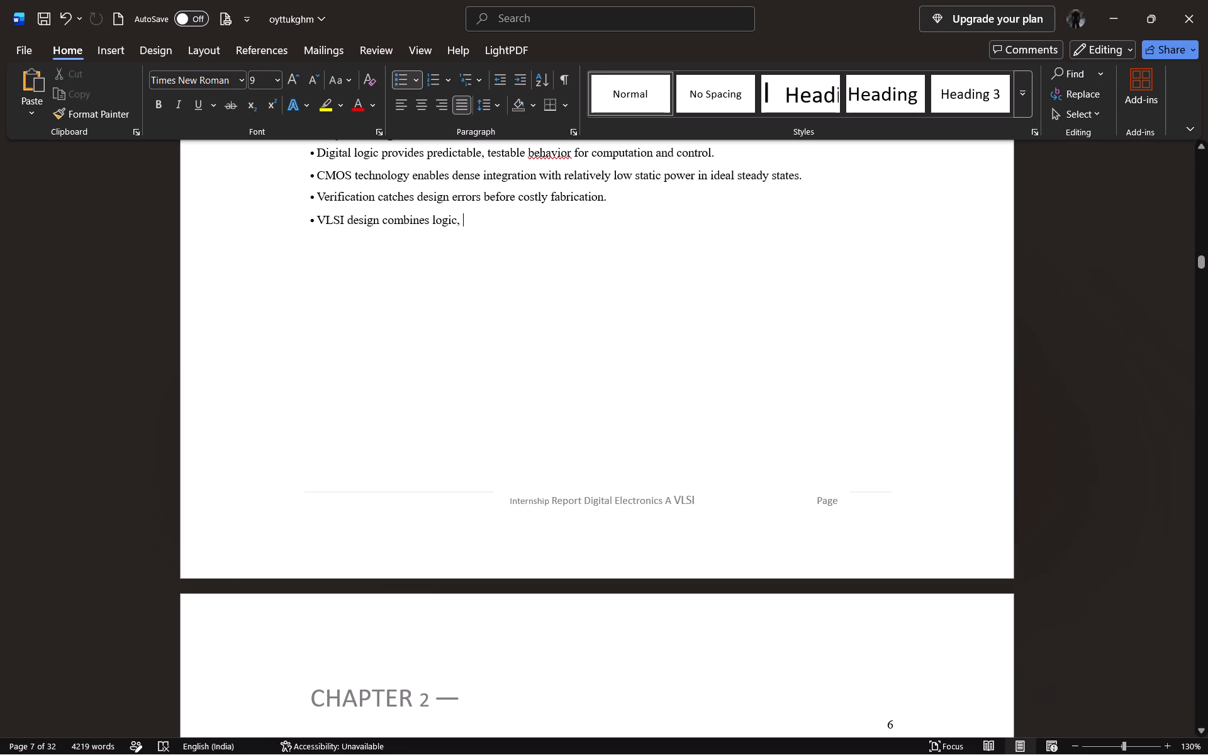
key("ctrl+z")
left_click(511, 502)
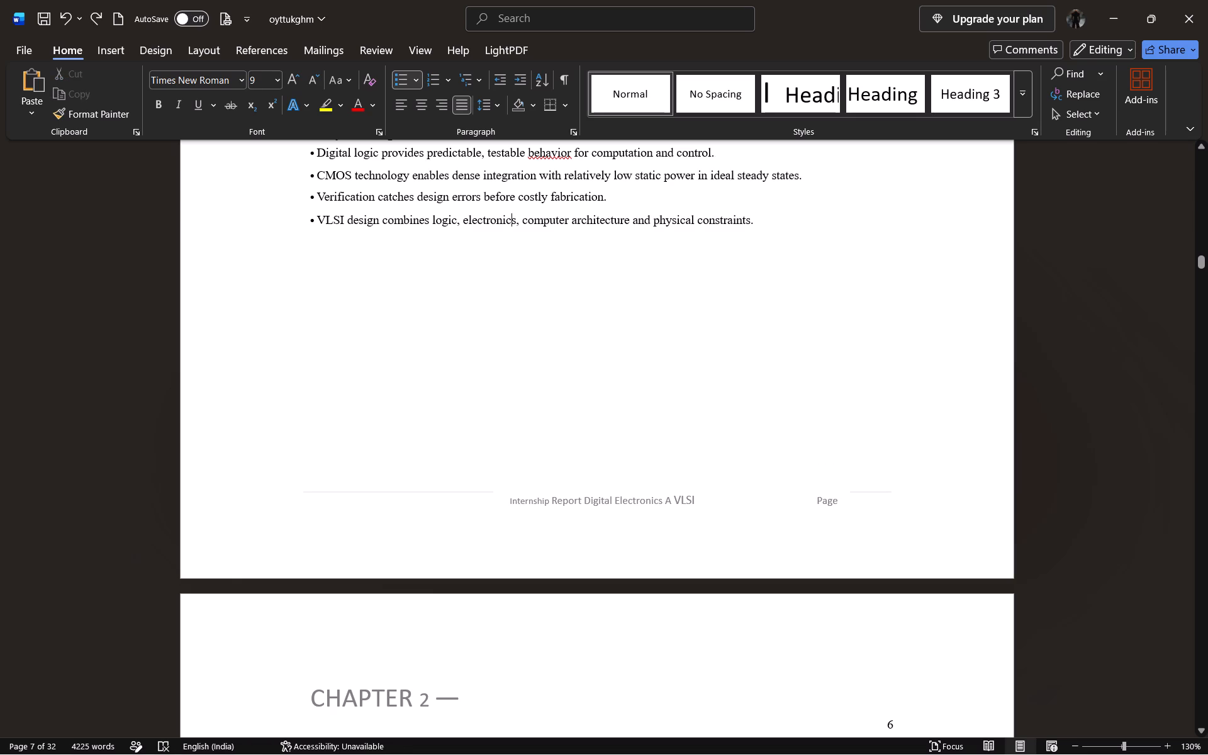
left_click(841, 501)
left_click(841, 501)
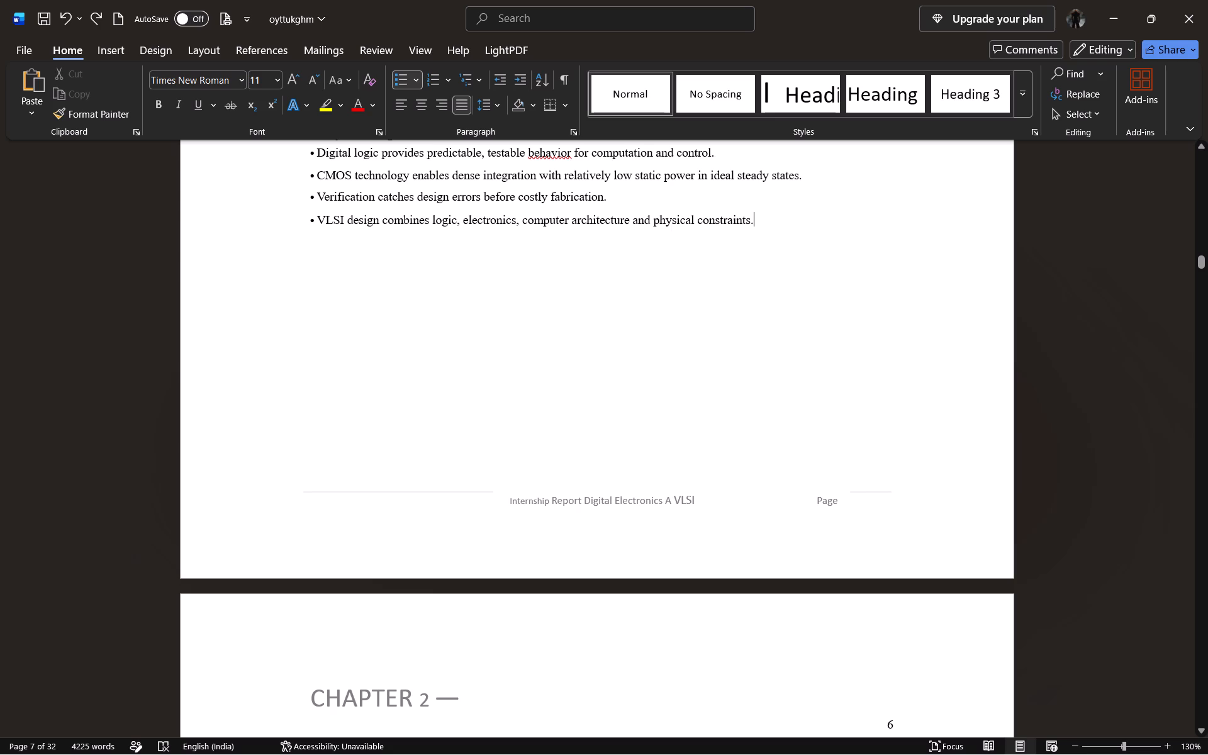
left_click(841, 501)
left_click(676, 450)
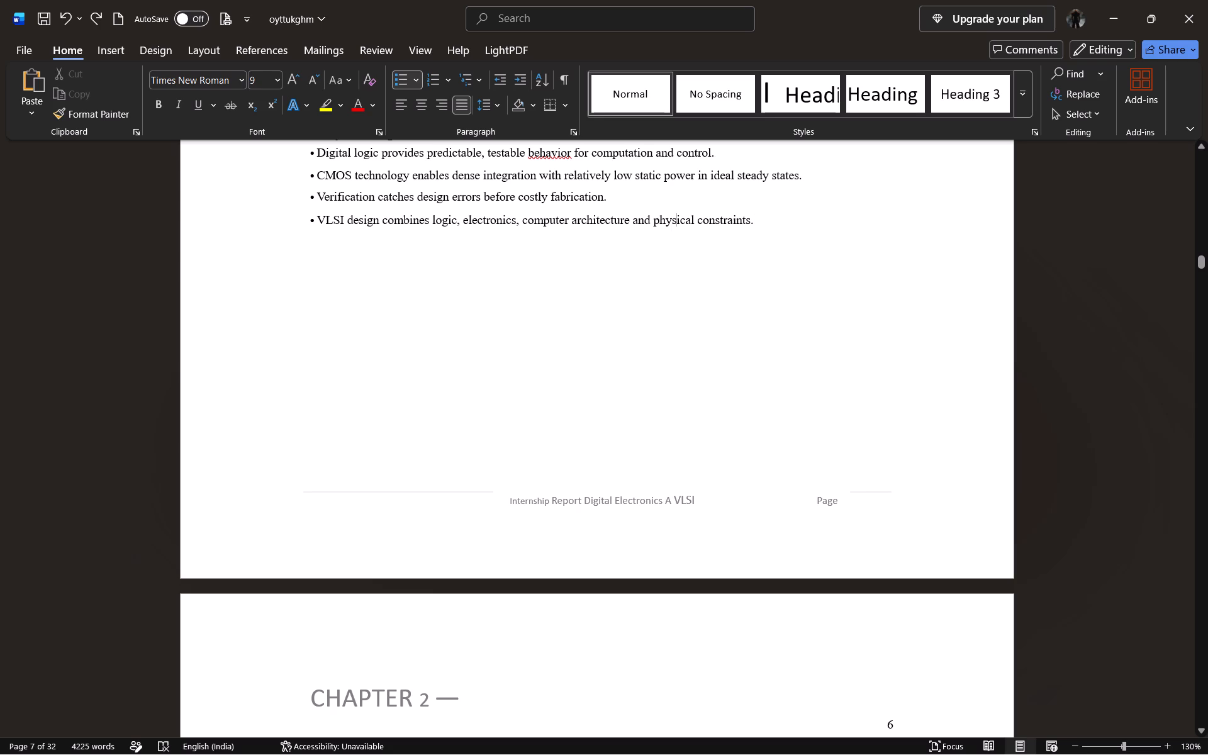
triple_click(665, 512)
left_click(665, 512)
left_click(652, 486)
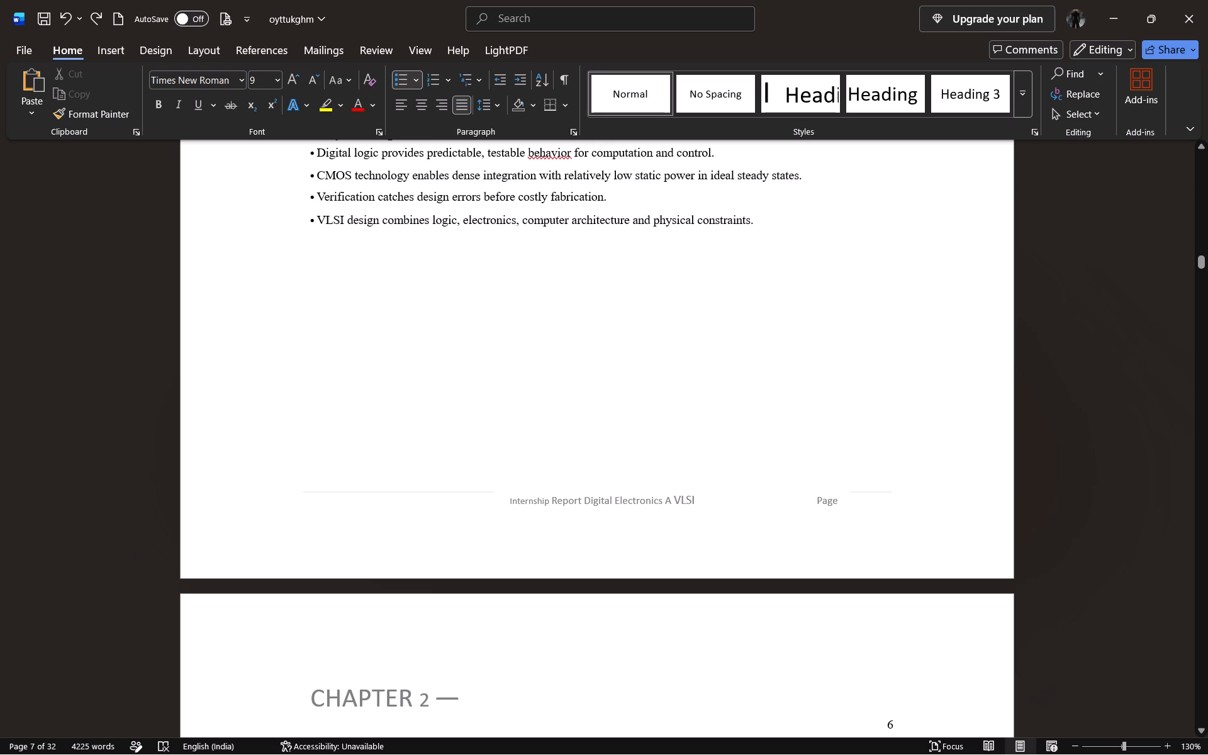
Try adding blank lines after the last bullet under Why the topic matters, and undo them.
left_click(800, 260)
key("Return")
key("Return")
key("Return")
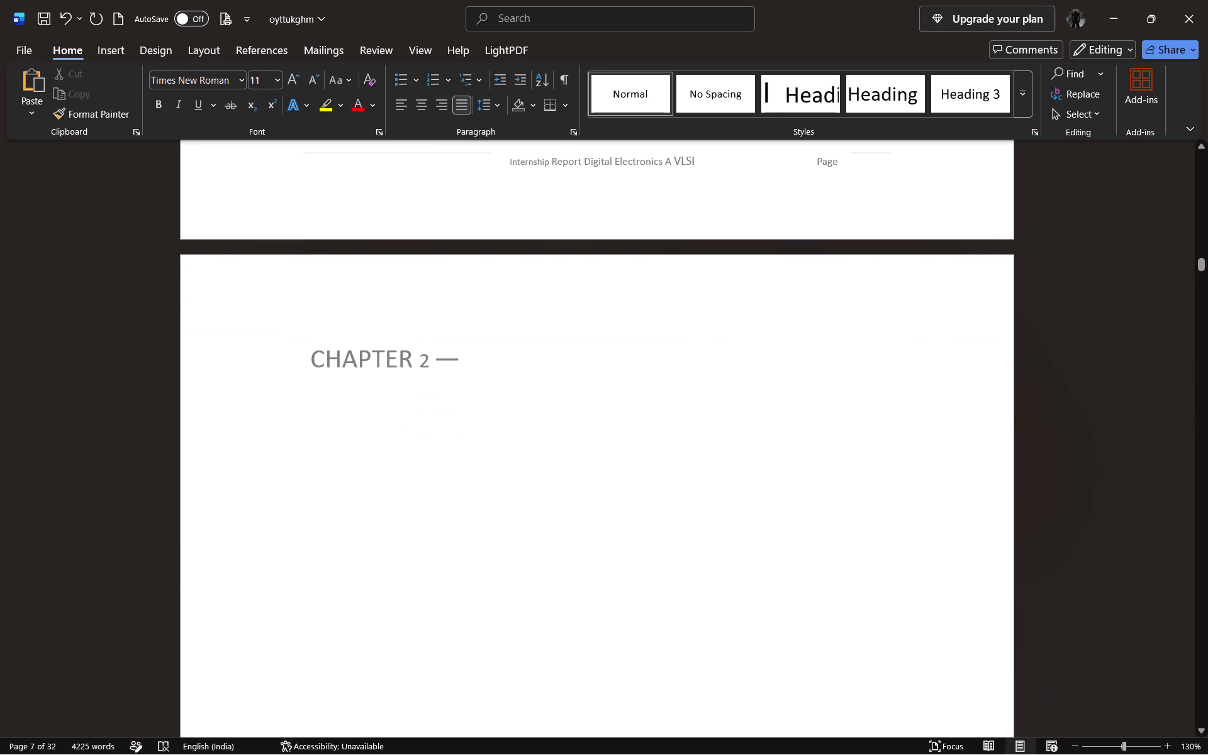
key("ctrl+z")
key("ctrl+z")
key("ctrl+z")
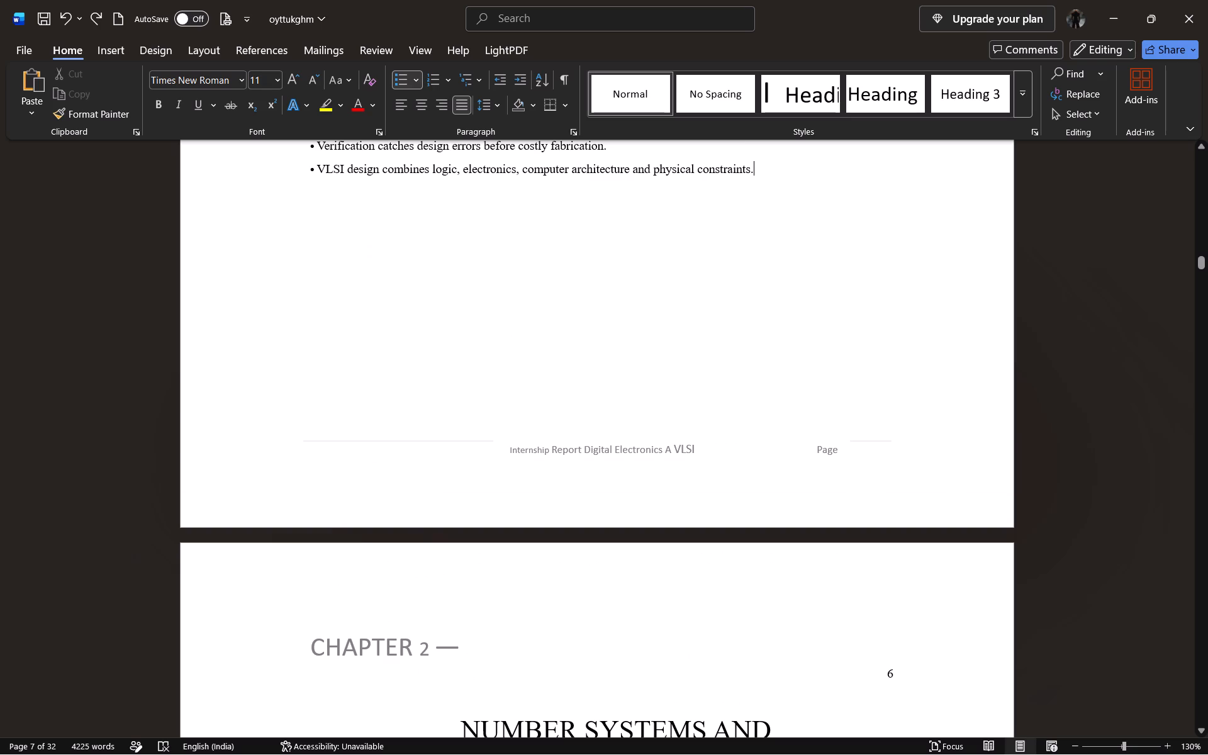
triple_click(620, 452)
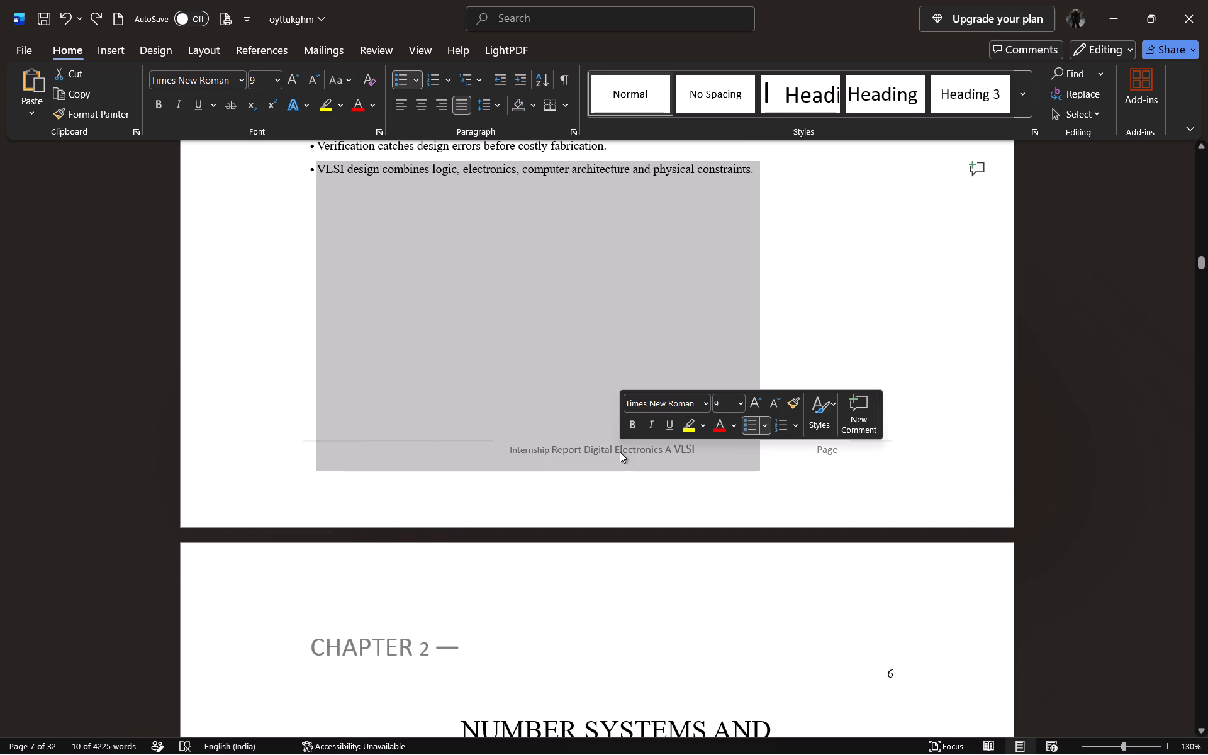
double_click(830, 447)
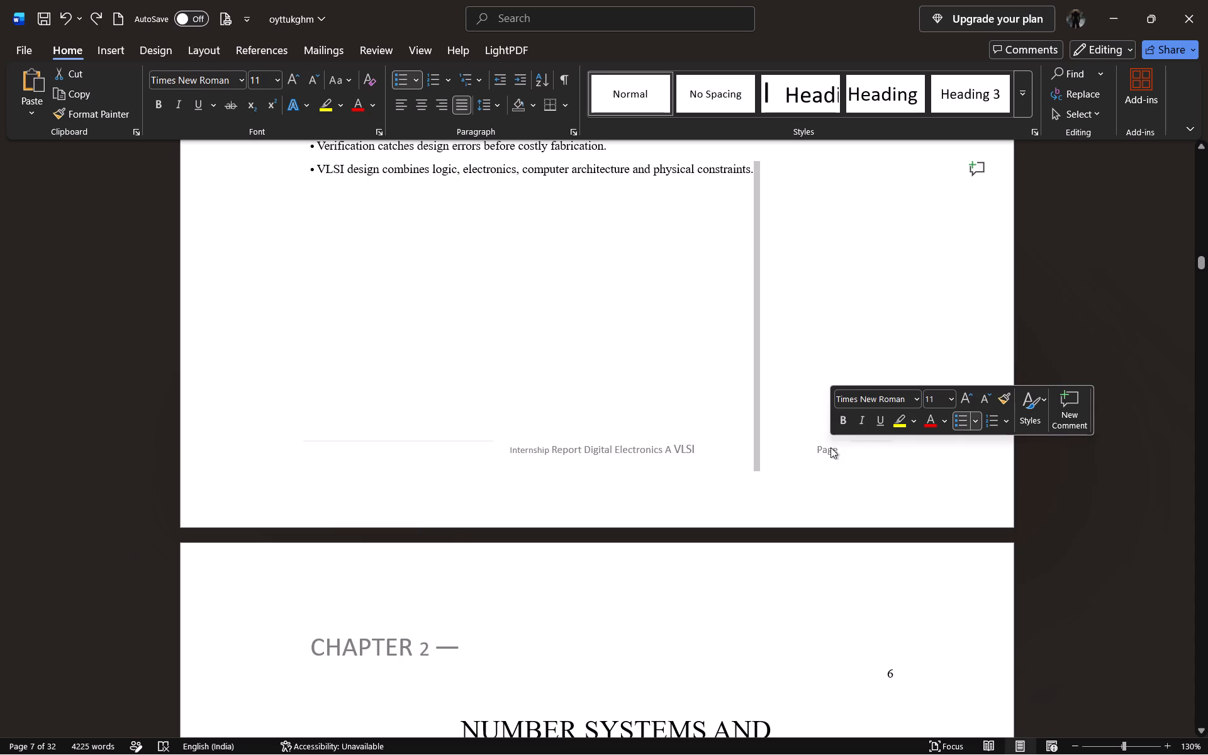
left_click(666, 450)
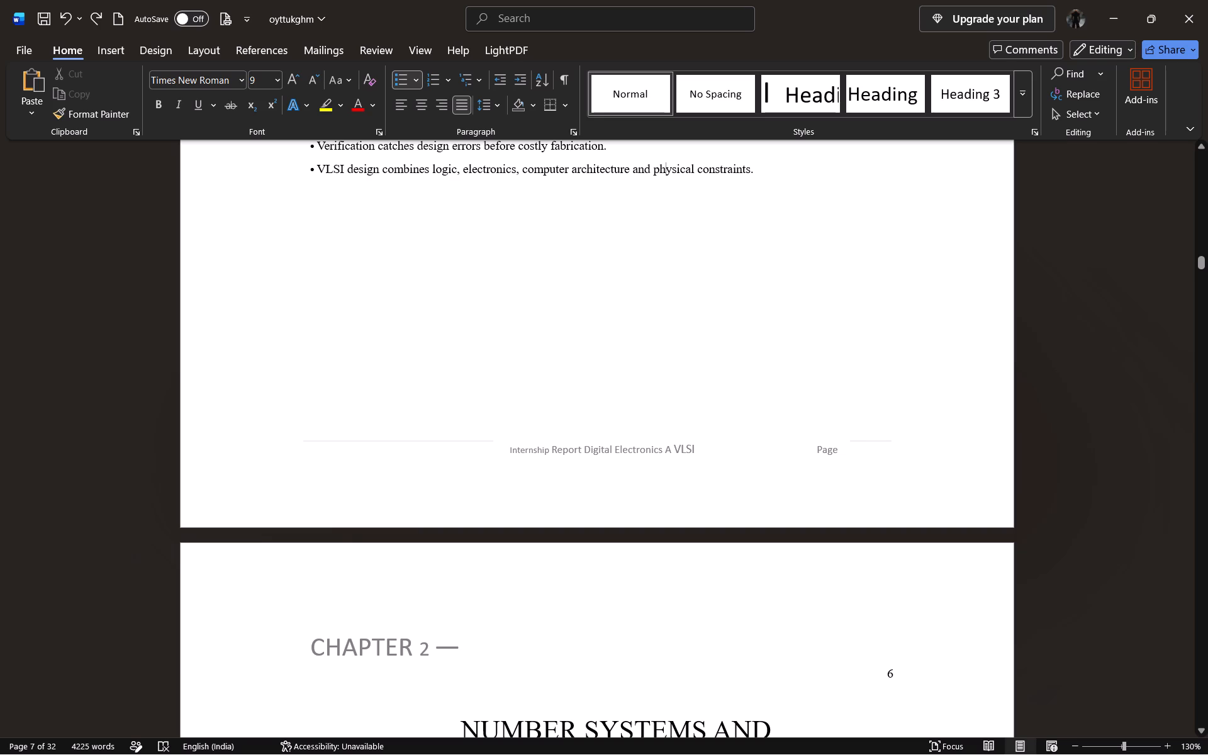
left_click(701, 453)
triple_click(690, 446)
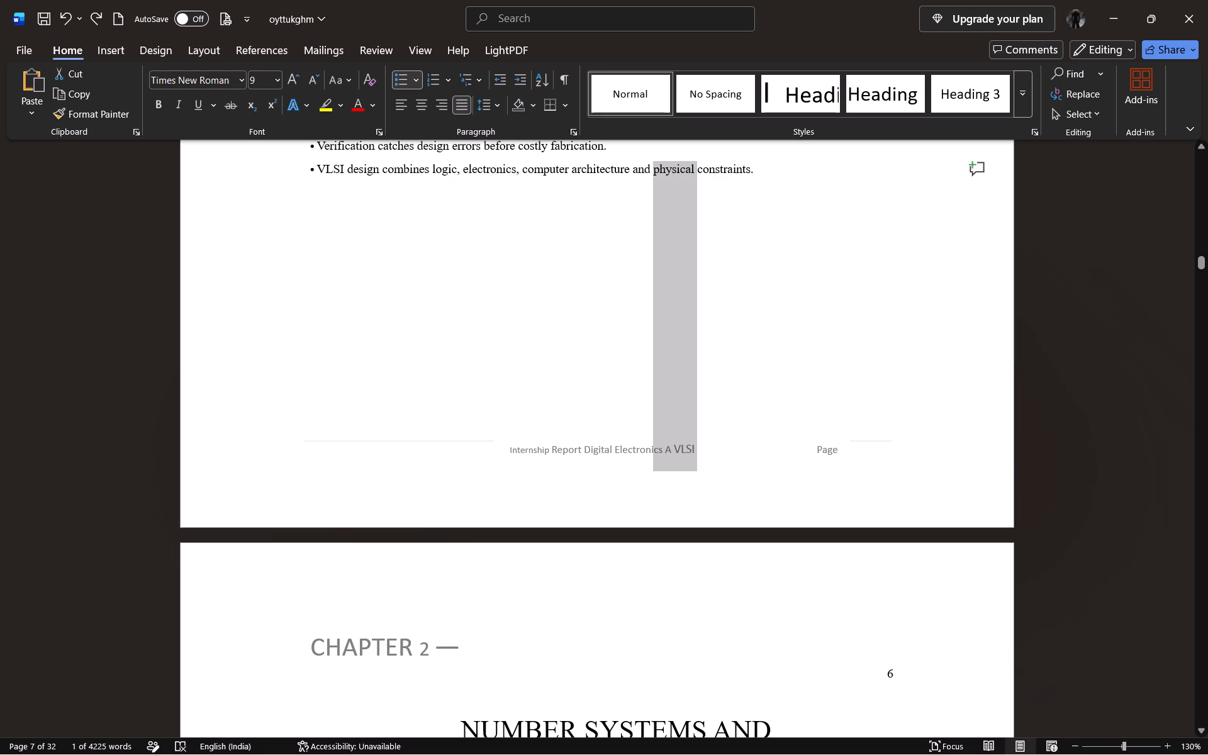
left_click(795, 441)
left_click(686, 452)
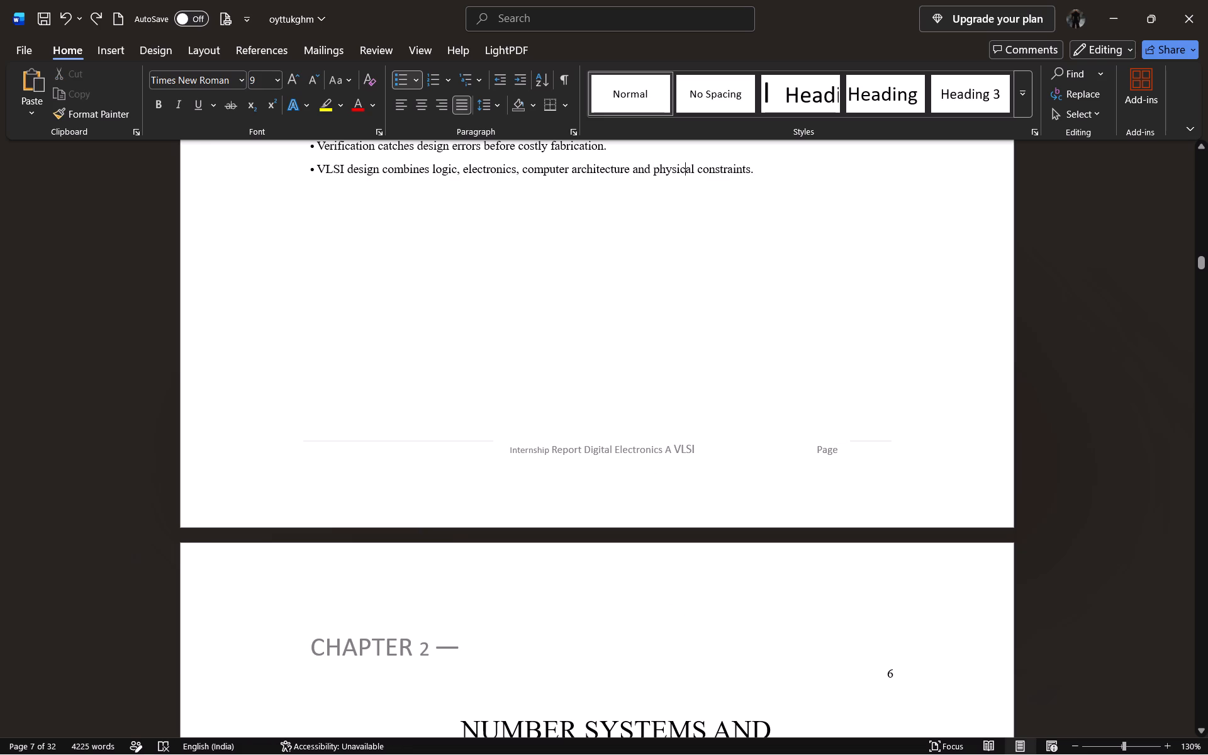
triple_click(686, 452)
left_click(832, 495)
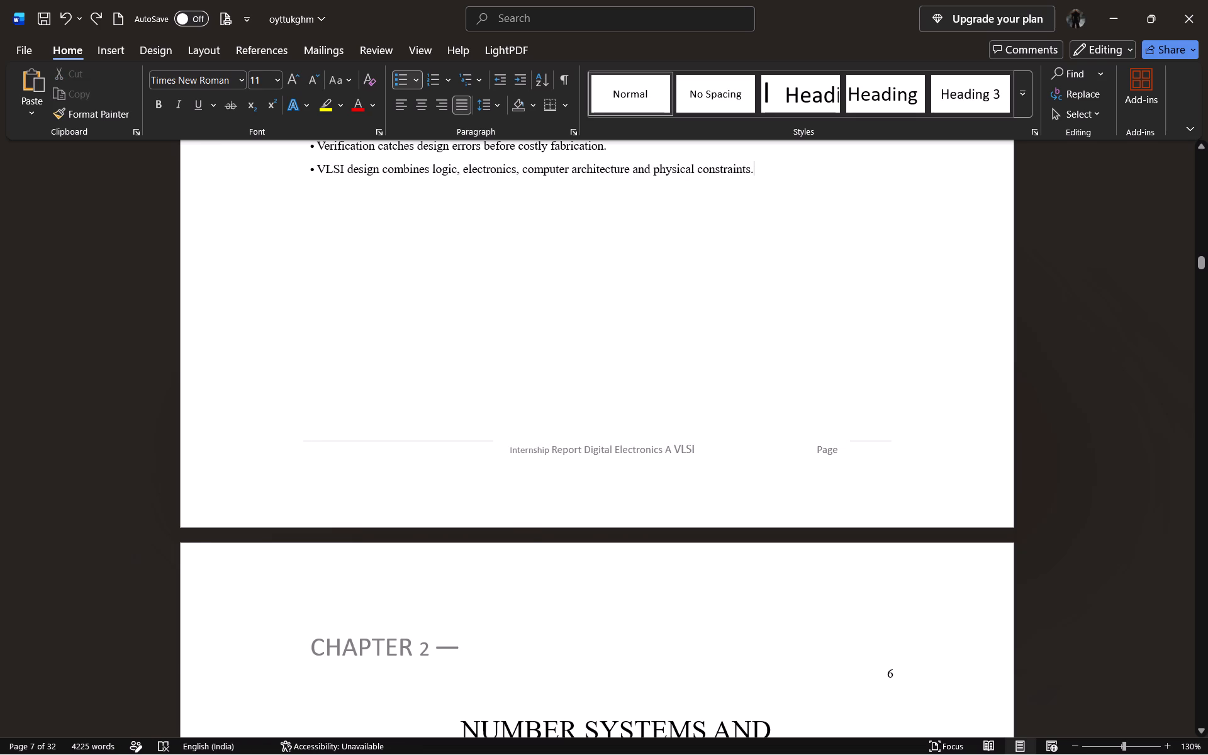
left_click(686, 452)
Examine the Chapter 2 page, including its heading, number systems table image, Boolean algebra table and identities text, for conversion errors.
scroll(700, 501, "down", 6)
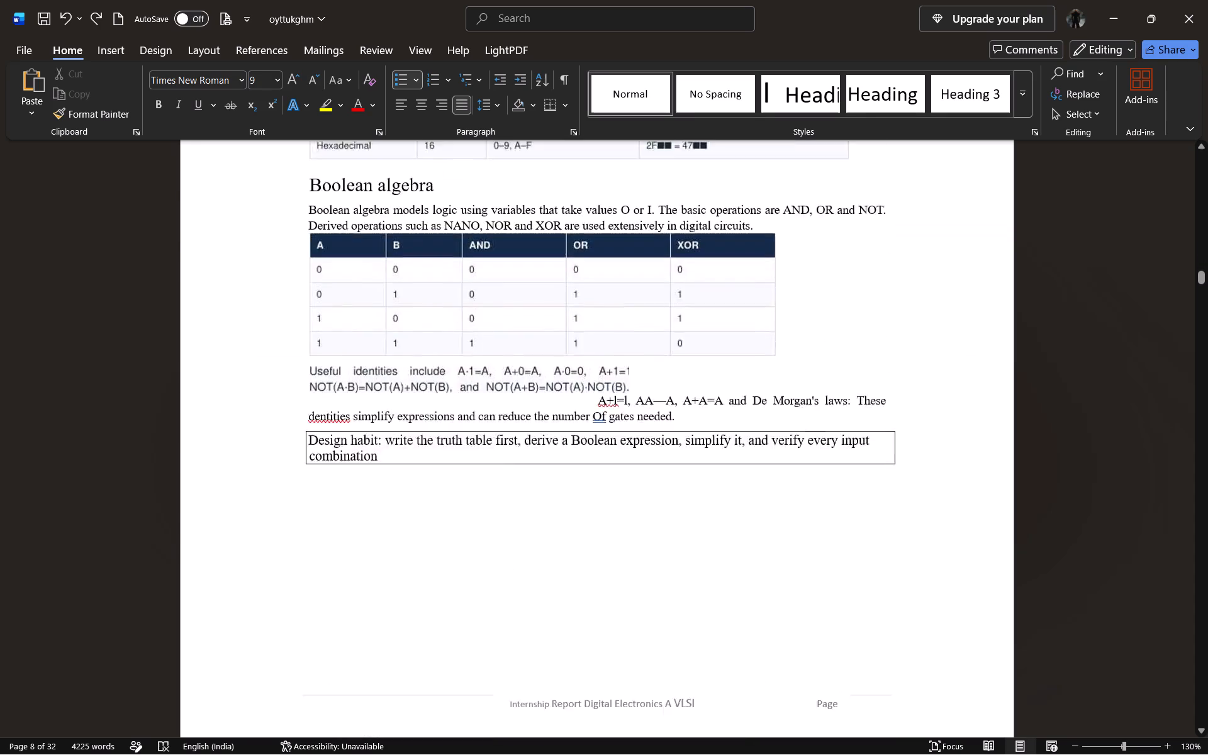
scroll(700, 501, "down", 1)
scroll(700, 501, "up", 4)
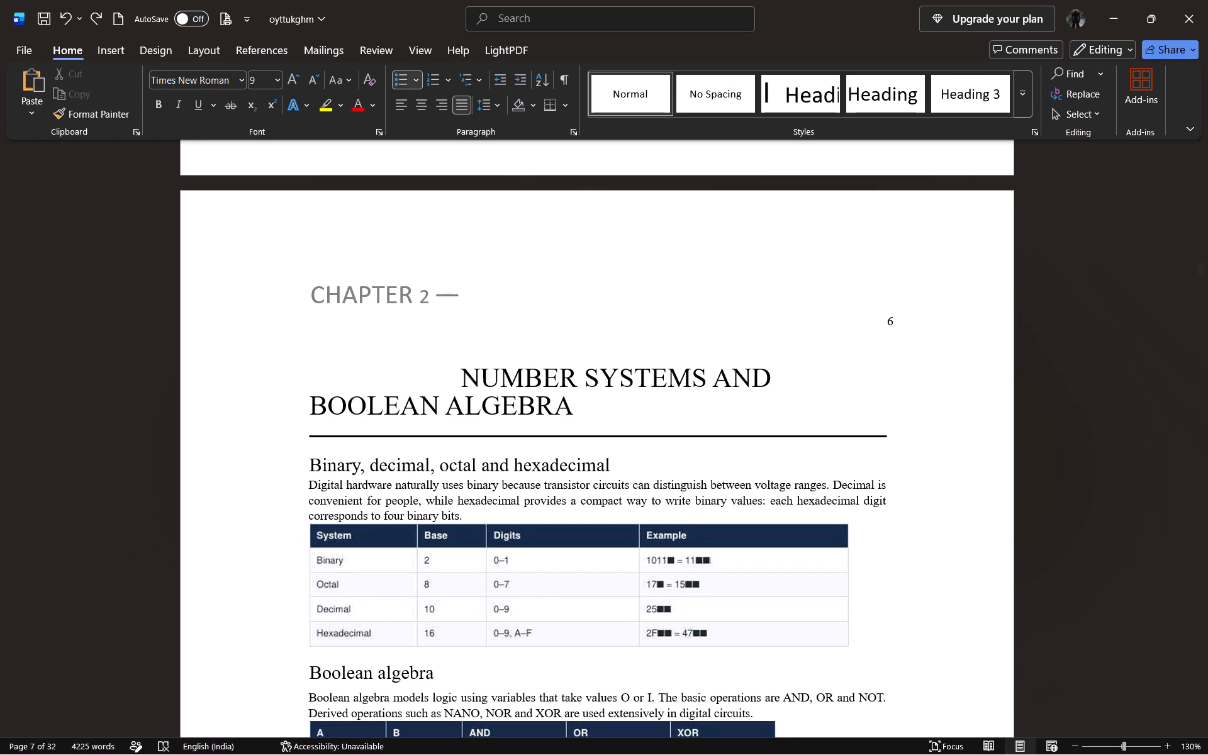
left_click(725, 568)
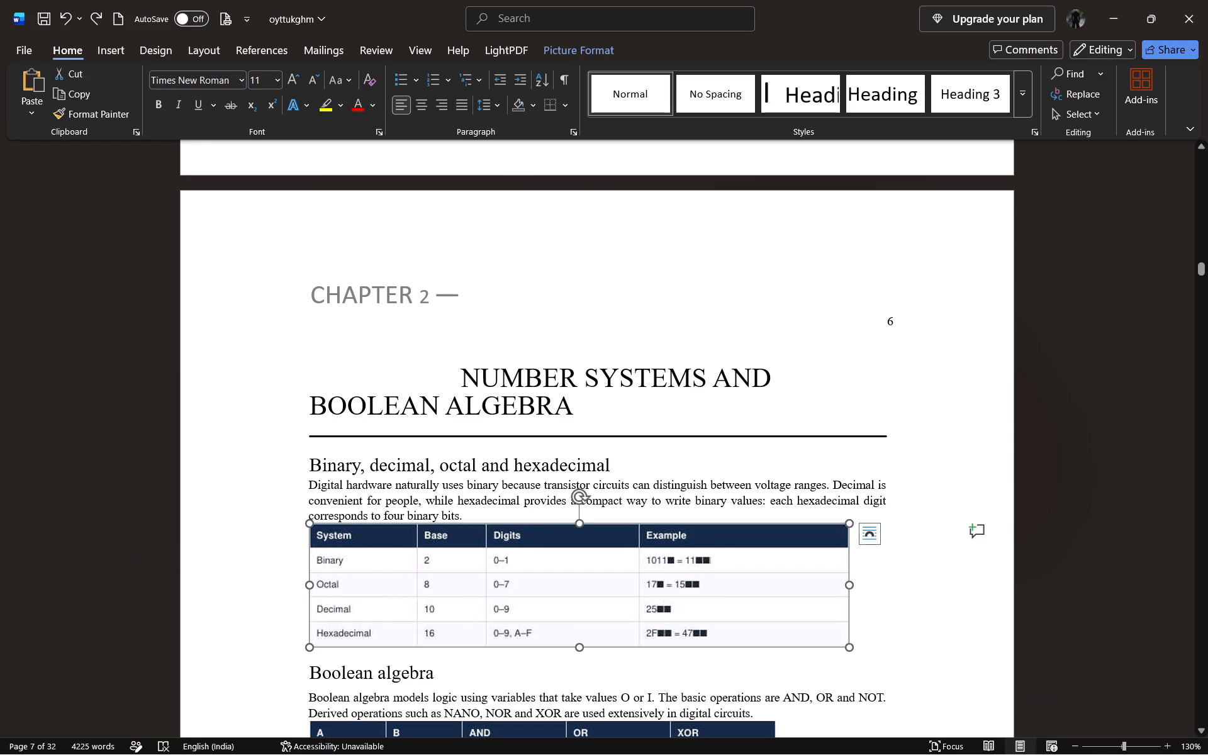
left_click(718, 561)
left_click(713, 561)
scroll(807, 569, "down", 4)
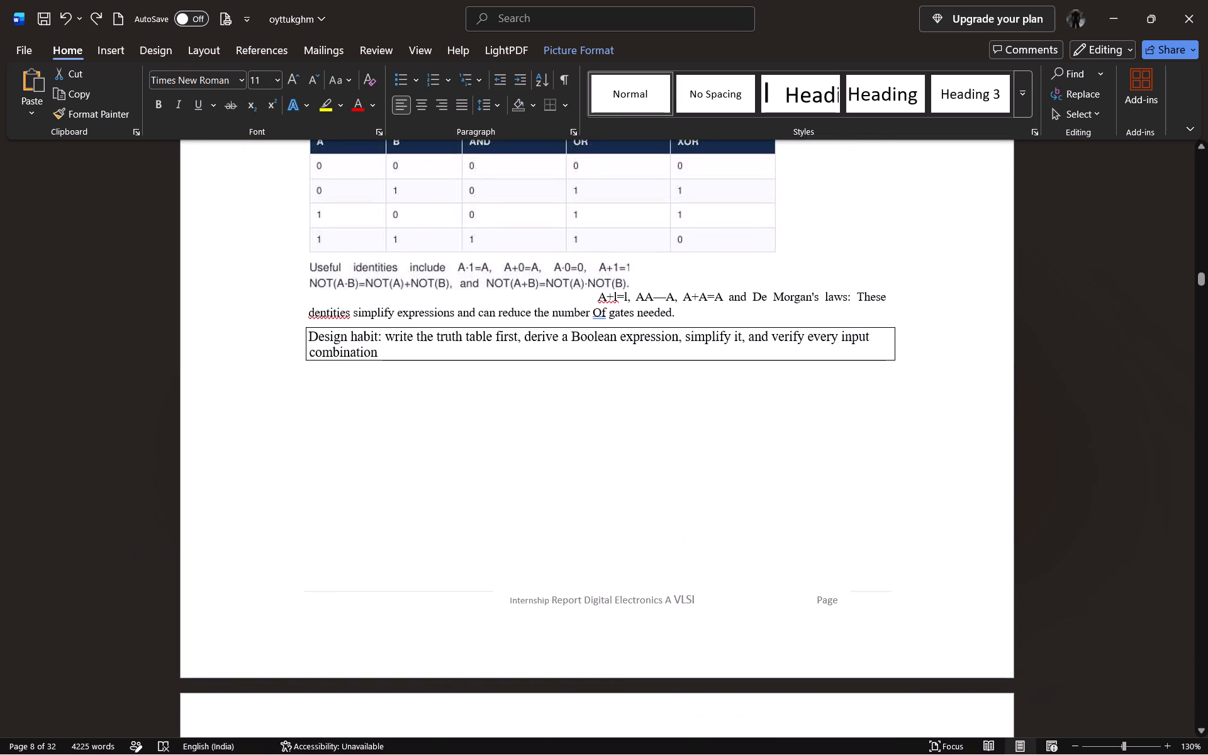
scroll(717, 594, "up", 4)
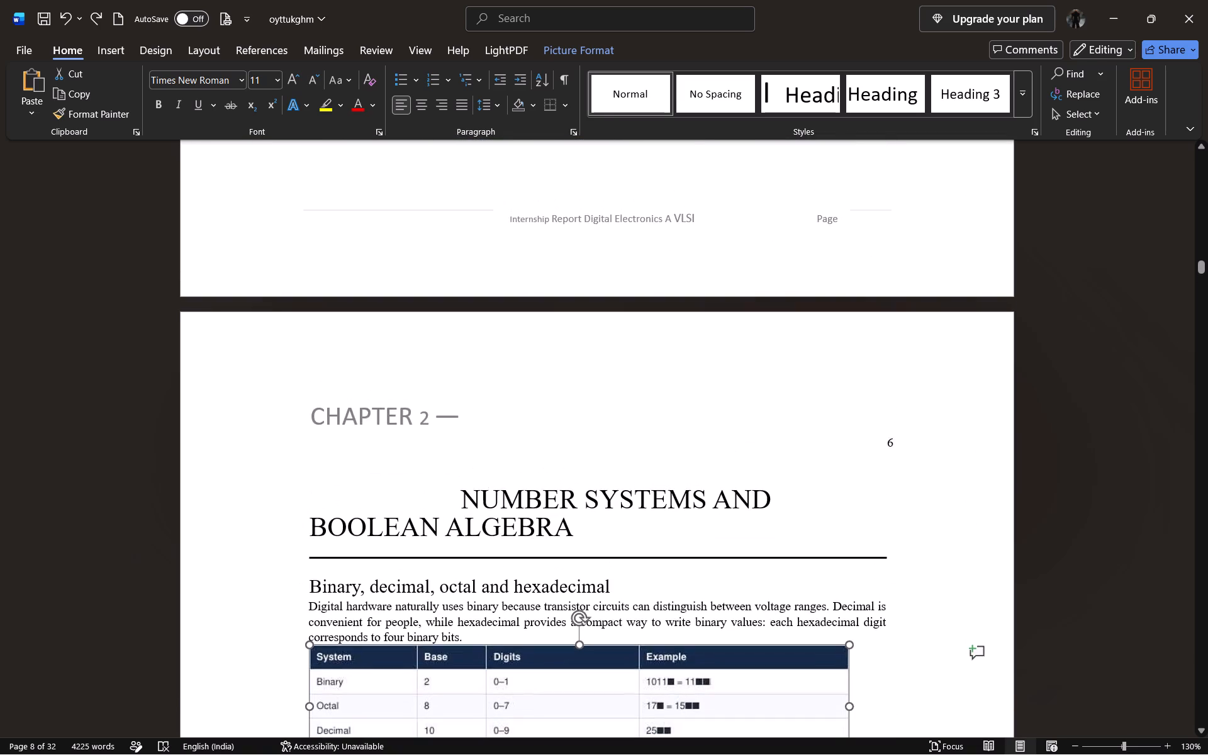
scroll(657, 551, "down", 2)
scroll(679, 671, "up", 1)
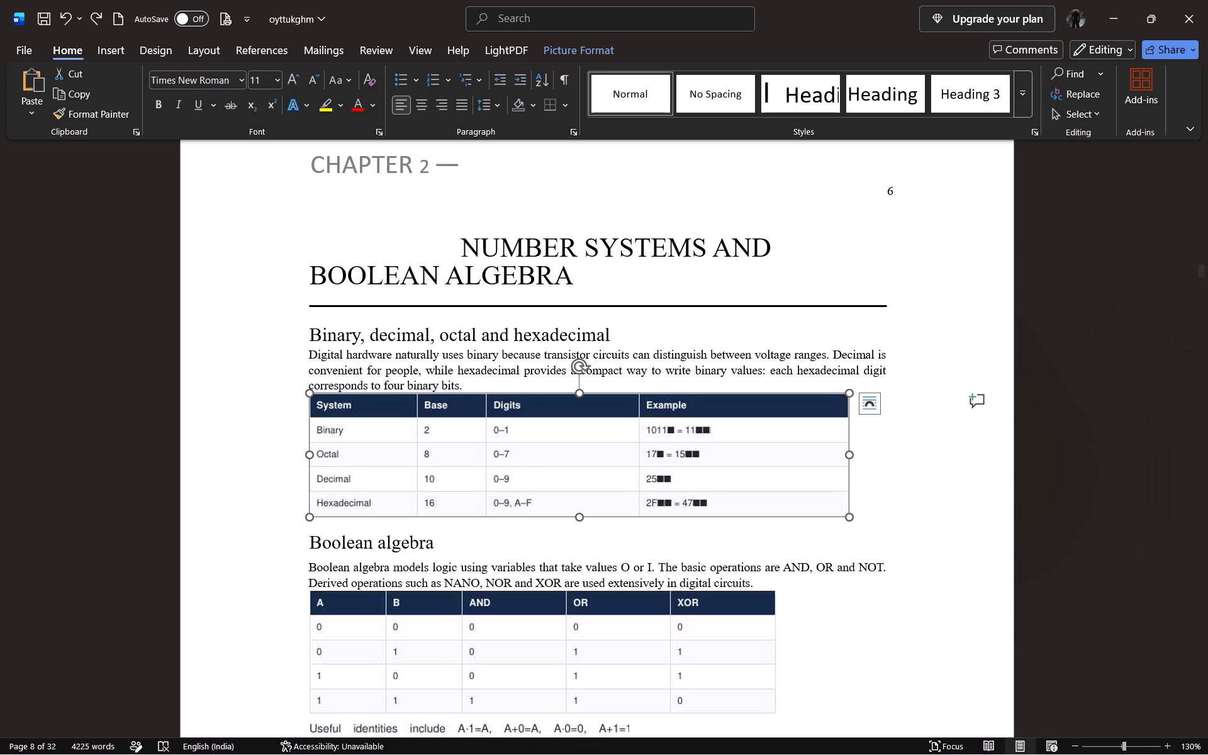
scroll(730, 437, "down", 2)
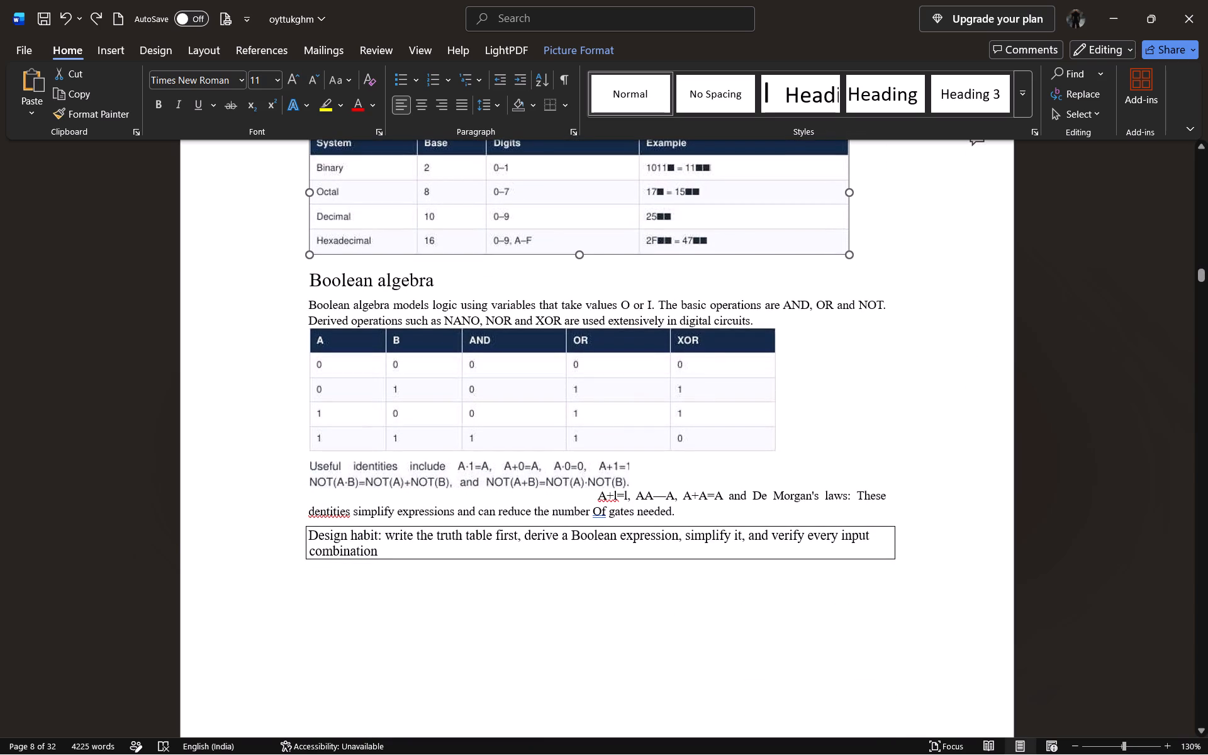
left_click(600, 501)
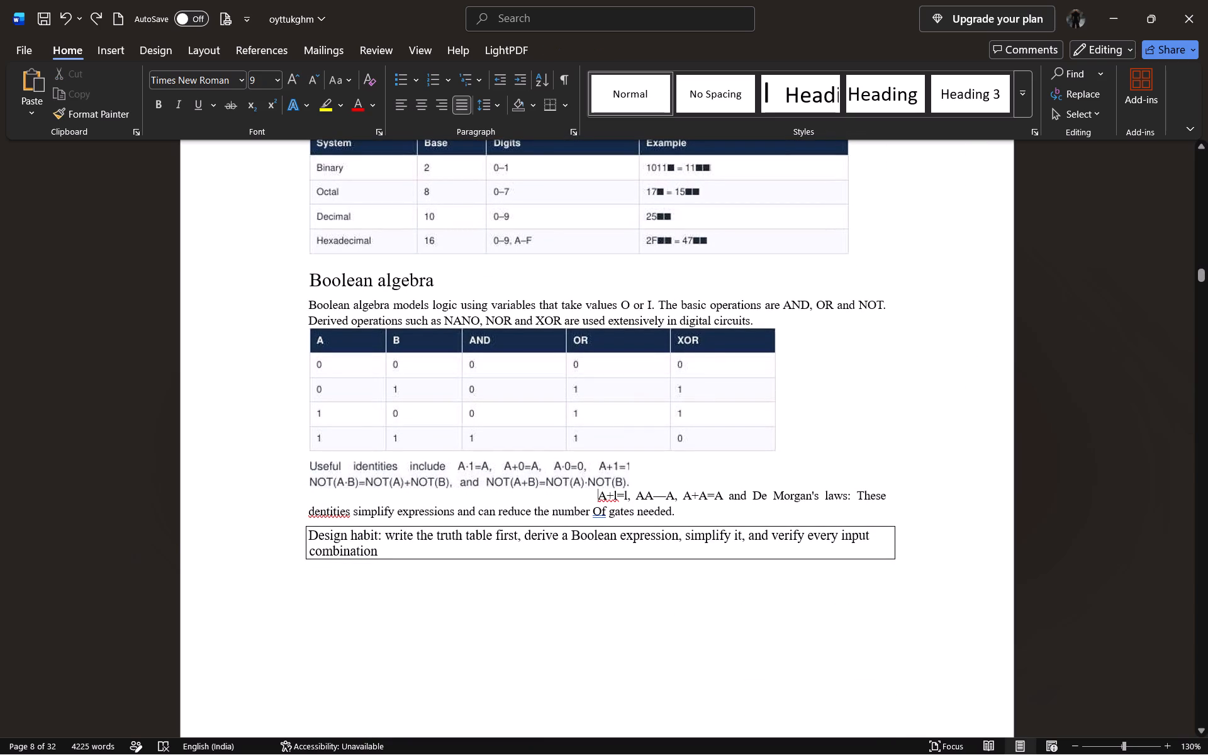
scroll(673, 594, "down", 2)
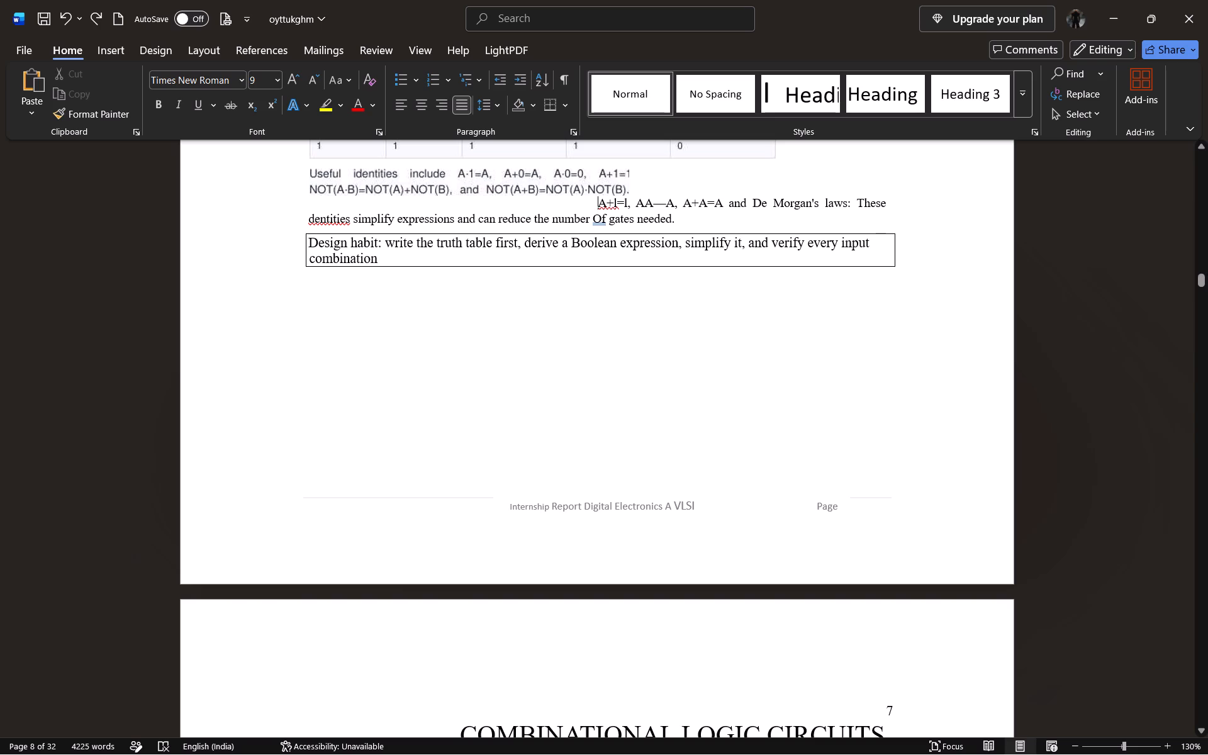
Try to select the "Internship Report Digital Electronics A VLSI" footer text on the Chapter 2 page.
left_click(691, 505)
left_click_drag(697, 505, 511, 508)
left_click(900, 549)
Examine the Combinational Logic Circuits page, including its heading, building blocks table, multiplexer example, Figure 2 caption, design checklist and footer.
scroll(769, 579, "down", 3)
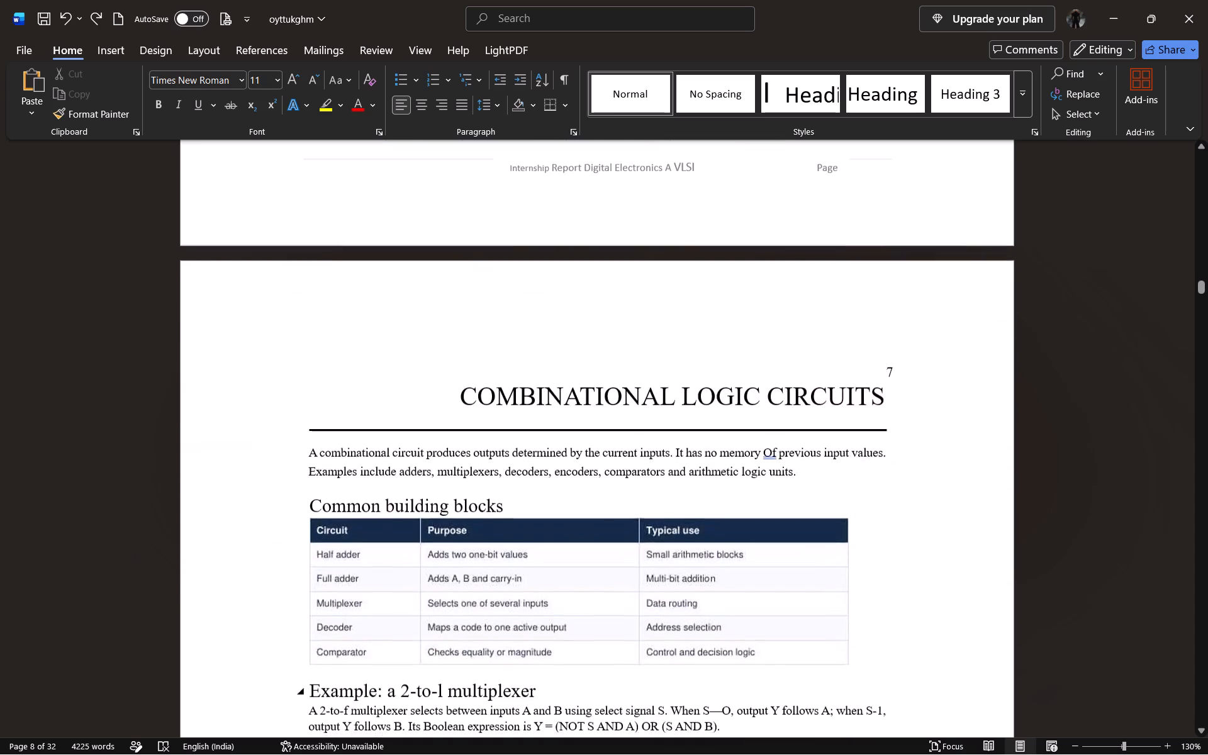
scroll(769, 579, "down", 5)
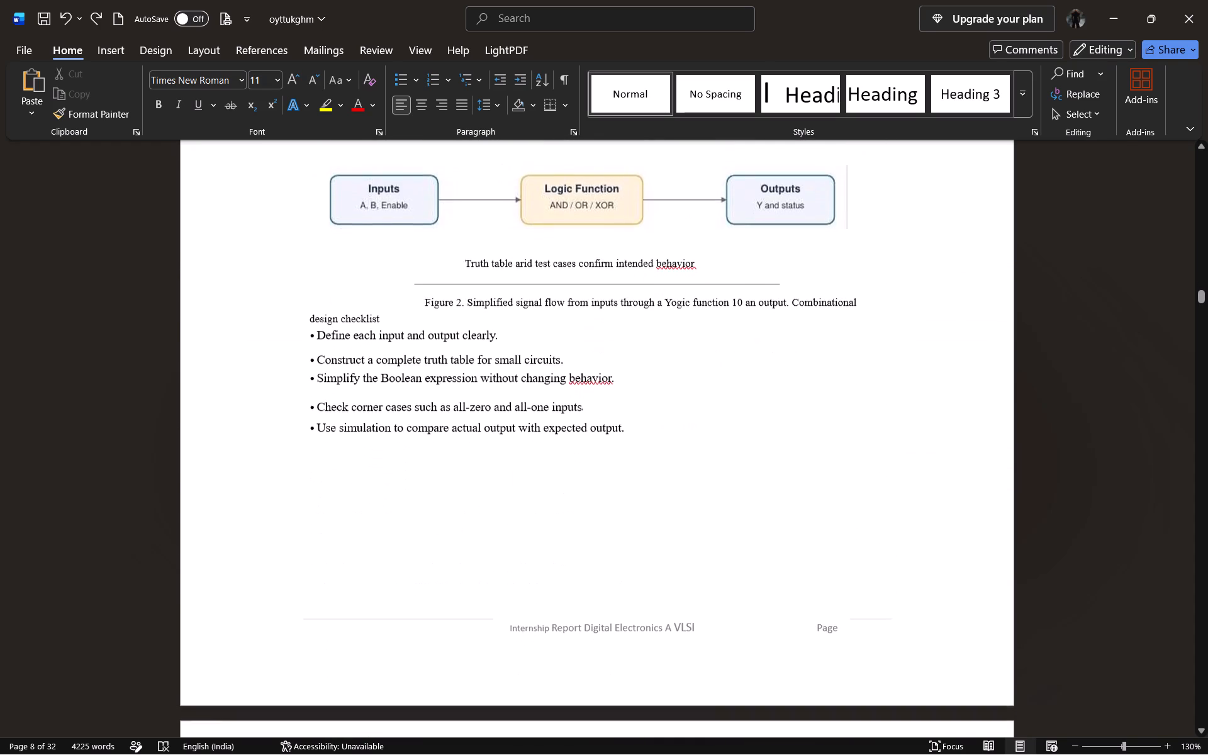
scroll(769, 579, "down", 1)
left_click(697, 605)
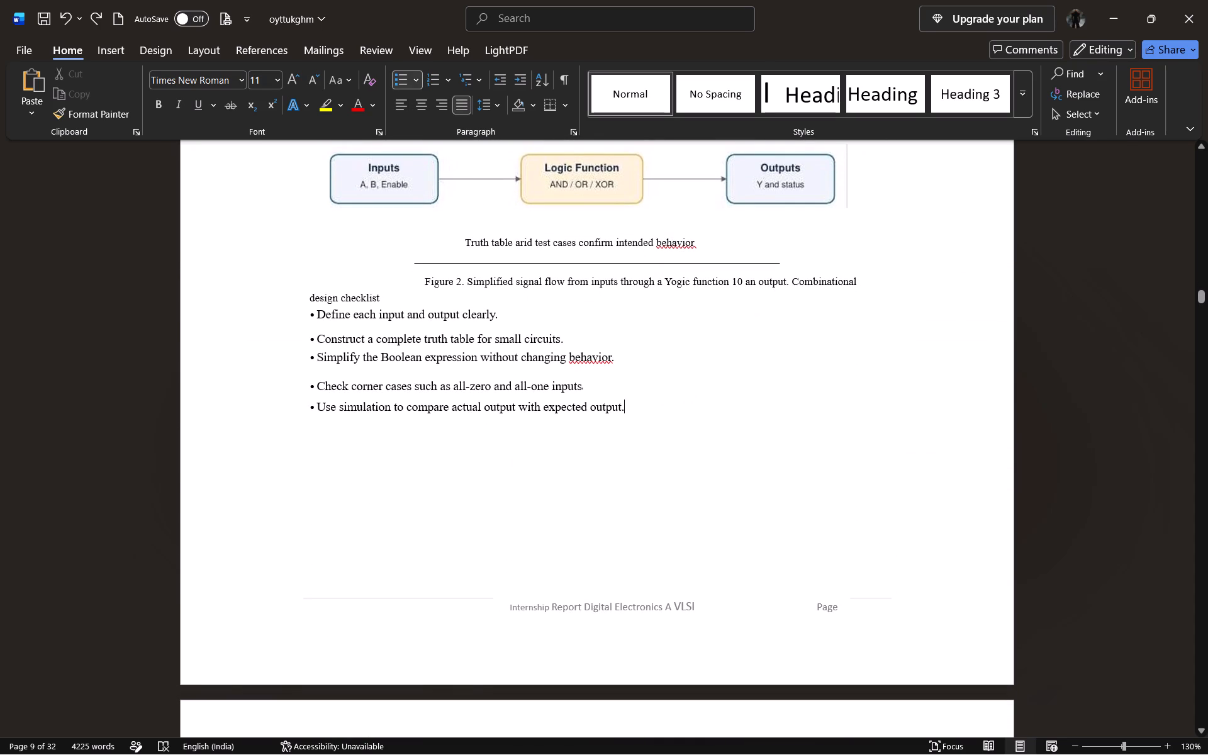
left_click(833, 607)
scroll(833, 607, "up", 1)
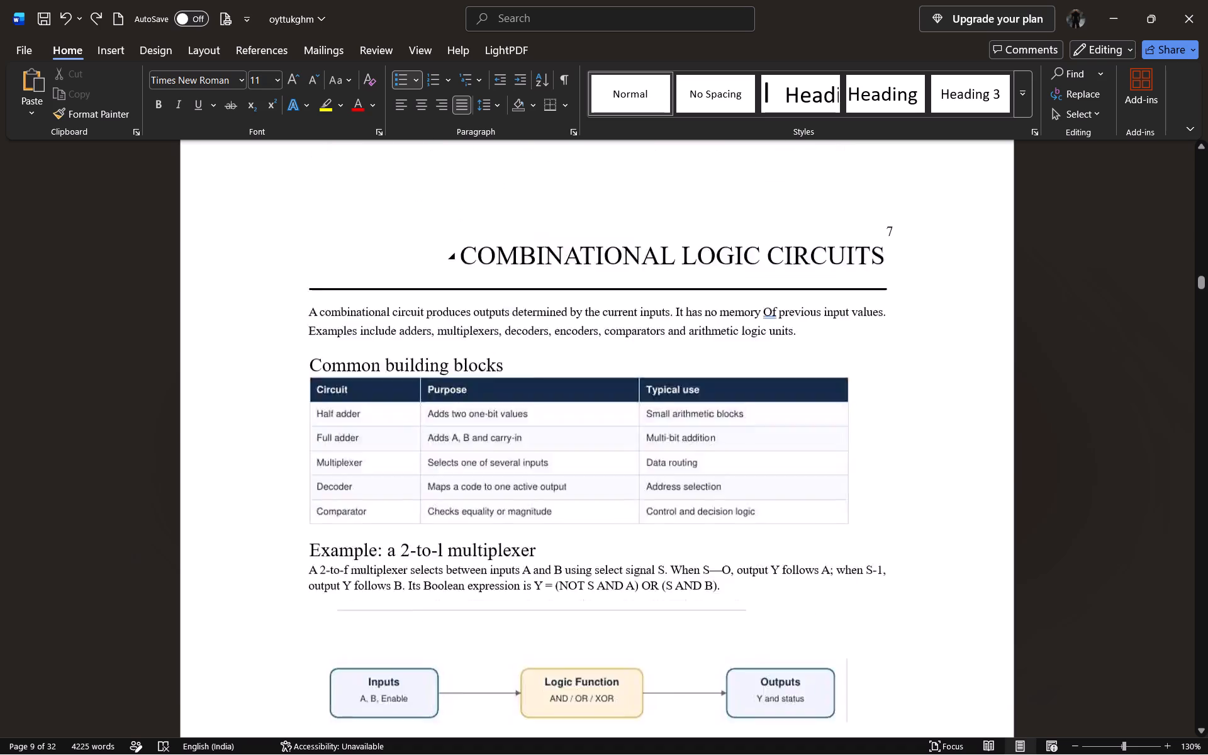
scroll(833, 607, "up", 2)
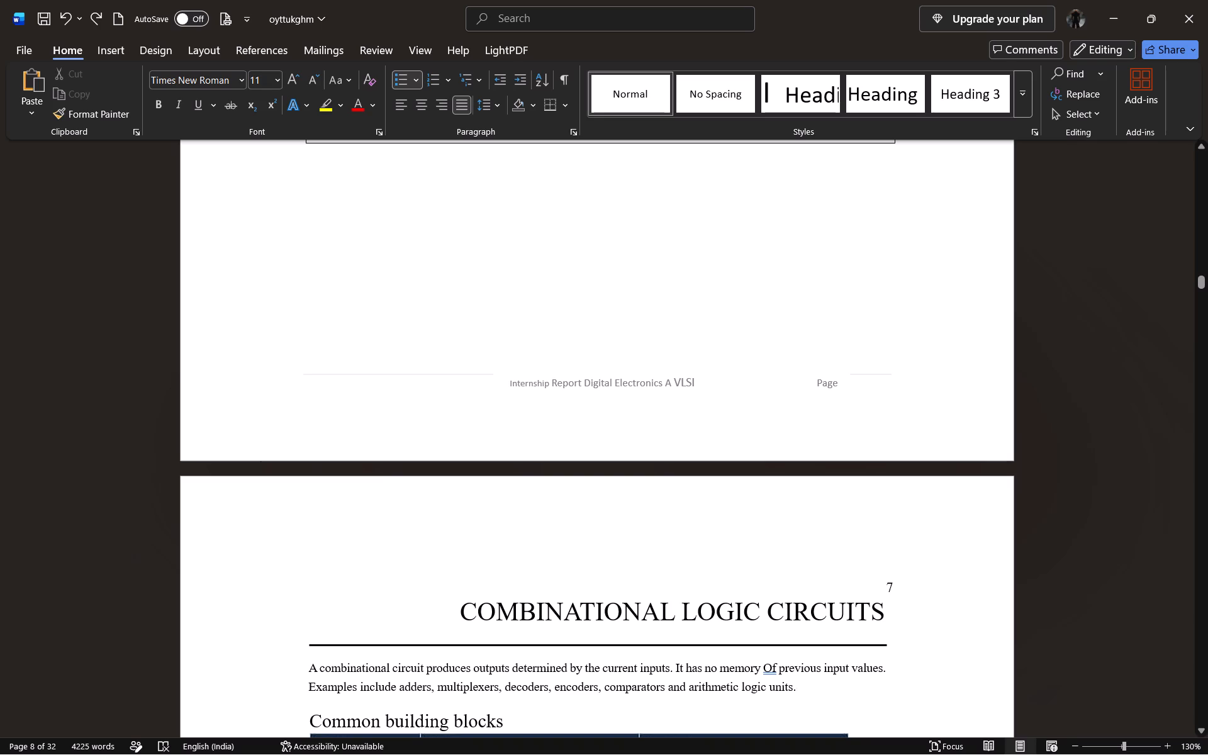
scroll(393, 622, "down", 3)
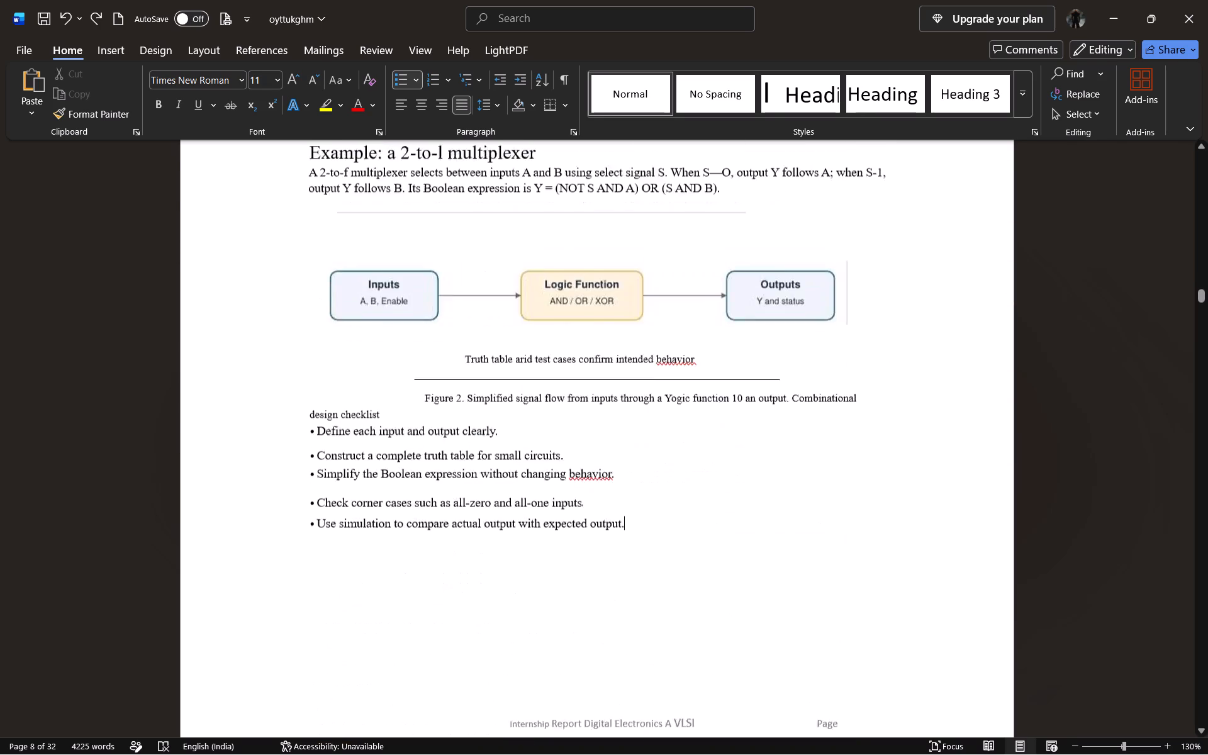
scroll(393, 622, "down", 1)
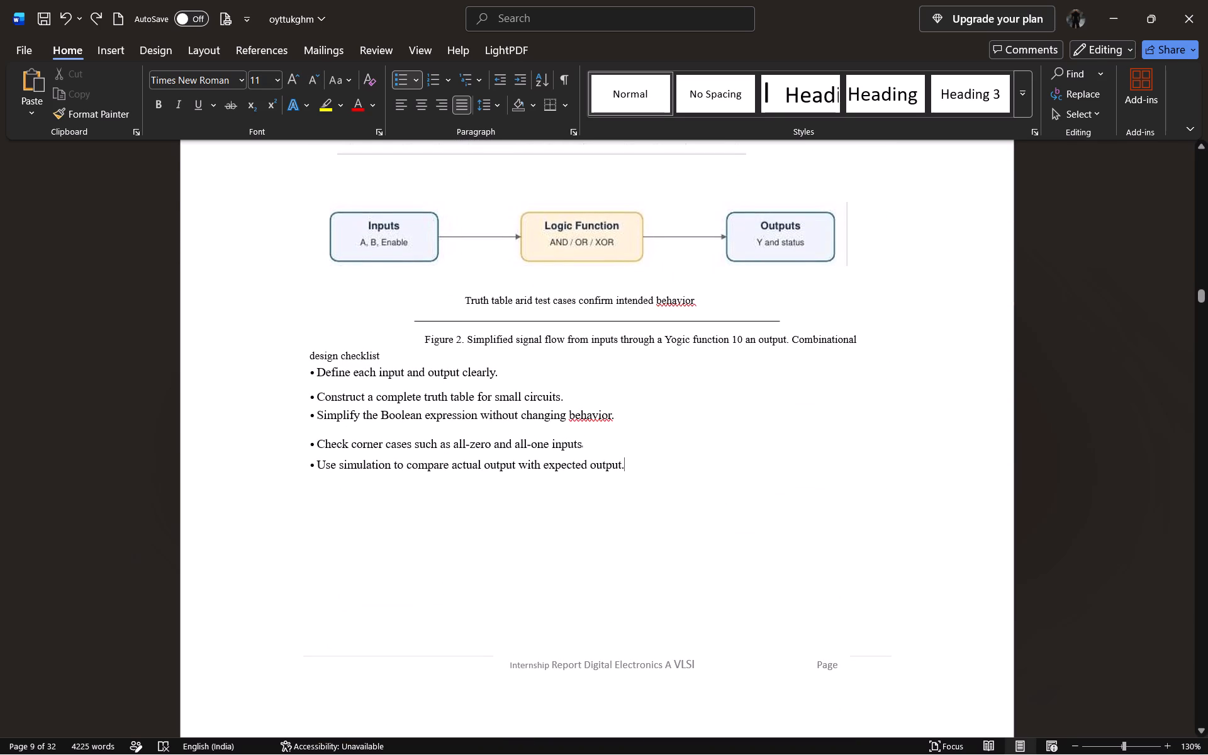
Open the headers and footers for editing and delete the "Internship Report Digital Electronics A VLSI Page" text from Section 3's odd-page footer.
double_click(588, 663)
left_click(588, 663)
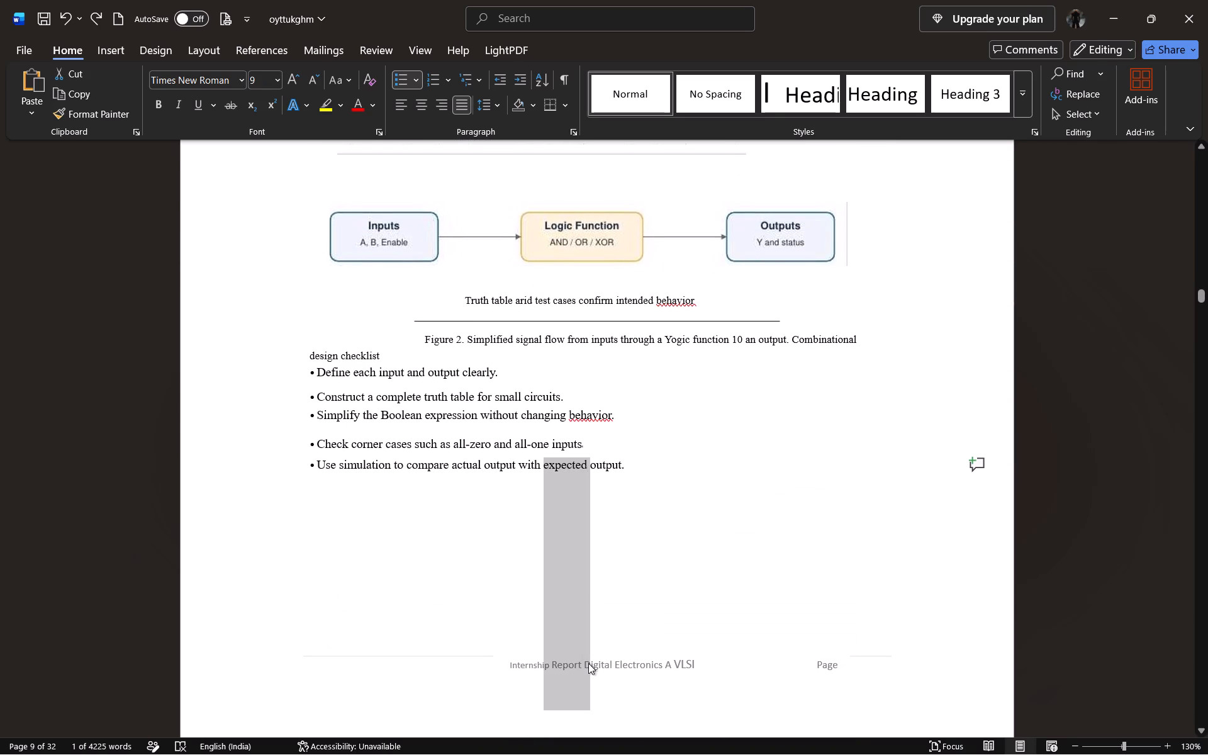
scroll(588, 663, "down", 3)
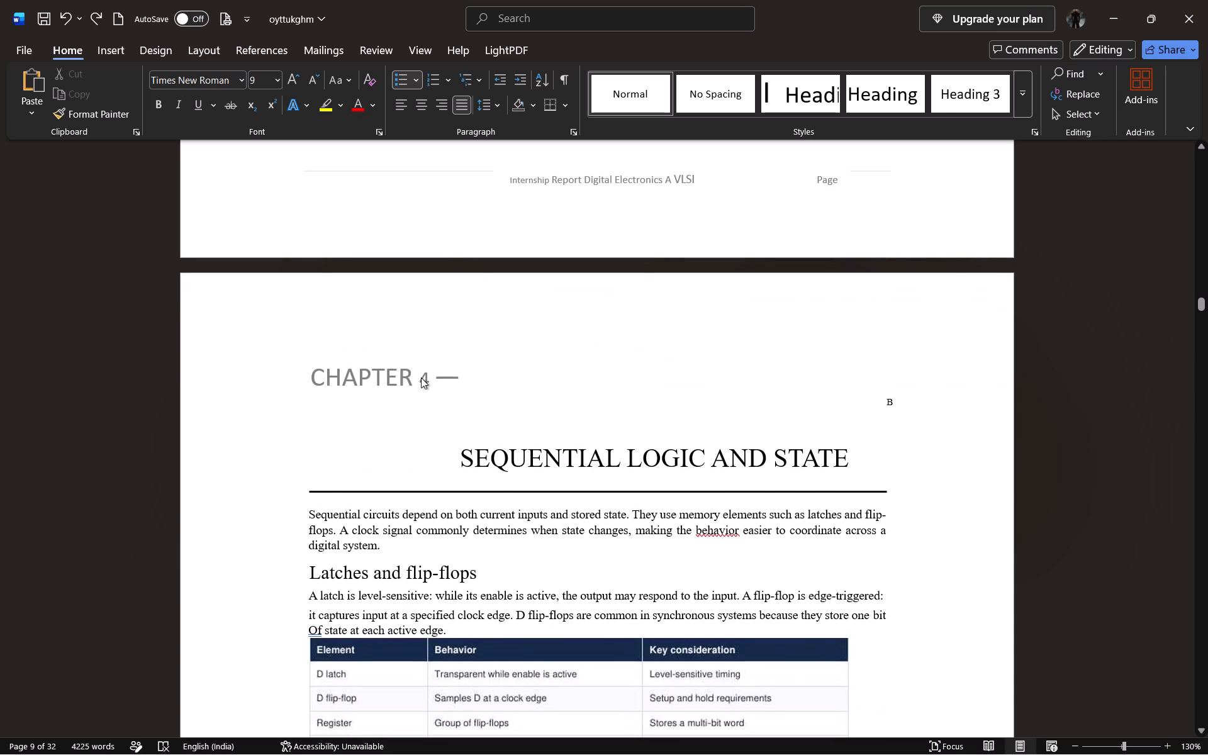
double_click(421, 377)
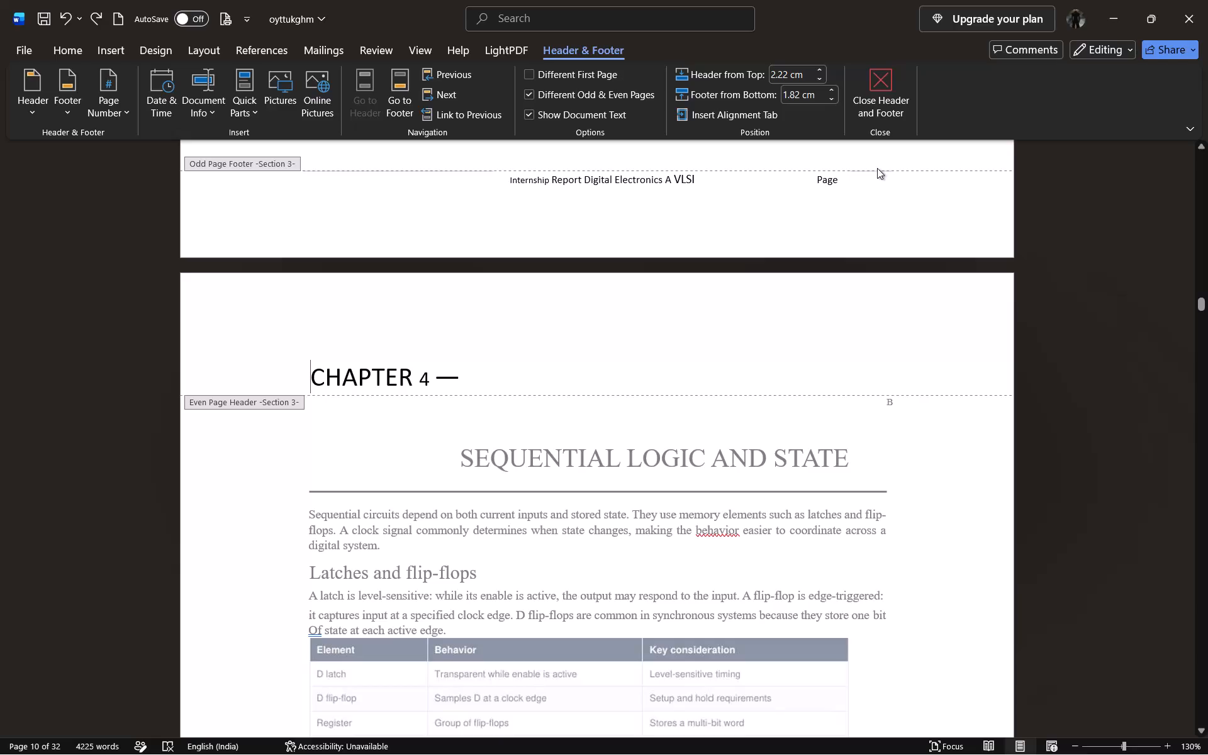
left_click(865, 179)
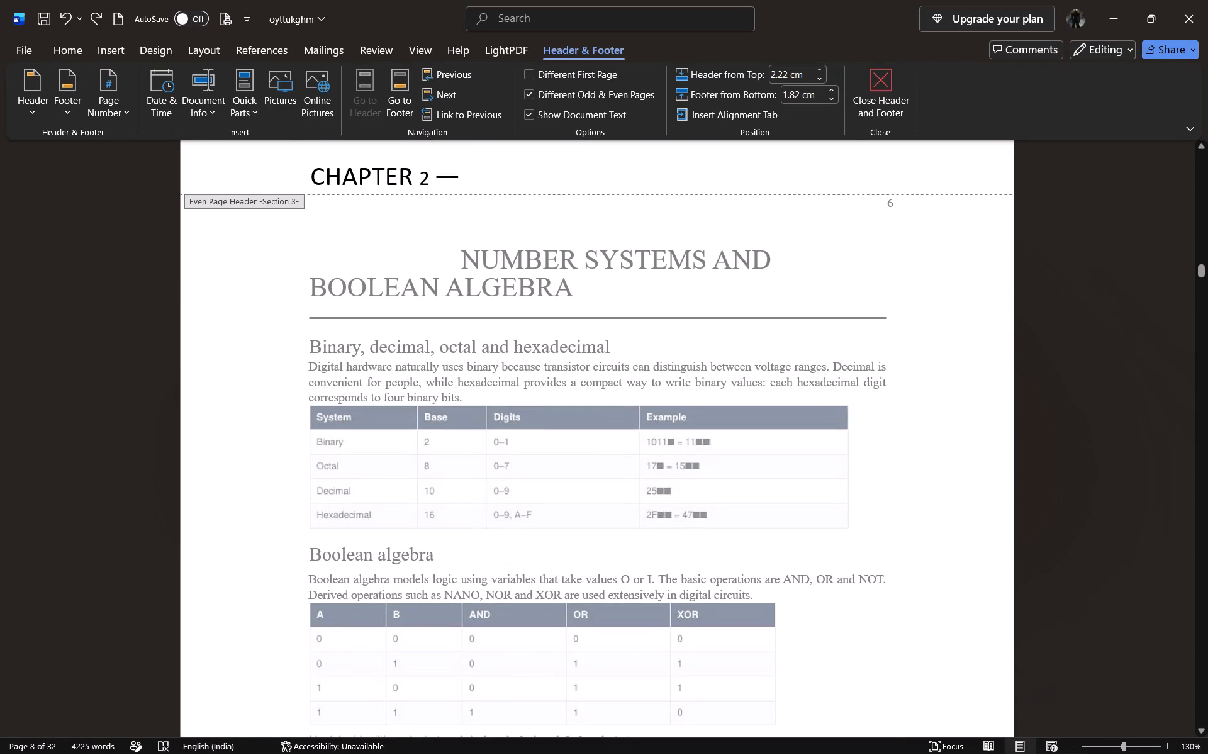
scroll(865, 179, "up", 2)
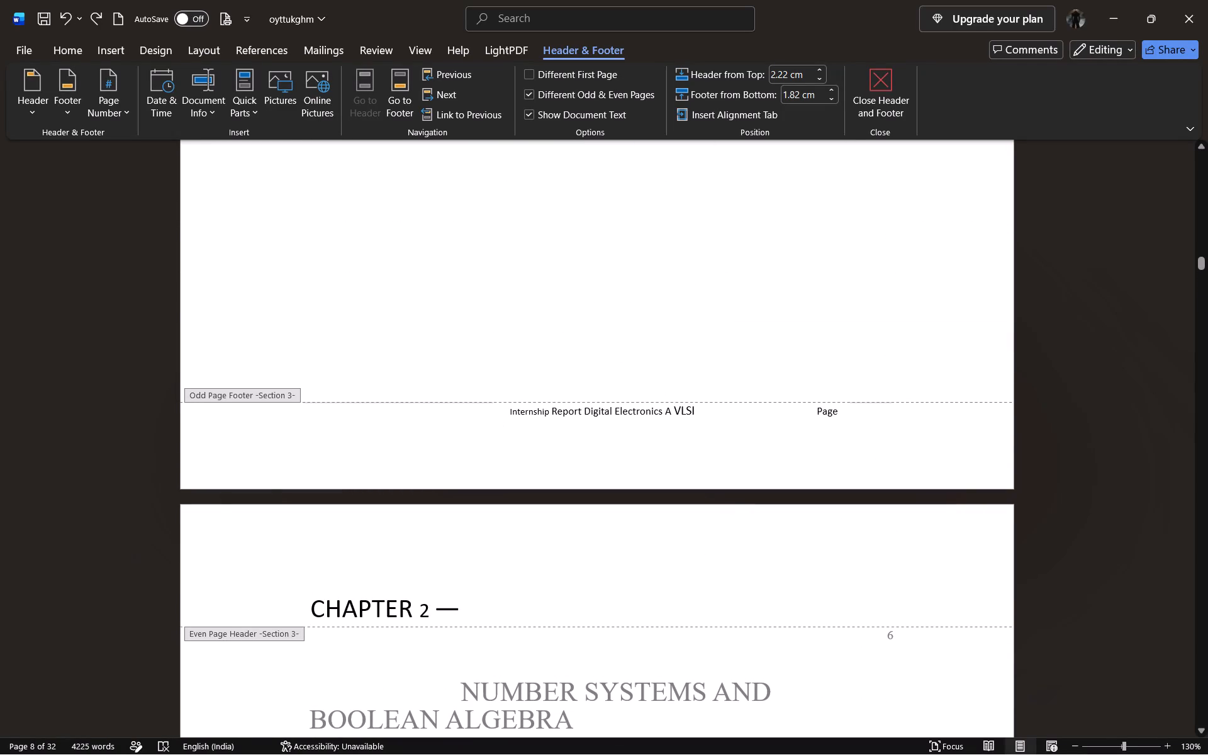
left_click(499, 413)
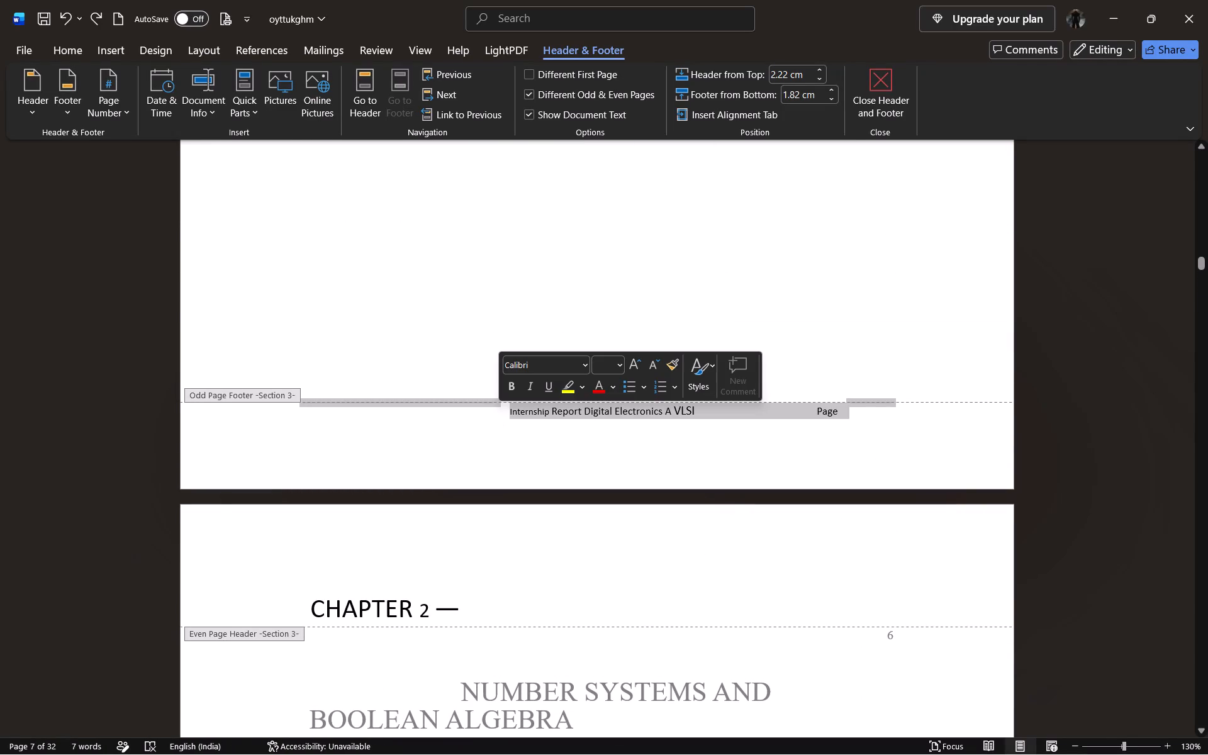
key("BackSpace")
Move "CHAPTER 2 —" from the page header to directly above the NUMBER SYSTEMS AND BOOLEAN ALGEBRA title, removing the title's indent.
scroll(499, 413, "down", 1)
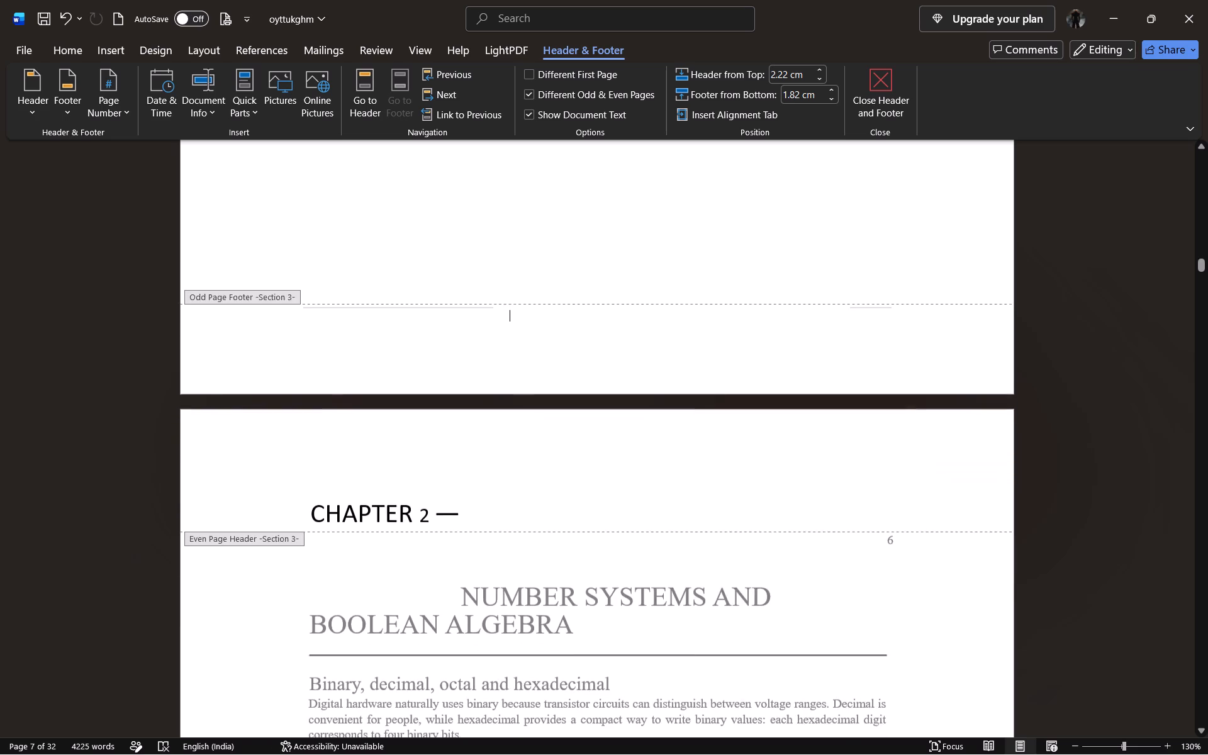
scroll(499, 413, "down", 1)
left_click_drag(484, 389, 469, 389)
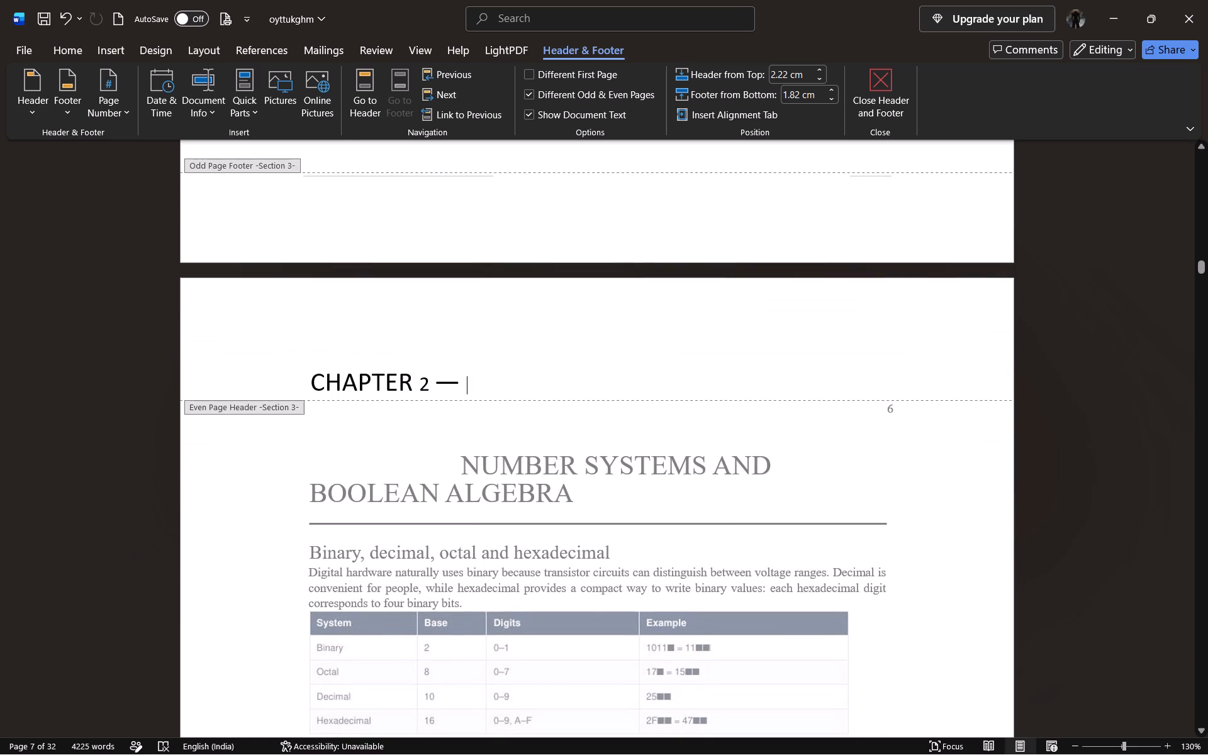
left_click_drag(469, 389, 349, 393)
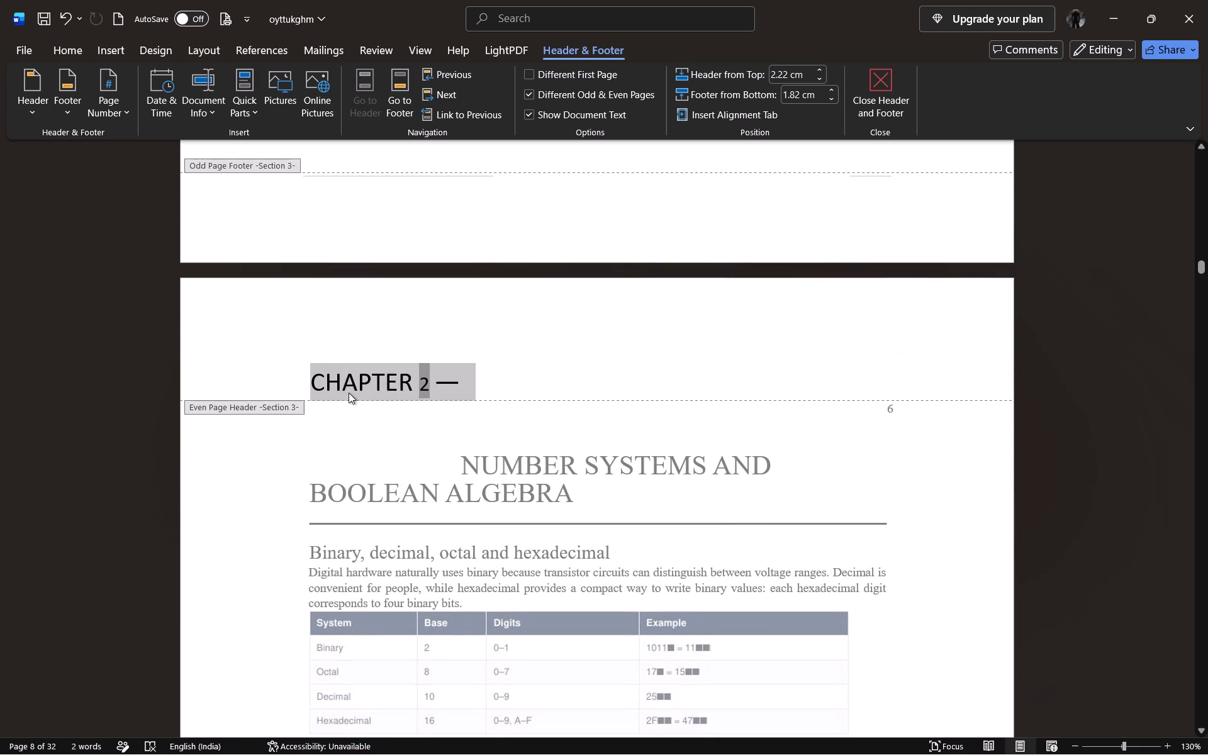
key("ctrl+x")
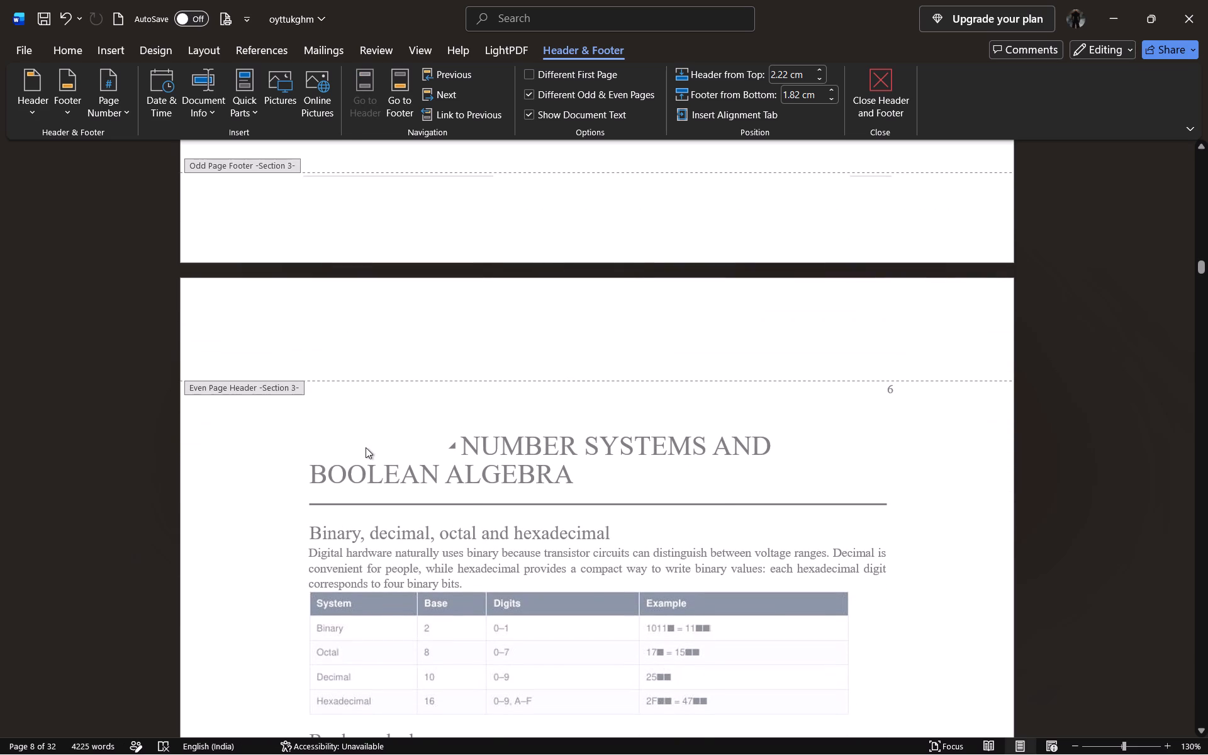
double_click(366, 447)
key("BackSpace")
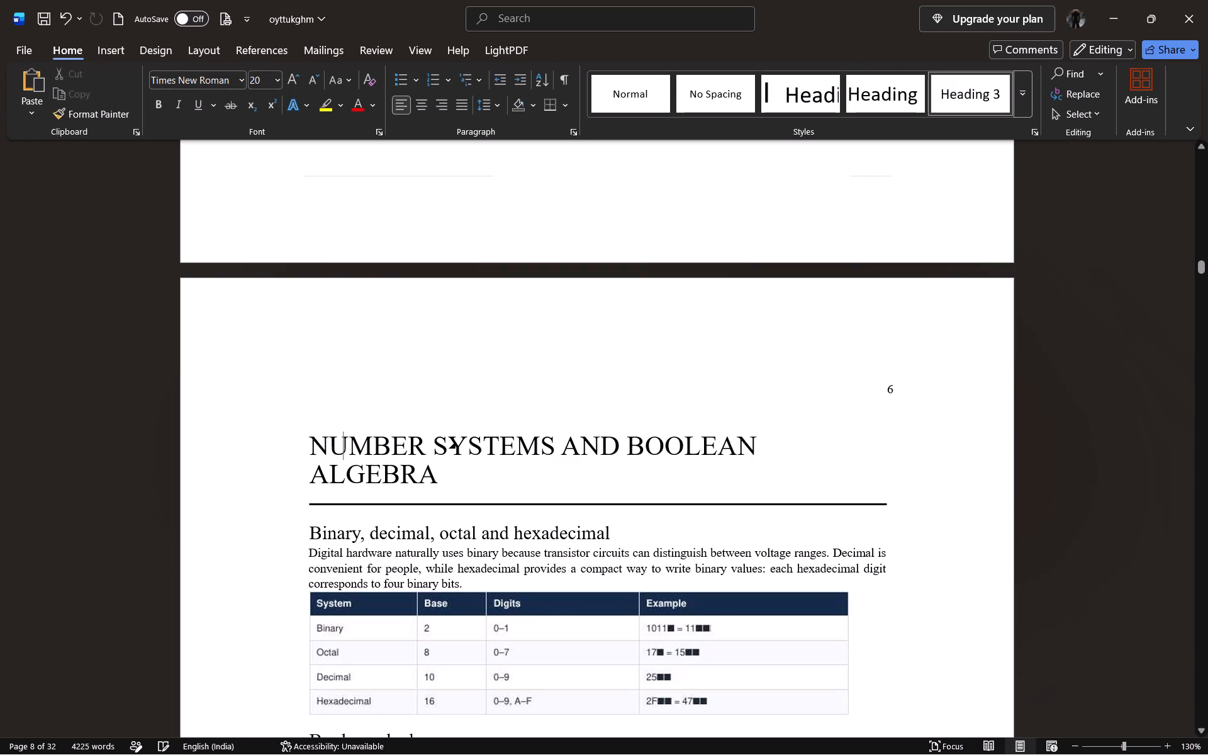
key("ctrl+v")
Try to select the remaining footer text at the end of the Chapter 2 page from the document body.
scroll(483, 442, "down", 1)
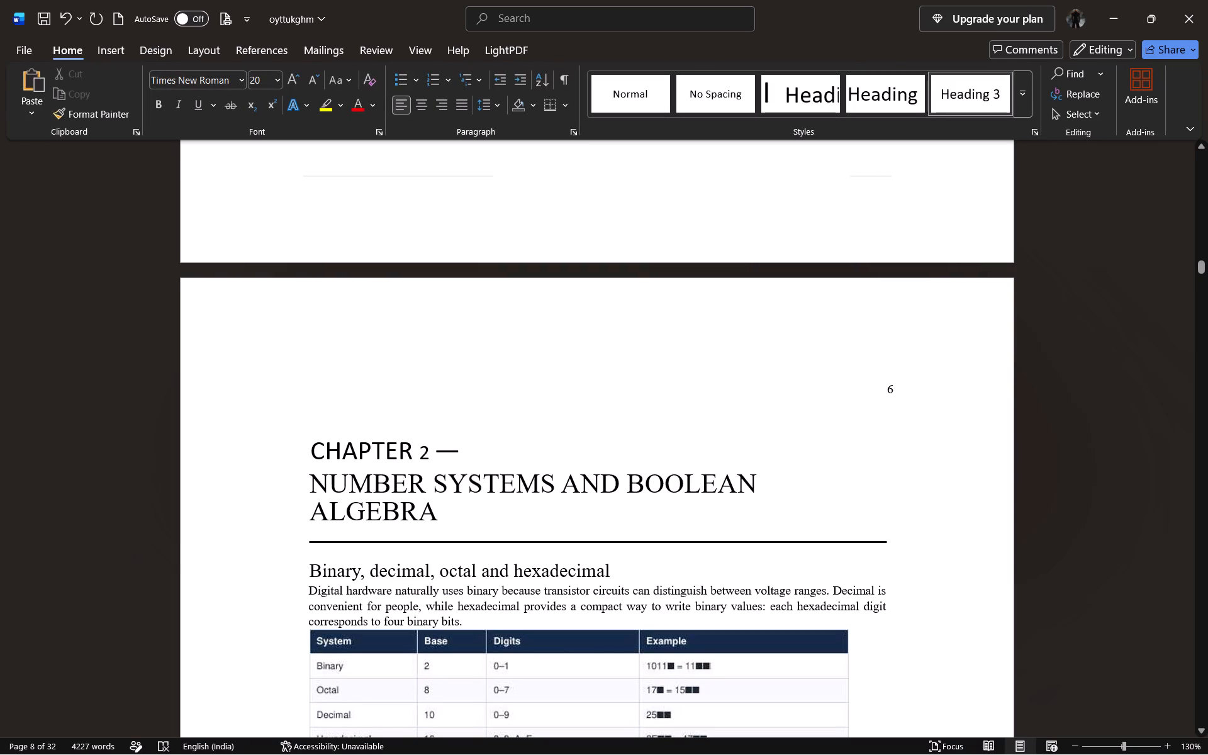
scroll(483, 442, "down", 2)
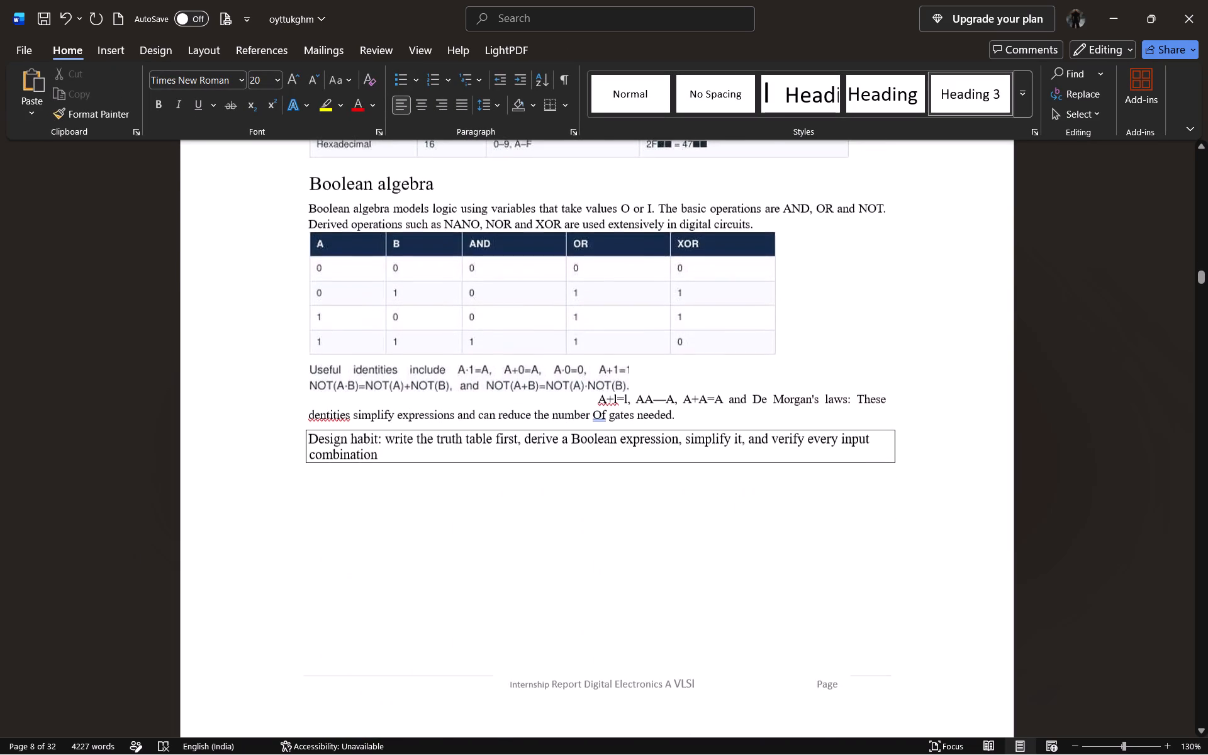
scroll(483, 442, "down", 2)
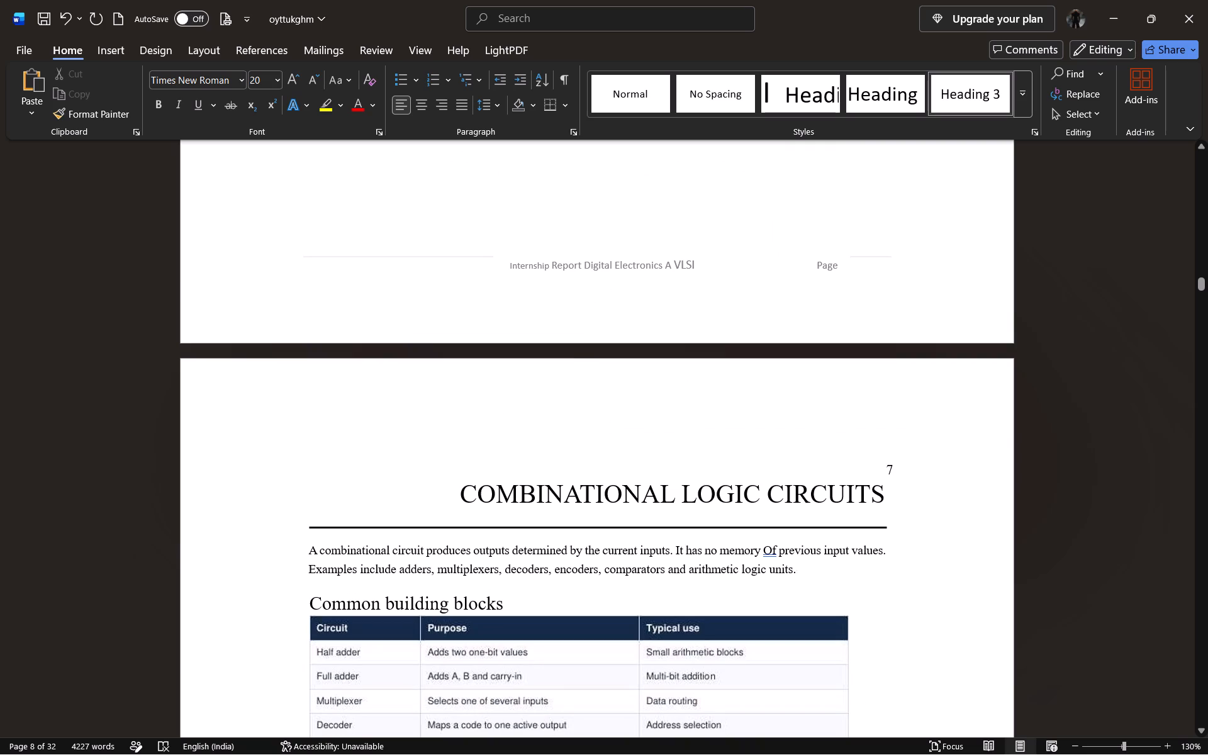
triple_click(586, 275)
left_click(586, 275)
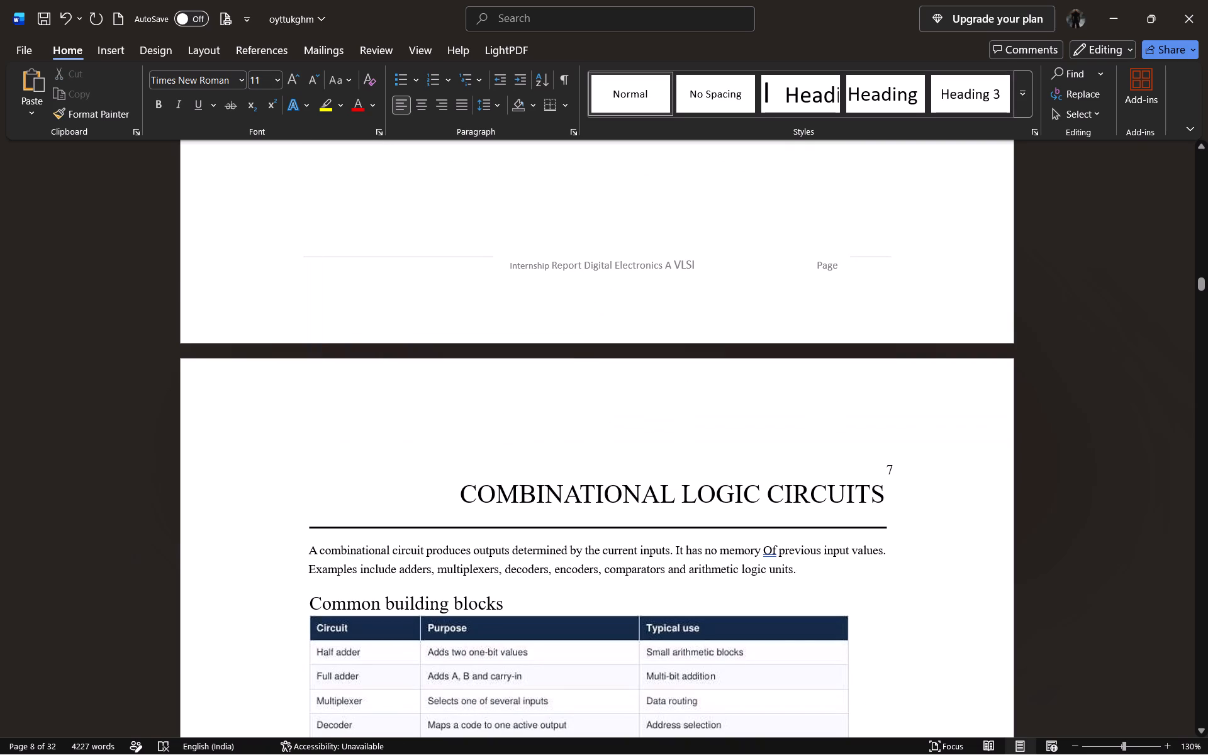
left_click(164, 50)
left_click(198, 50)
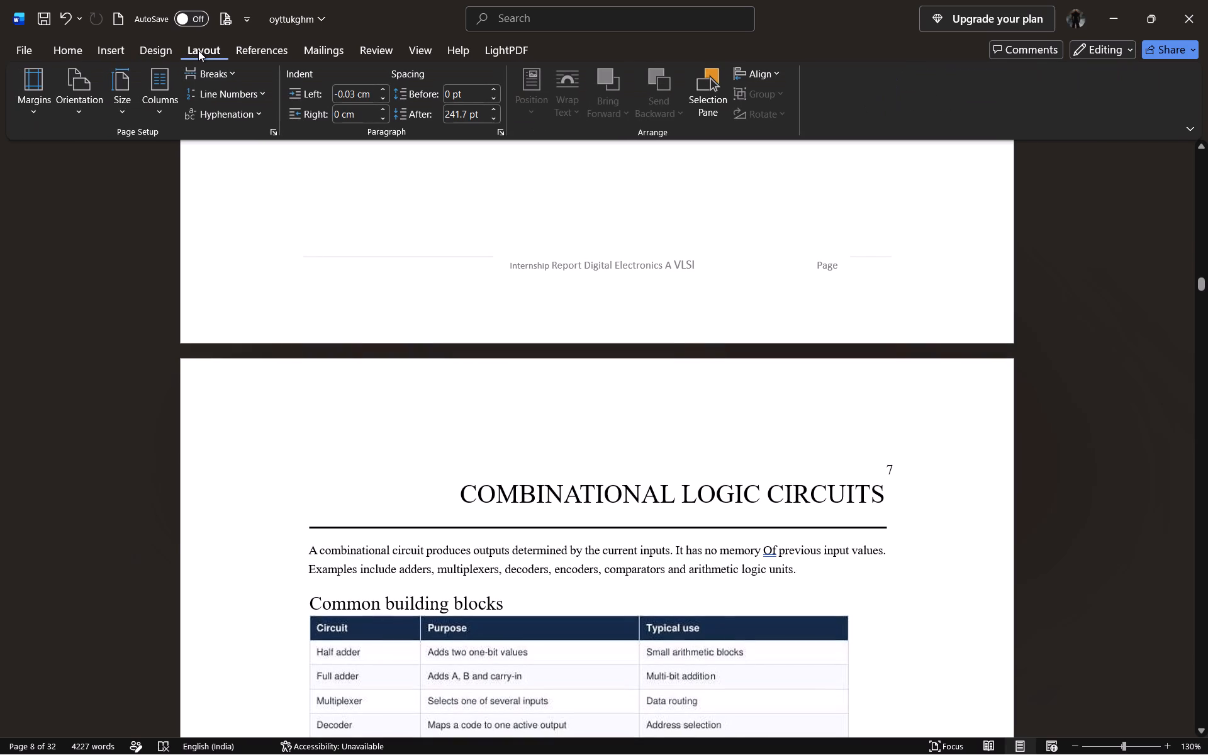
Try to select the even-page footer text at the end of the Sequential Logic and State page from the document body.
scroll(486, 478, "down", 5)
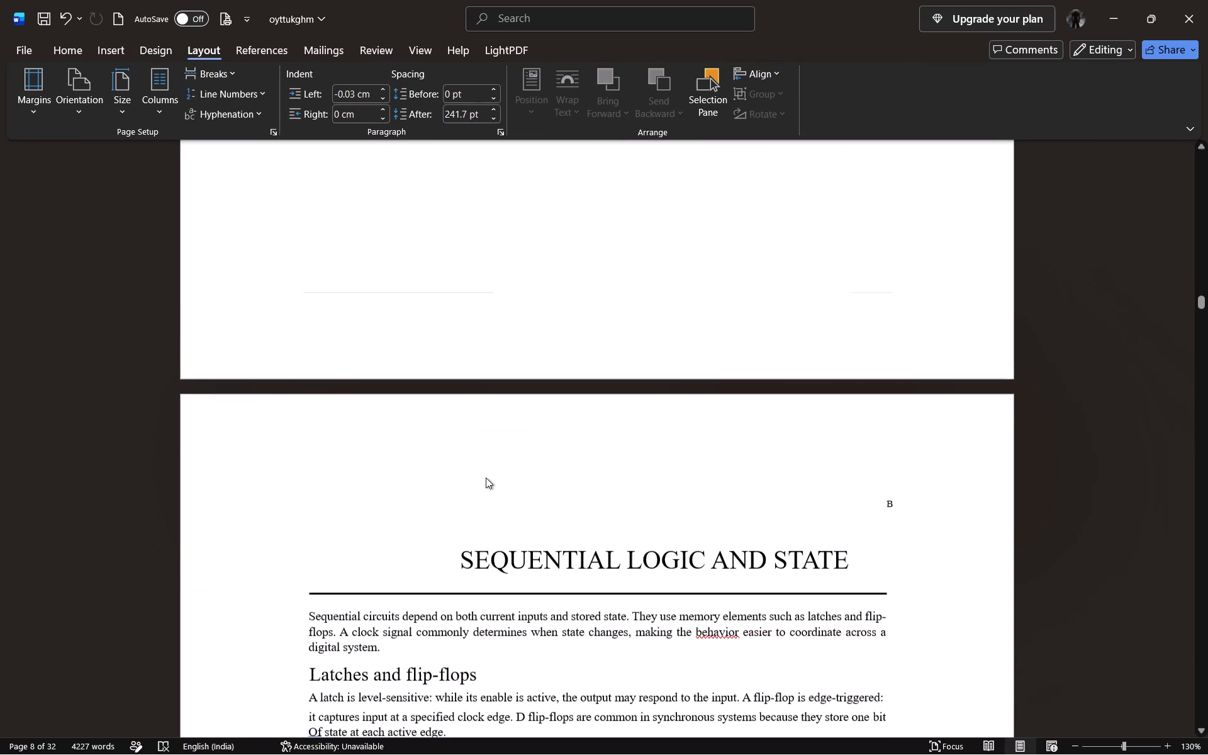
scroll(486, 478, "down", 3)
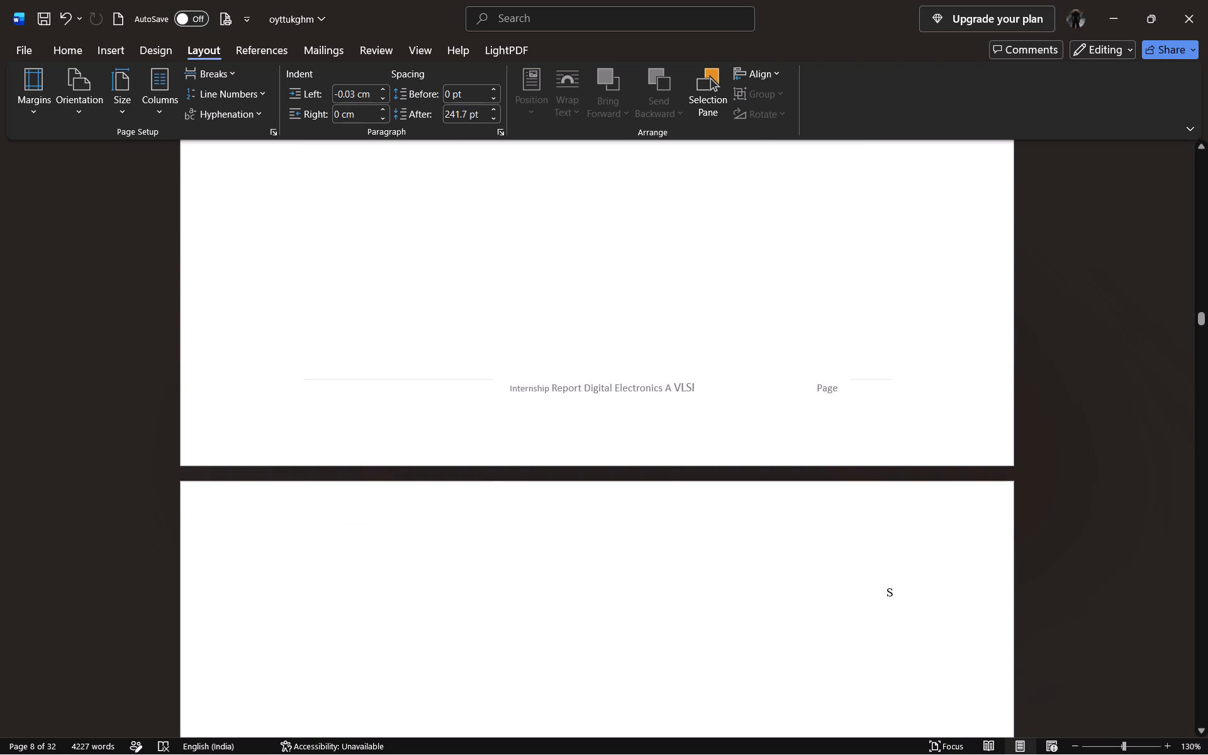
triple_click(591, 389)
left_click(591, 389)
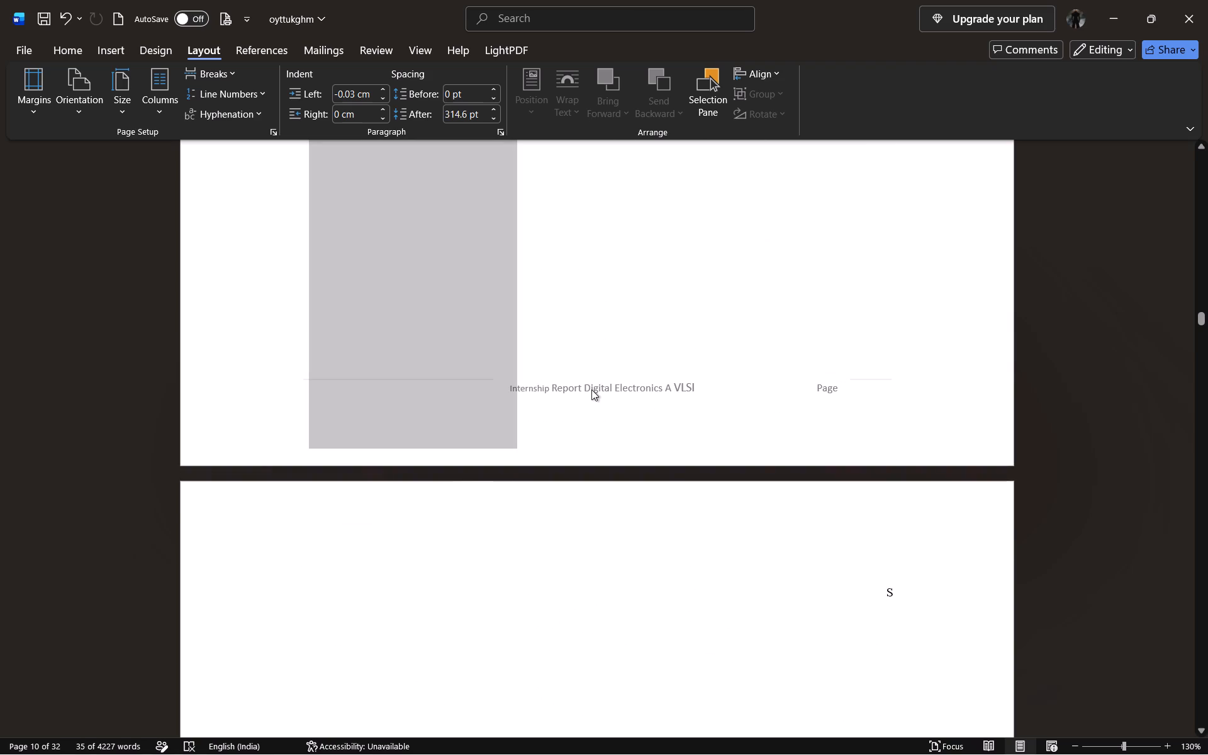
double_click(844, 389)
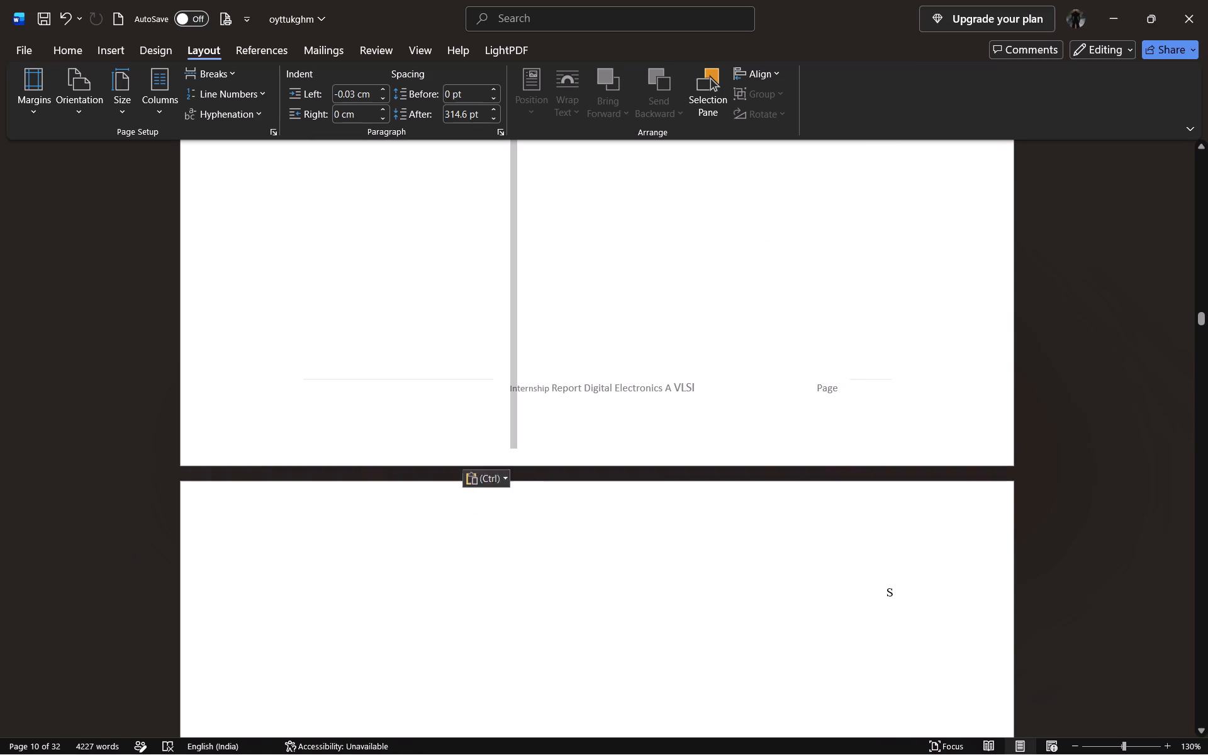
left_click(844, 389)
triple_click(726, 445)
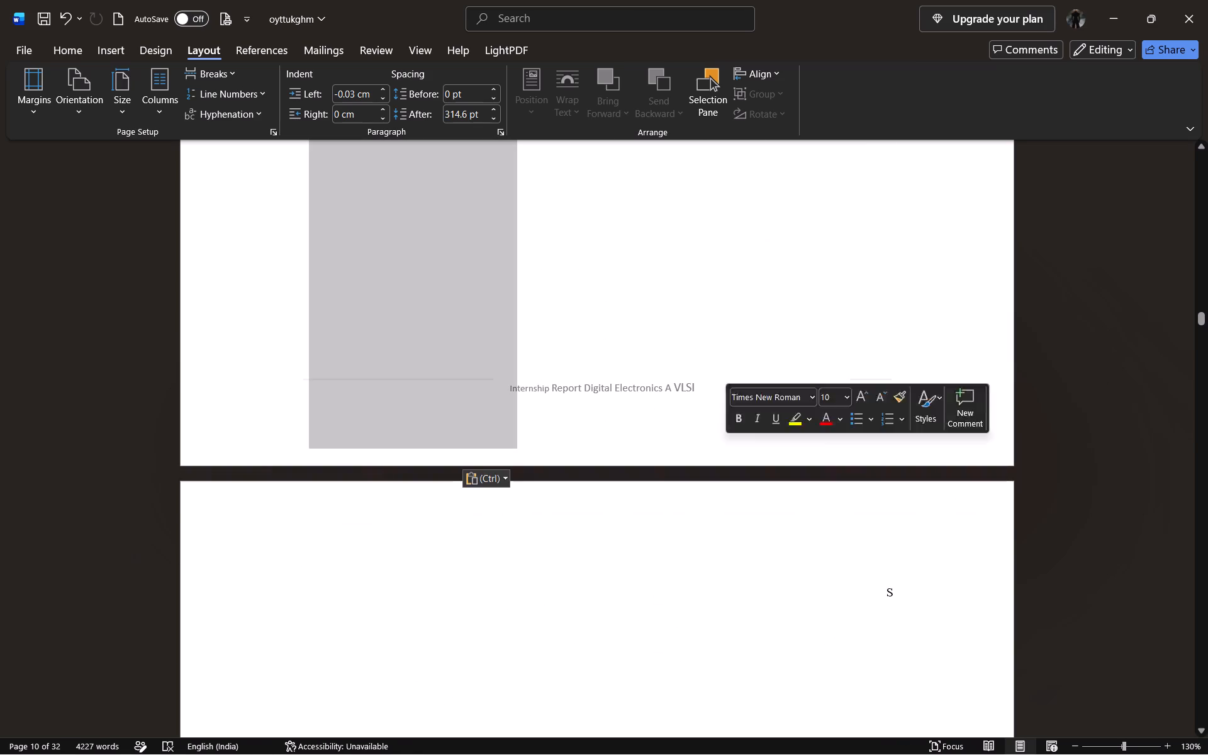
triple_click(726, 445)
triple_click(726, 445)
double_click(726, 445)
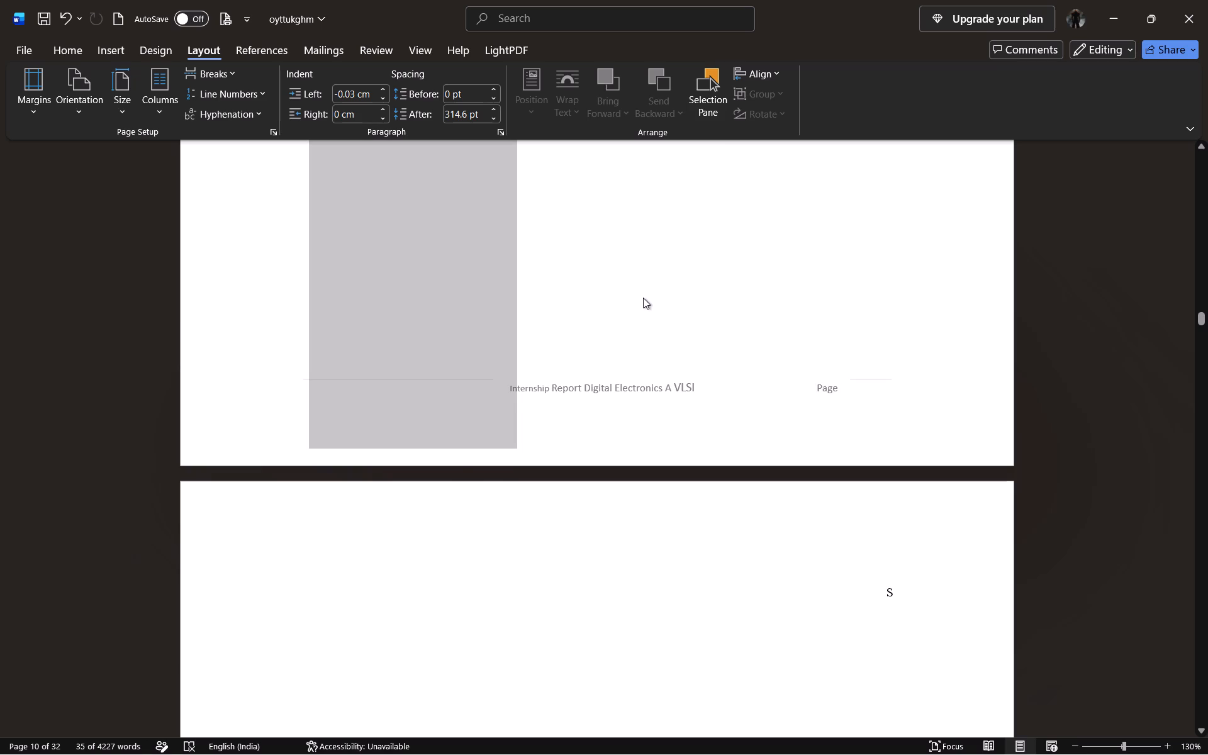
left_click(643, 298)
Open the headers and footers for editing and delete the "Internship Report Digital Electronics A VLSI Page" text from Section 3's even-page footer.
scroll(643, 298, "down", 3)
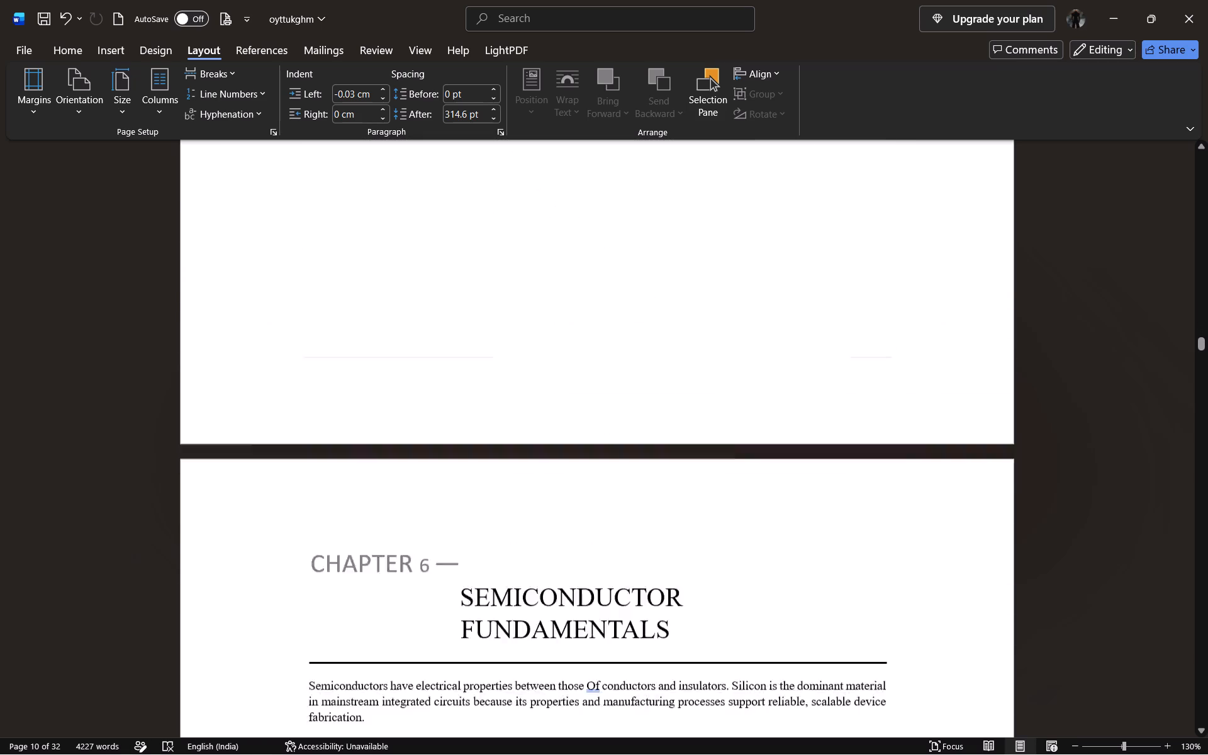
scroll(643, 298, "down", 2)
scroll(643, 298, "up", 1)
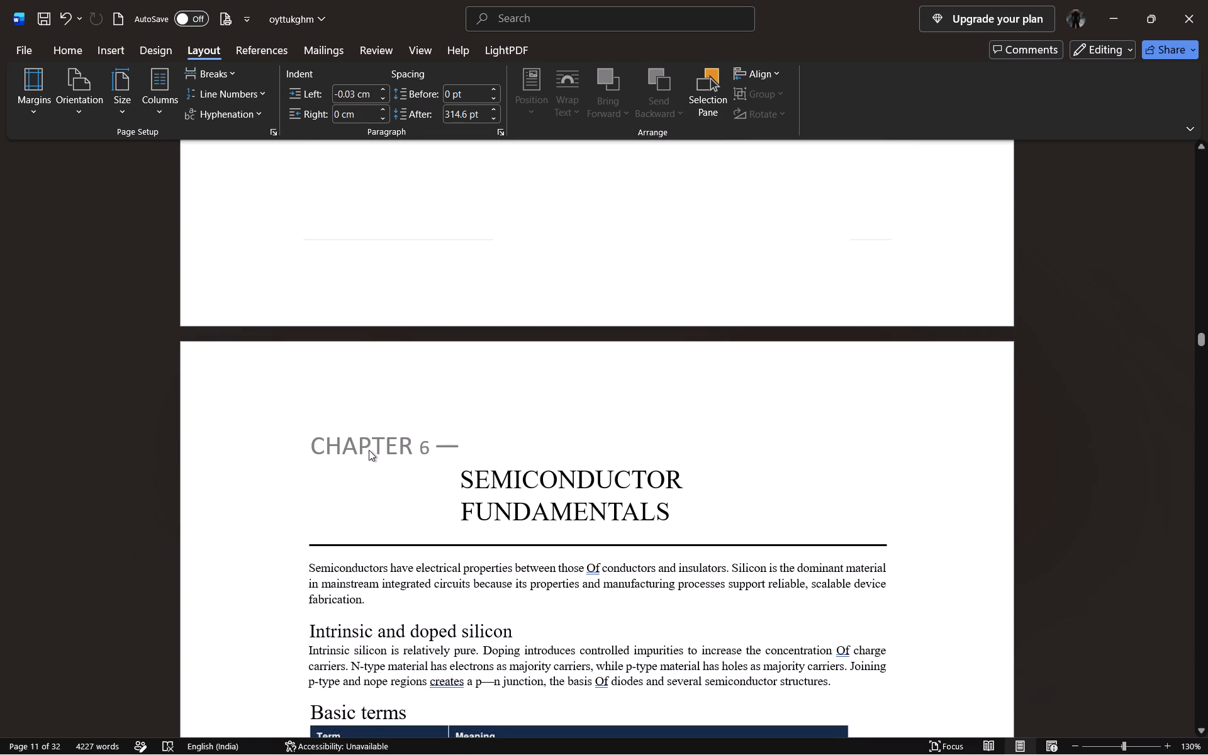
double_click(369, 450)
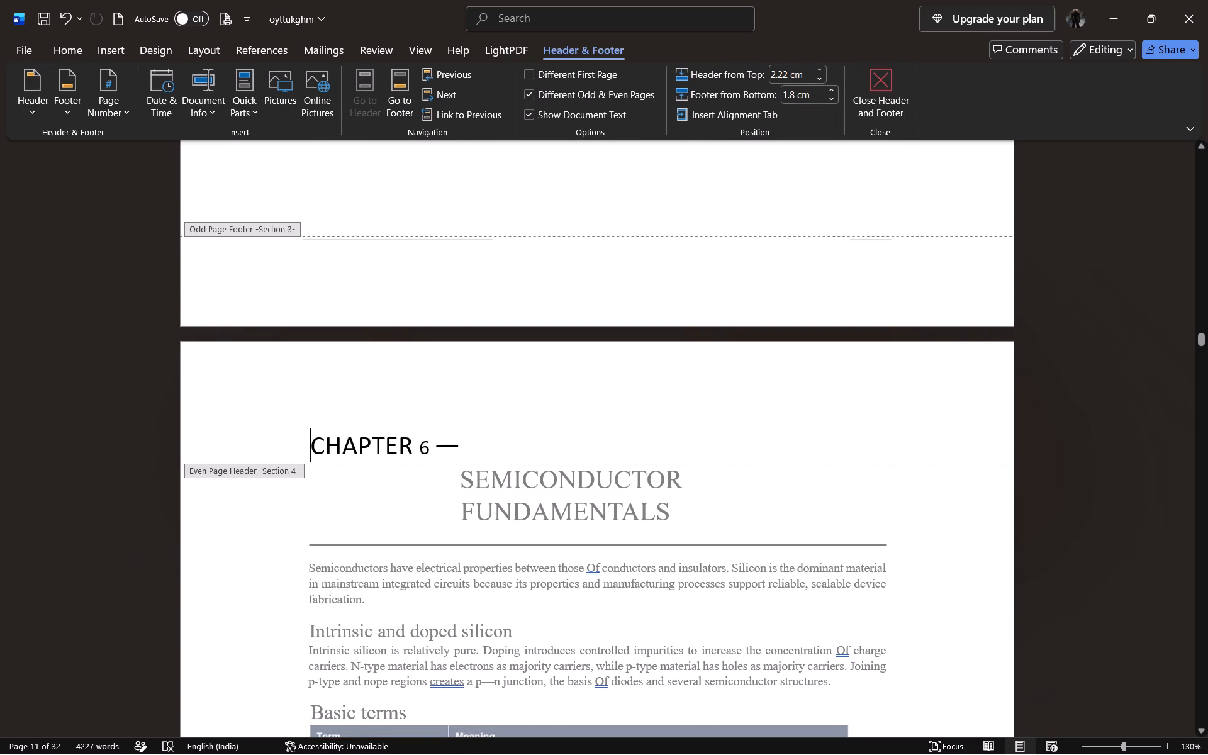
scroll(533, 421, "up", 1)
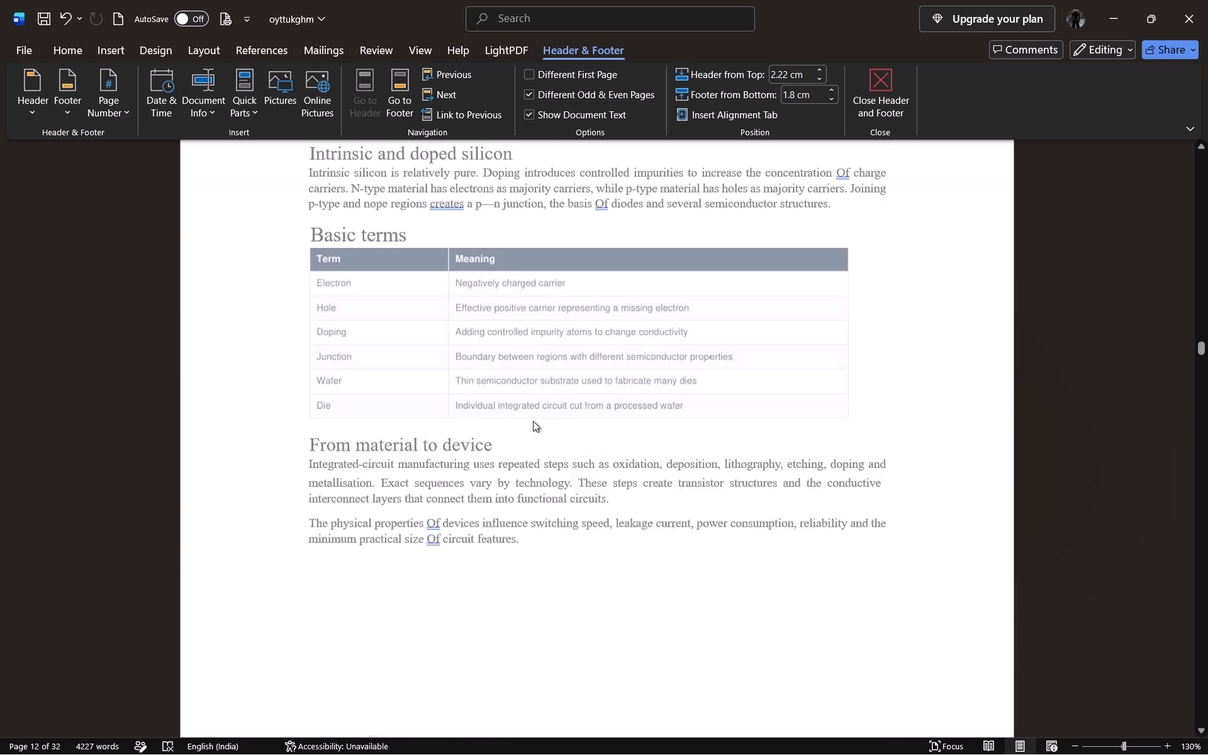
scroll(533, 421, "up", 3)
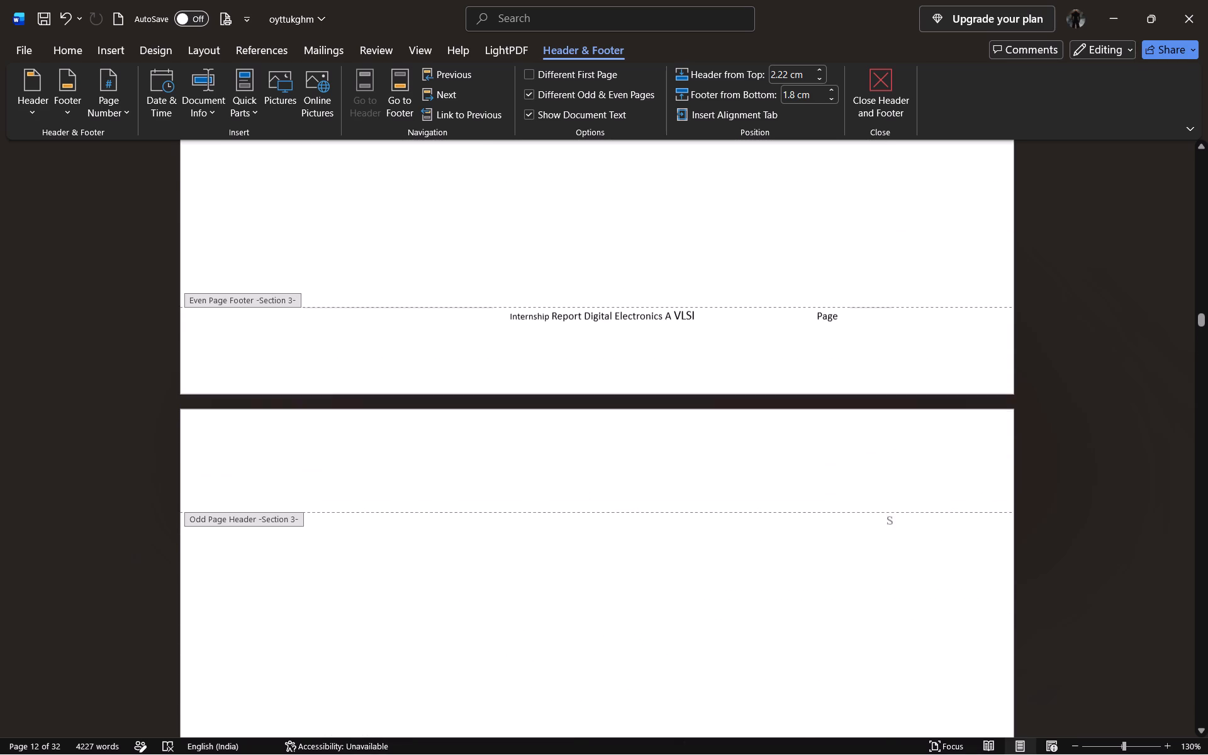
scroll(533, 421, "up", 1)
left_click_drag(854, 318, 810, 323)
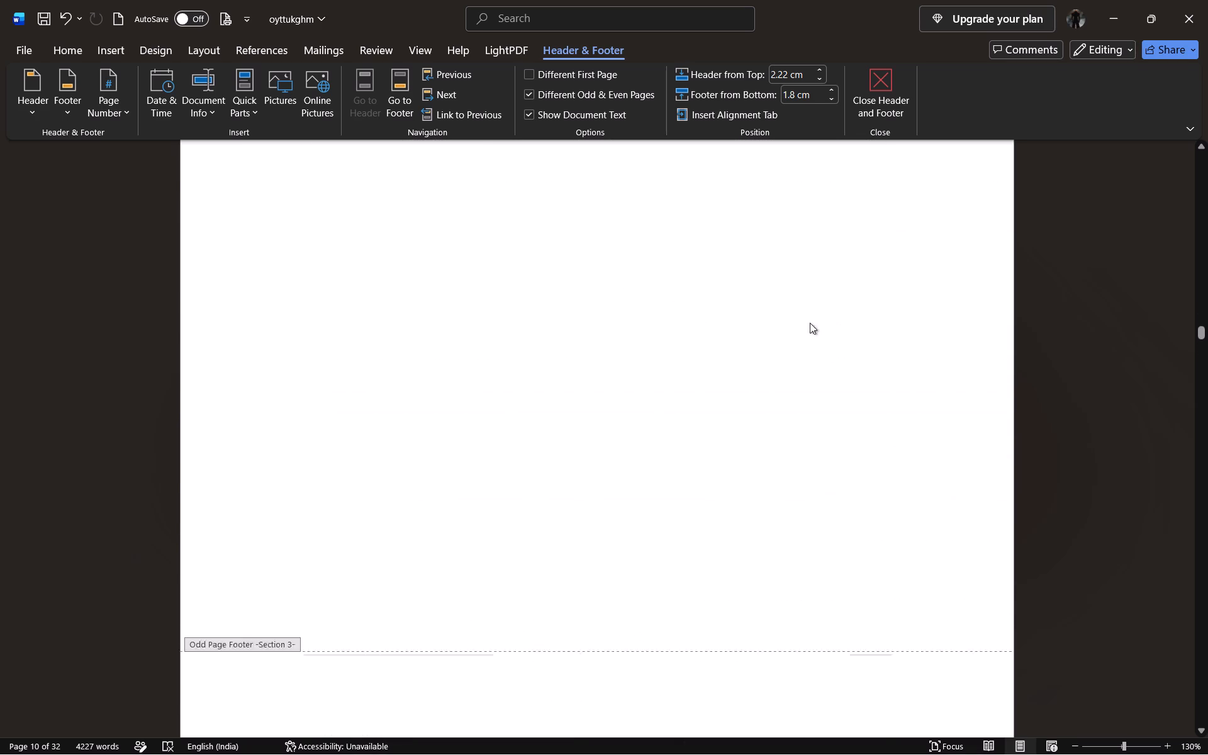
left_click_drag(810, 323, 797, 324)
scroll(639, 376, "up", 4)
double_click(652, 448)
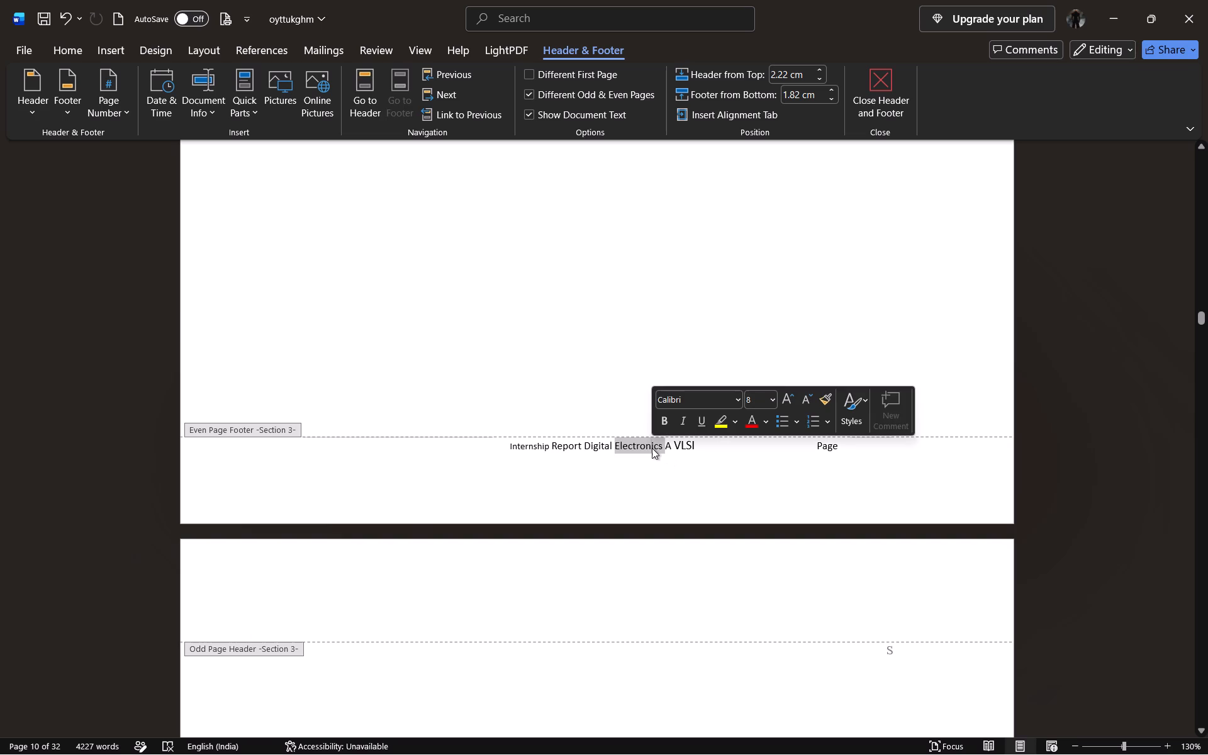
key("BackSpace")
key("Right")
key("Right")
key("Right")
key("Right")
key("Right")
key("Right")
key("Right")
key("Right")
key("Right")
key("Right")
key("Right")
key("Right")
key("Right")
key("Right")
key("Right")
key("Right")
key("Right")
key("Right")
key("Right")
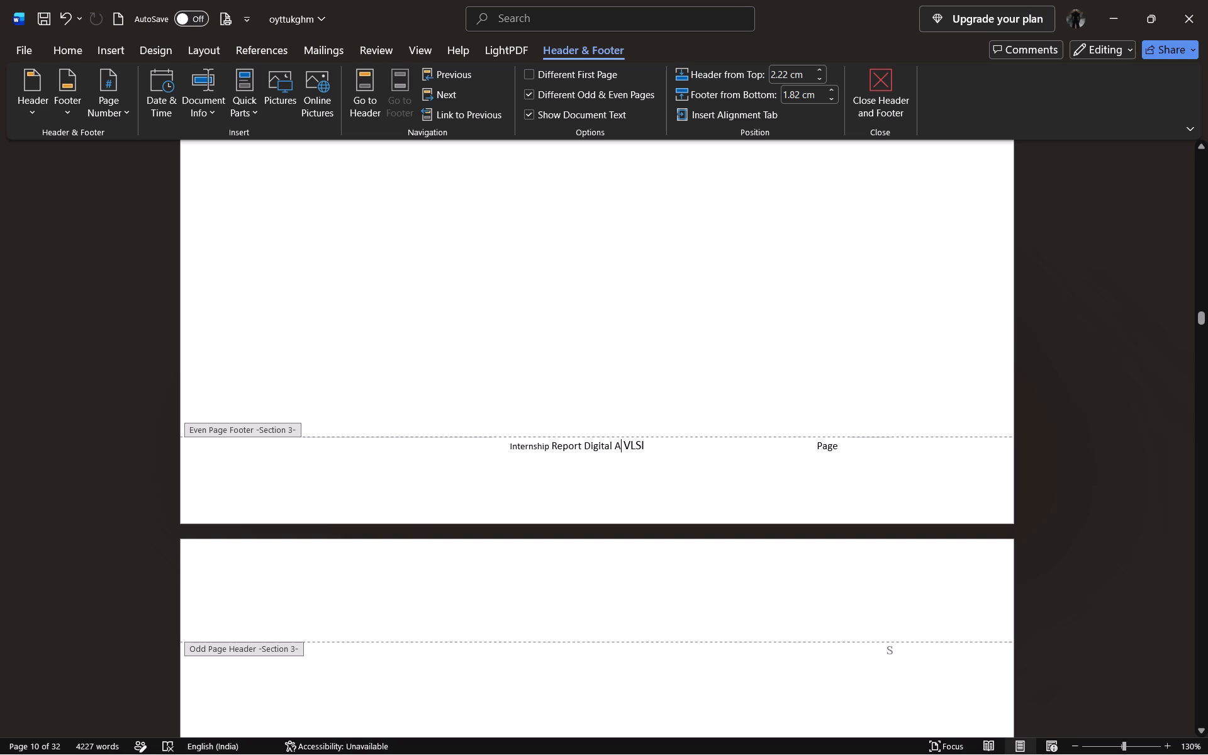
key("BackSpace")
key("BackSpace")
key("BackSpace")
key("BackSpace")
key("BackSpace")
key("BackSpace")
key("BackSpace")
key("BackSpace")
key("BackSpace")
key("BackSpace")
key("BackSpace")
key("BackSpace")
key("BackSpace")
key("BackSpace")
key("BackSpace")
key("BackSpace")
key("BackSpace")
key("BackSpace")
key("BackSpace")
key("BackSpace")
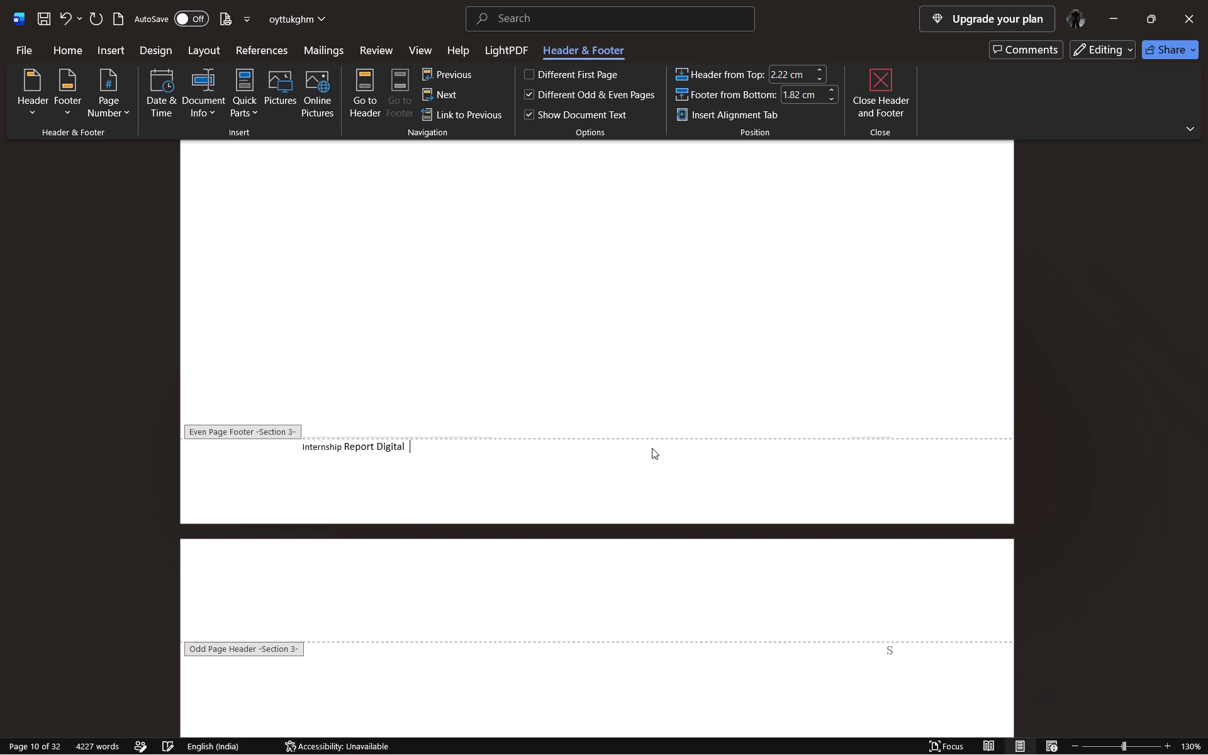
key("BackSpace")
key("BackSpace")
key("BackSpace")
key("BackSpace")
key("BackSpace")
key("BackSpace")
key("BackSpace")
key("BackSpace")
key("BackSpace")
key("BackSpace")
key("BackSpace")
key("BackSpace")
key("BackSpace")
key("BackSpace")
key("BackSpace")
key("BackSpace")
key("BackSpace")
key("BackSpace")
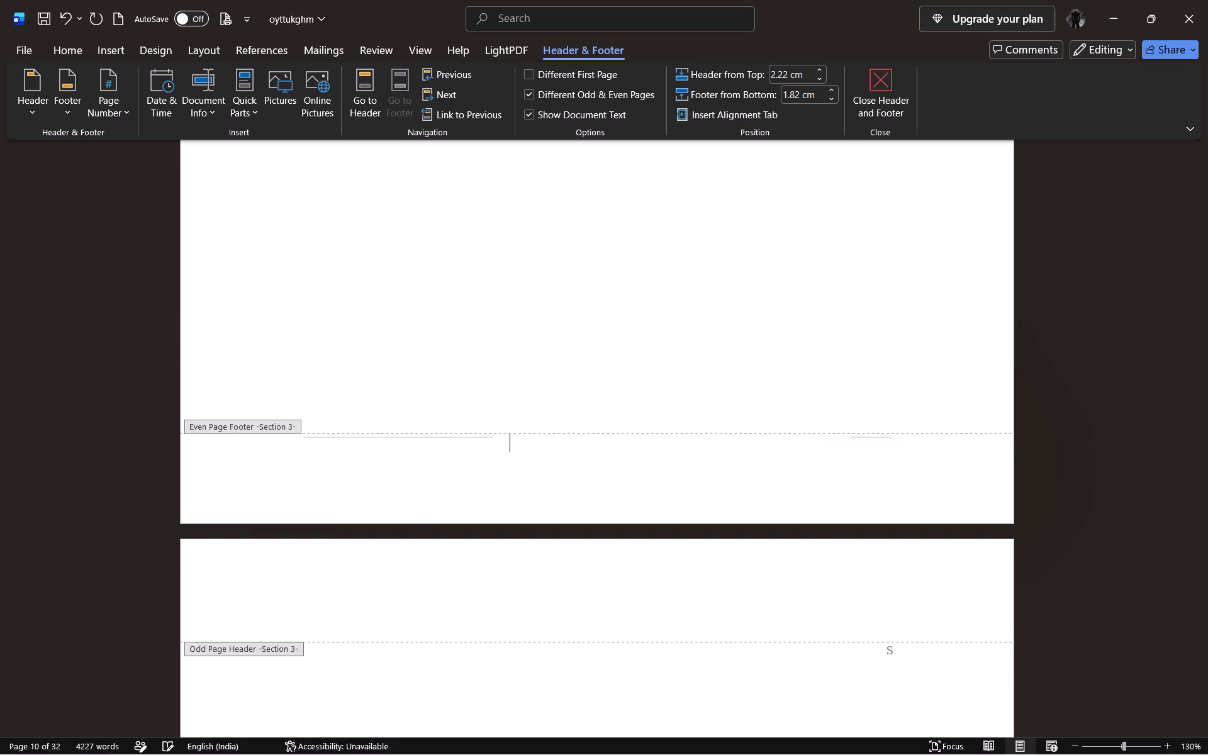
key("BackSpace")
key("BackSpace")
key("BackSpace")
key("BackSpace")
key("BackSpace")
key("BackSpace")
key("BackSpace")
key("BackSpace")
key("BackSpace")
key("BackSpace")
key("BackSpace")
key("BackSpace")
key("BackSpace")
key("BackSpace")
Delete the "Internship Report Digital Electronics A VLSI Pago" text from Section 4's even-page footer, before the Chapter 7 page.
scroll(652, 448, "down", 4)
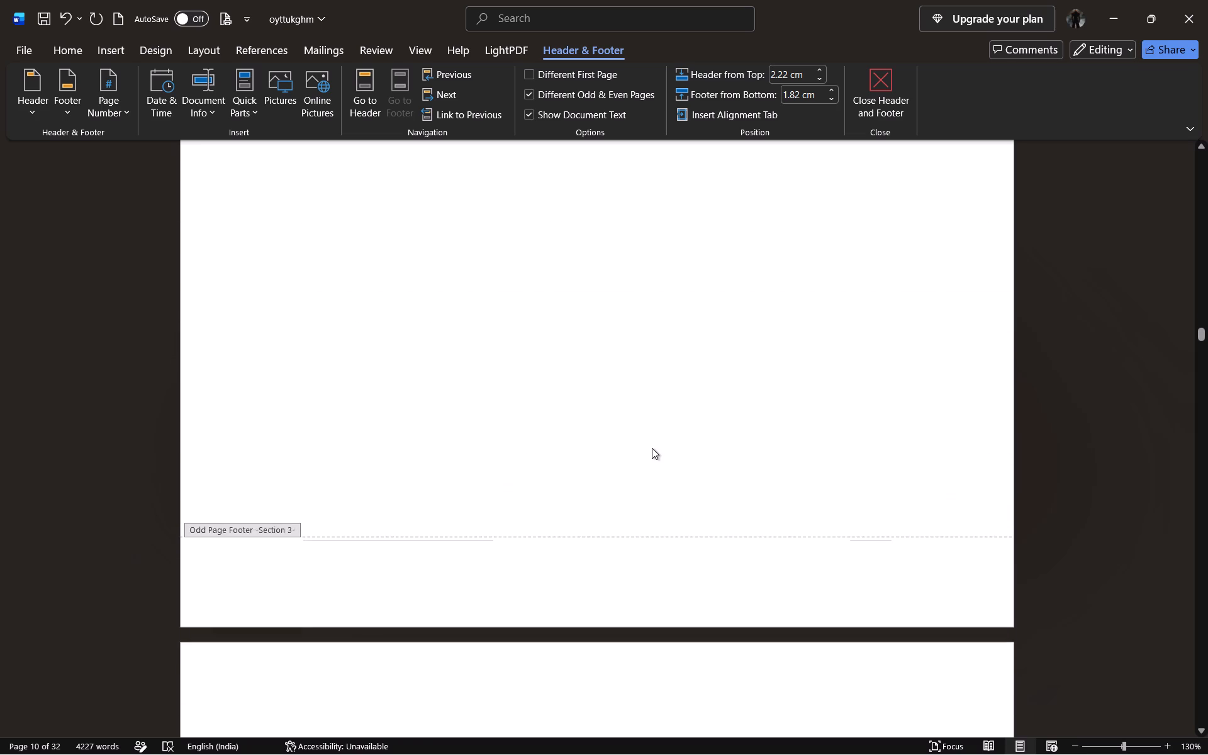
scroll(652, 448, "down", 4)
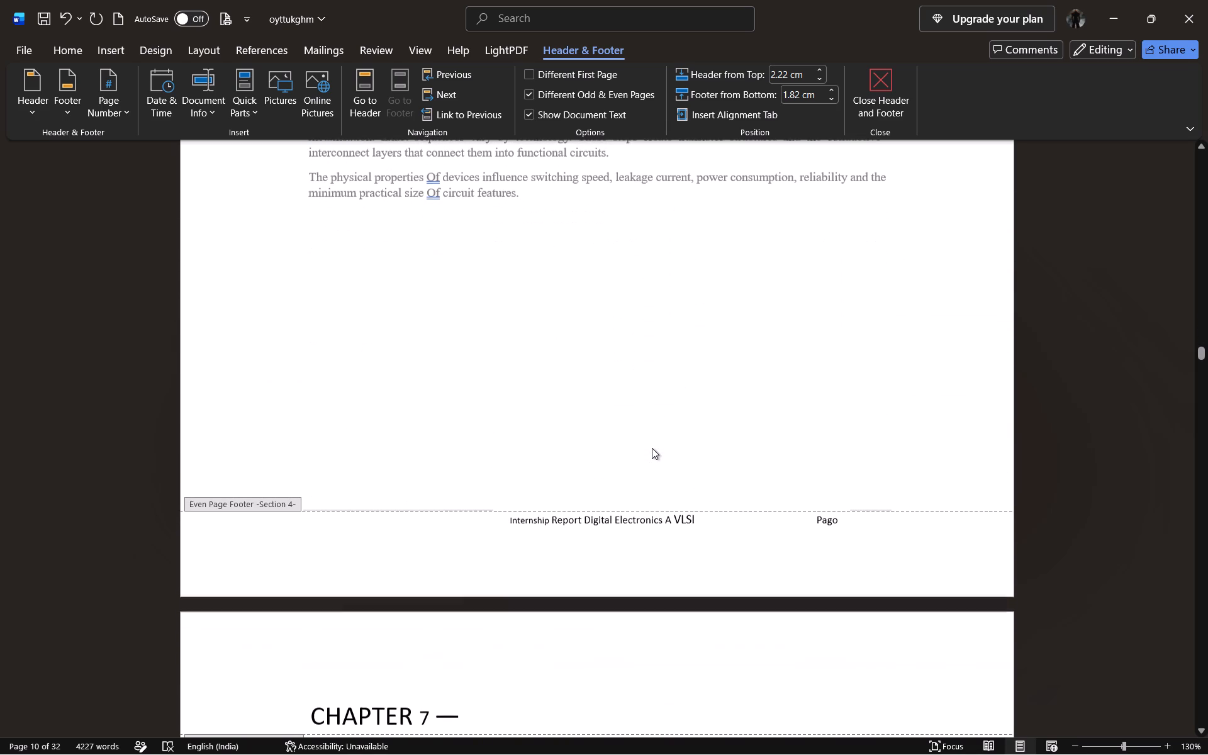
left_click(725, 522)
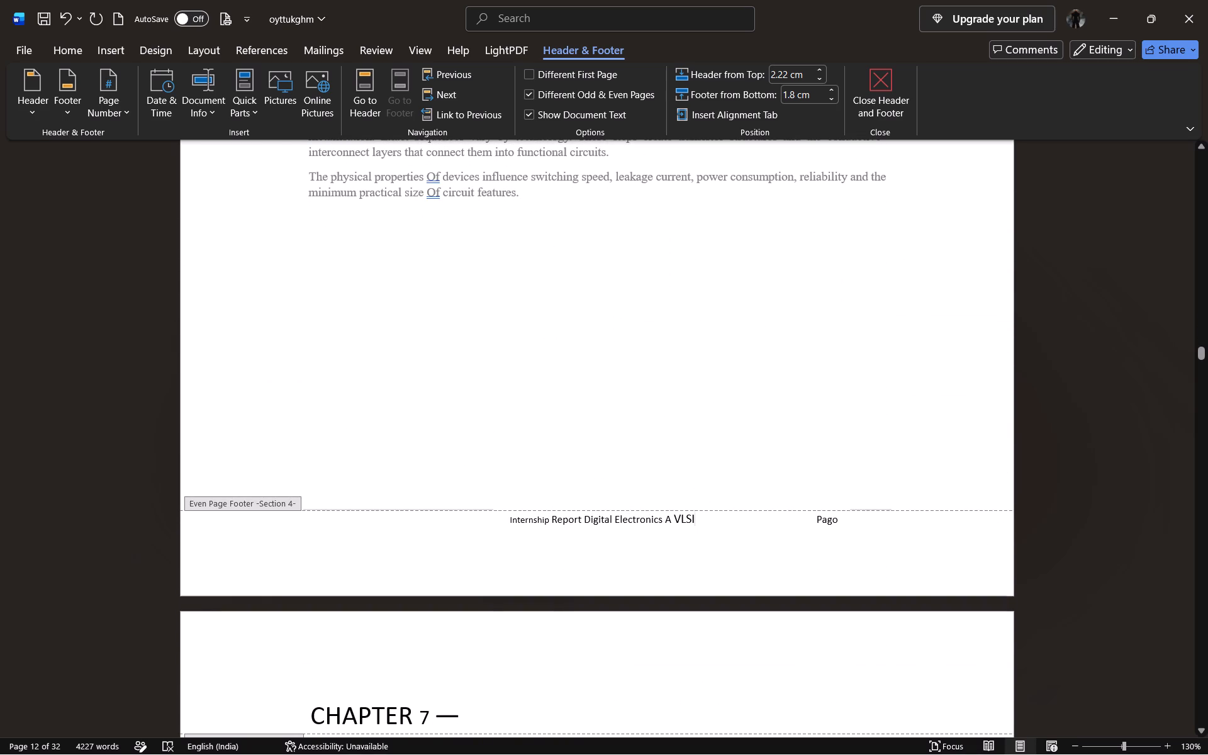
key("BackSpace")
key("BackSpace")
key("BackSpace")
key("BackSpace")
key("BackSpace")
key("BackSpace")
key("BackSpace")
key("BackSpace")
key("BackSpace")
key("BackSpace")
key("BackSpace")
key("BackSpace")
key("BackSpace")
key("BackSpace")
key("BackSpace")
key("BackSpace")
key("BackSpace")
key("BackSpace")
key("BackSpace")
key("BackSpace")
key("BackSpace")
key("BackSpace")
key("BackSpace")
key("Right")
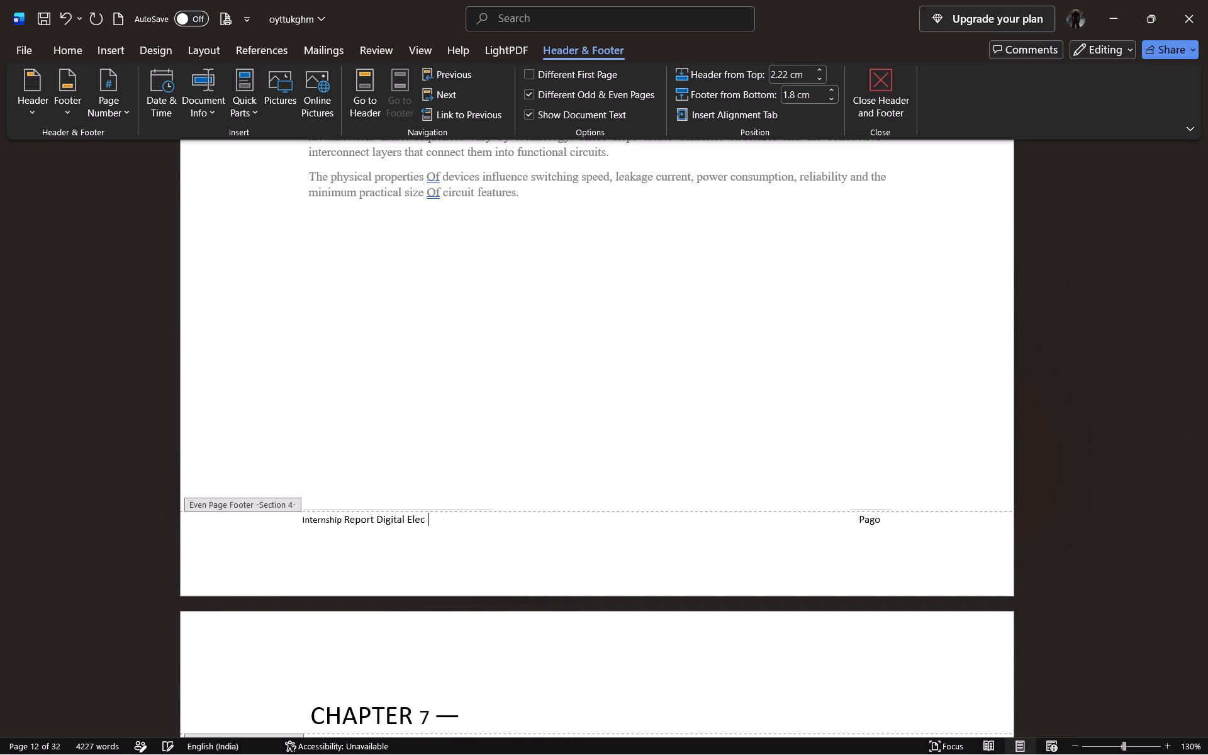
key("Right")
key("BackSpace")
key("BackSpace")
key("BackSpace")
key("BackSpace")
key("BackSpace")
key("BackSpace")
key("BackSpace")
key("BackSpace")
key("BackSpace")
key("BackSpace")
key("BackSpace")
key("BackSpace")
key("BackSpace")
key("BackSpace")
key("BackSpace")
key("BackSpace")
key("BackSpace")
key("BackSpace")
key("BackSpace")
key("Right")
key("Right")
key("Right")
key("BackSpace")
key("BackSpace")
key("BackSpace")
key("BackSpace")
key("BackSpace")
key("BackSpace")
key("BackSpace")
key("BackSpace")
key("BackSpace")
key("BackSpace")
key("BackSpace")
key("BackSpace")
key("BackSpace")
key("BackSpace")
key("BackSpace")
key("BackSpace")
key("BackSpace")
key("BackSpace")
key("BackSpace")
key("BackSpace")
key("BackSpace")
key("BackSpace")
key("BackSpace")
key("BackSpace")
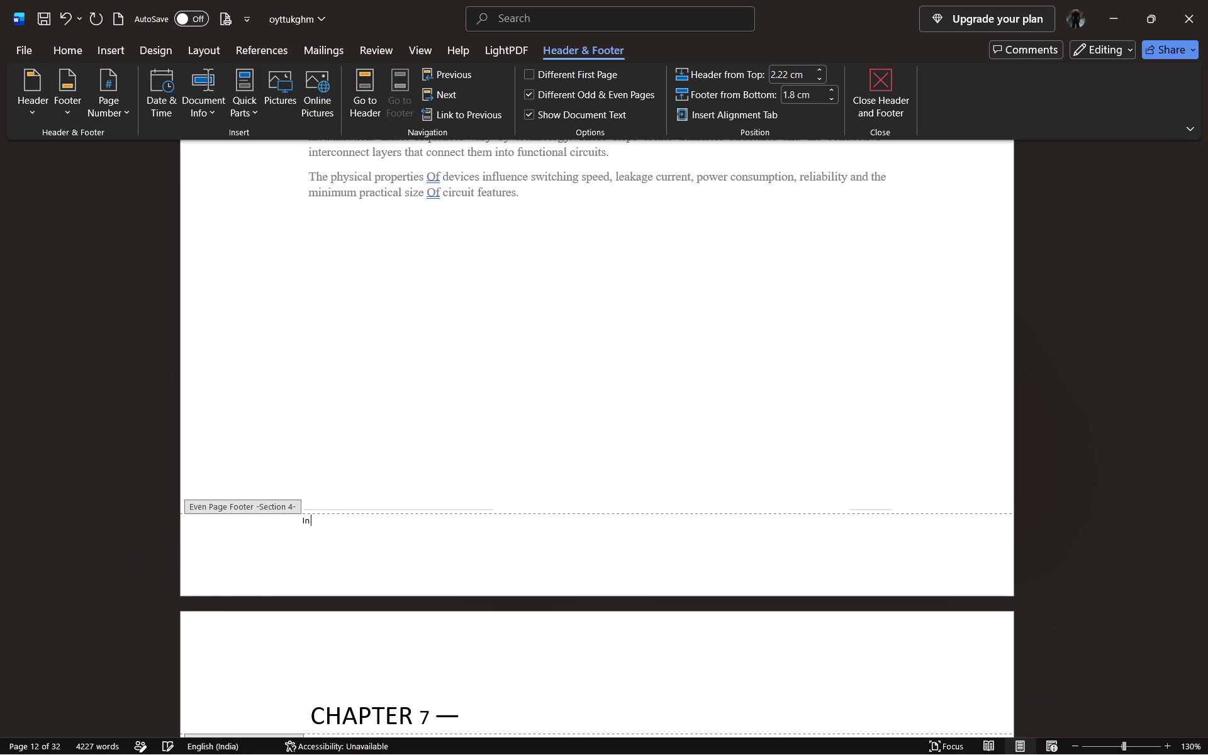
key("BackSpace")
key("BackSpace")
Delete the "Internship Report Digital Electronics A VLSI Pago" text from Section 4's odd-page footer, before the Chapter 8 page.
scroll(725, 522, "down", 2)
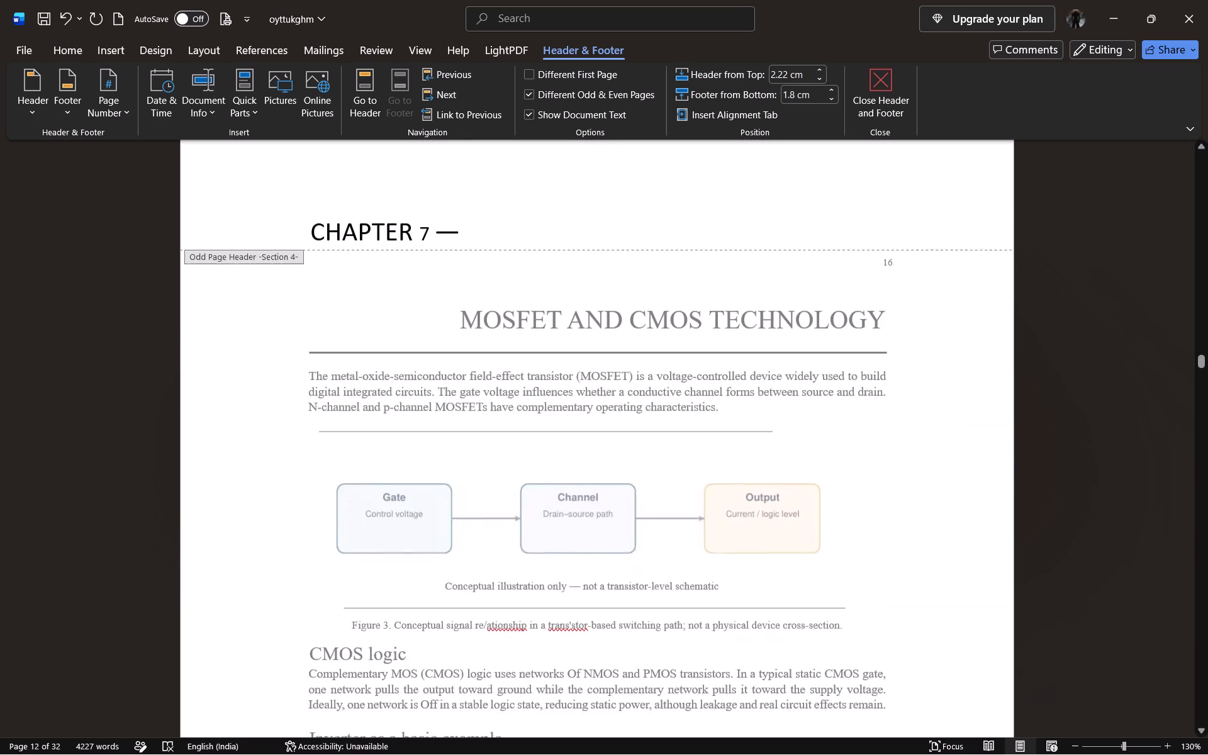
scroll(725, 522, "down", 4)
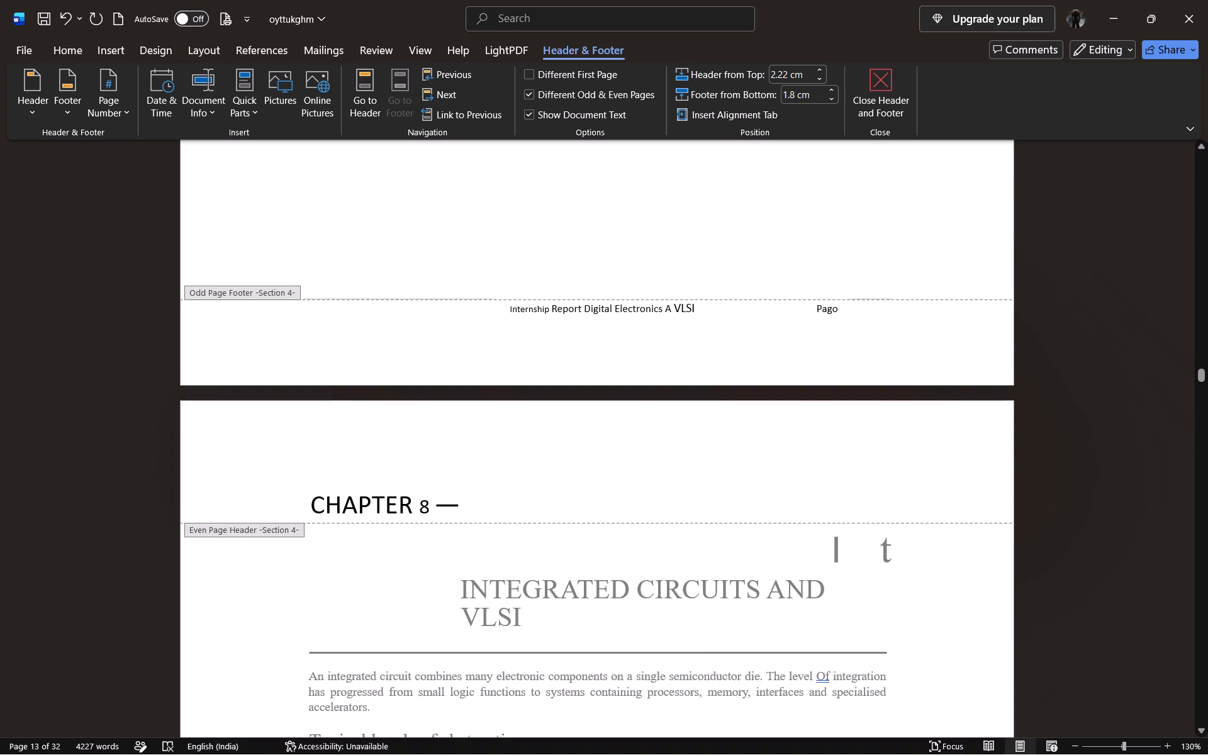
left_click(847, 310)
key("BackSpace")
key("BackSpace")
key("BackSpace")
key("BackSpace")
key("BackSpace")
key("BackSpace")
key("BackSpace")
key("BackSpace")
key("BackSpace")
key("BackSpace")
key("BackSpace")
key("BackSpace")
key("BackSpace")
key("BackSpace")
key("BackSpace")
key("BackSpace")
key("BackSpace")
key("BackSpace")
key("BackSpace")
key("BackSpace")
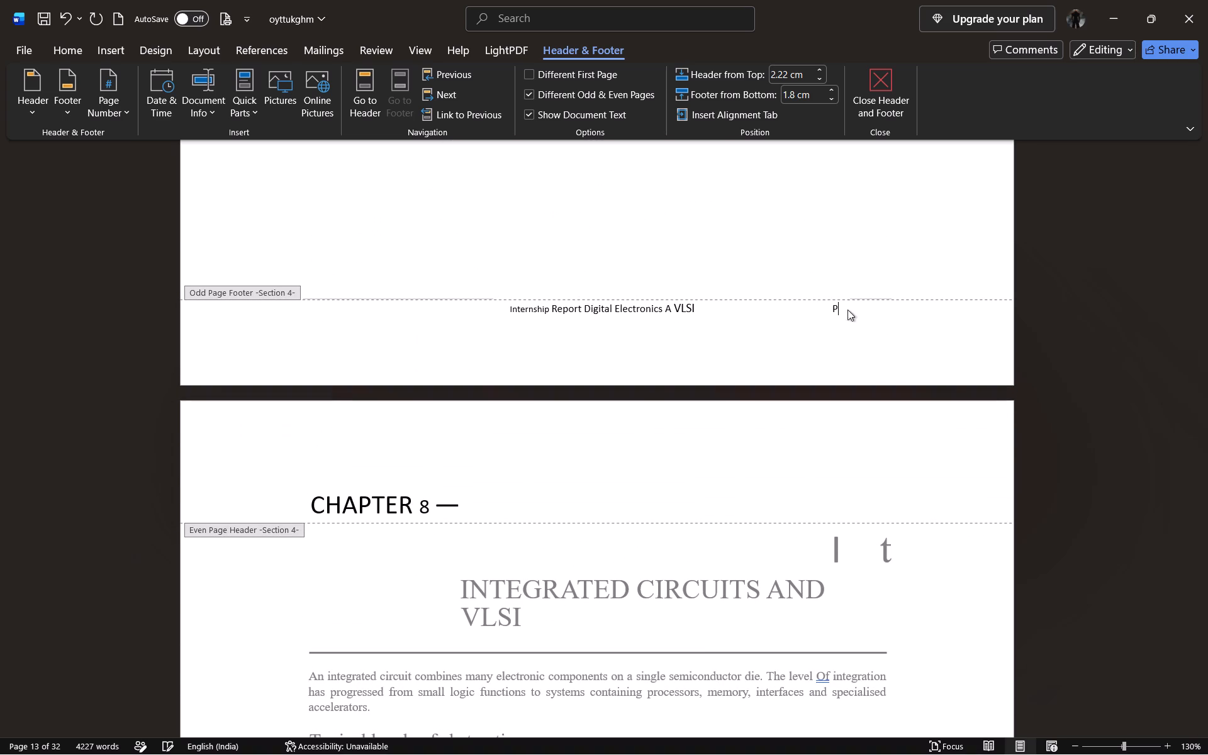
key("BackSpace")
key("BackSpace")
key("BackSpace")
key("BackSpace")
key("BackSpace")
key("BackSpace")
key("BackSpace")
key("BackSpace")
key("BackSpace")
key("BackSpace")
key("BackSpace")
key("BackSpace")
key("BackSpace")
key("BackSpace")
key("BackSpace")
key("BackSpace")
key("BackSpace")
key("BackSpace")
key("BackSpace")
key("BackSpace")
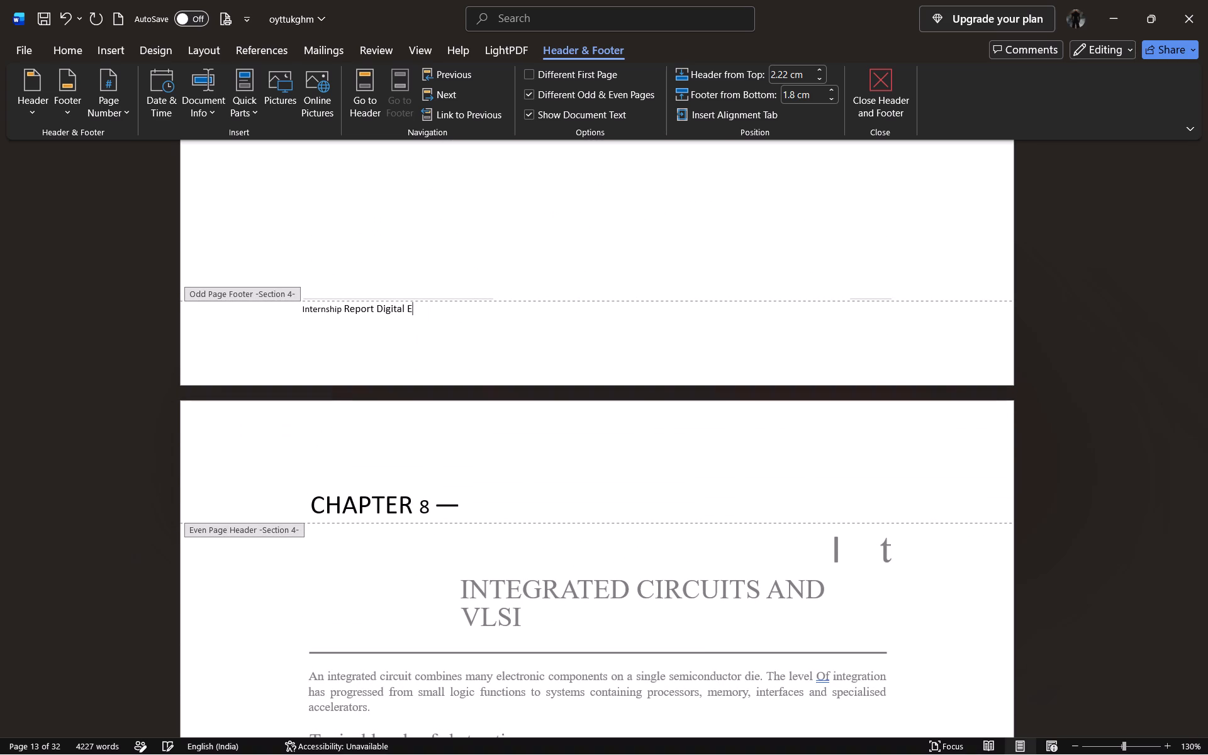
key("BackSpace")
key("BackSpace")
key("BackSpace")
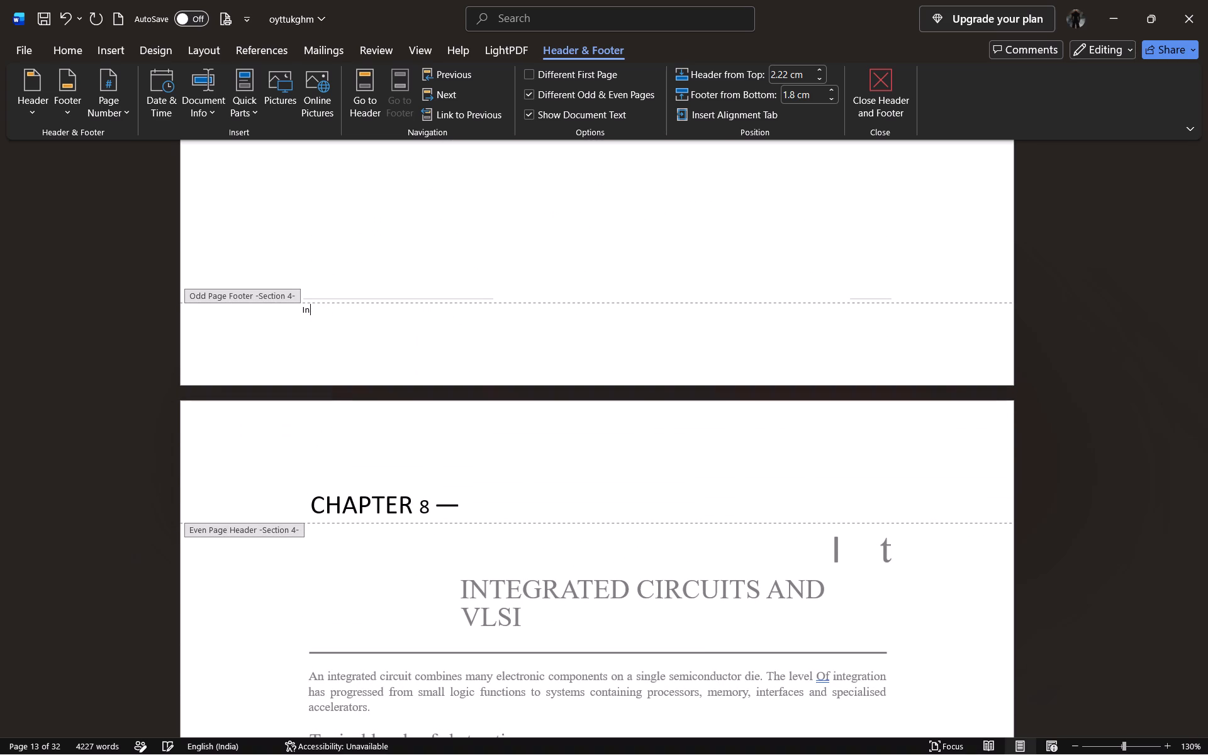
key("BackSpace")
key("BackSpace")
Delete the "Internship Report Digital Electronics VLSI Page" text from Section 5's first-page footer, before the Chapter 17 page.
scroll(847, 310, "down", 2)
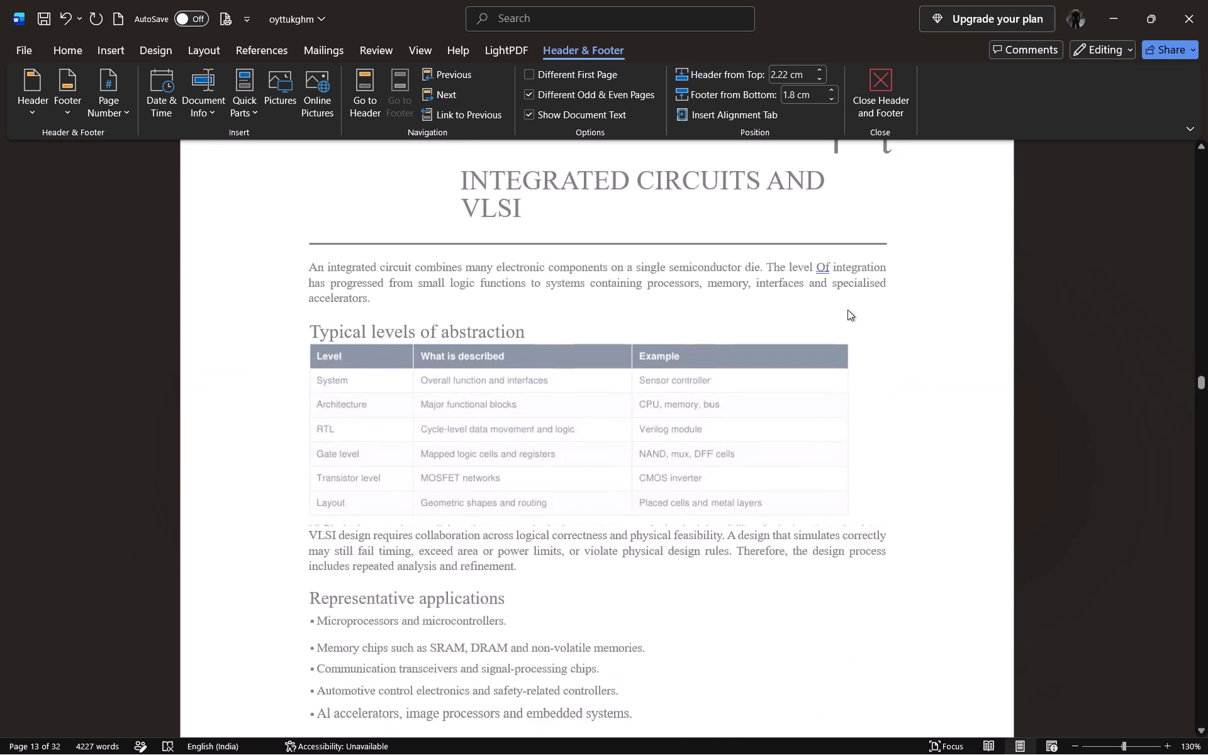
scroll(847, 310, "down", 5)
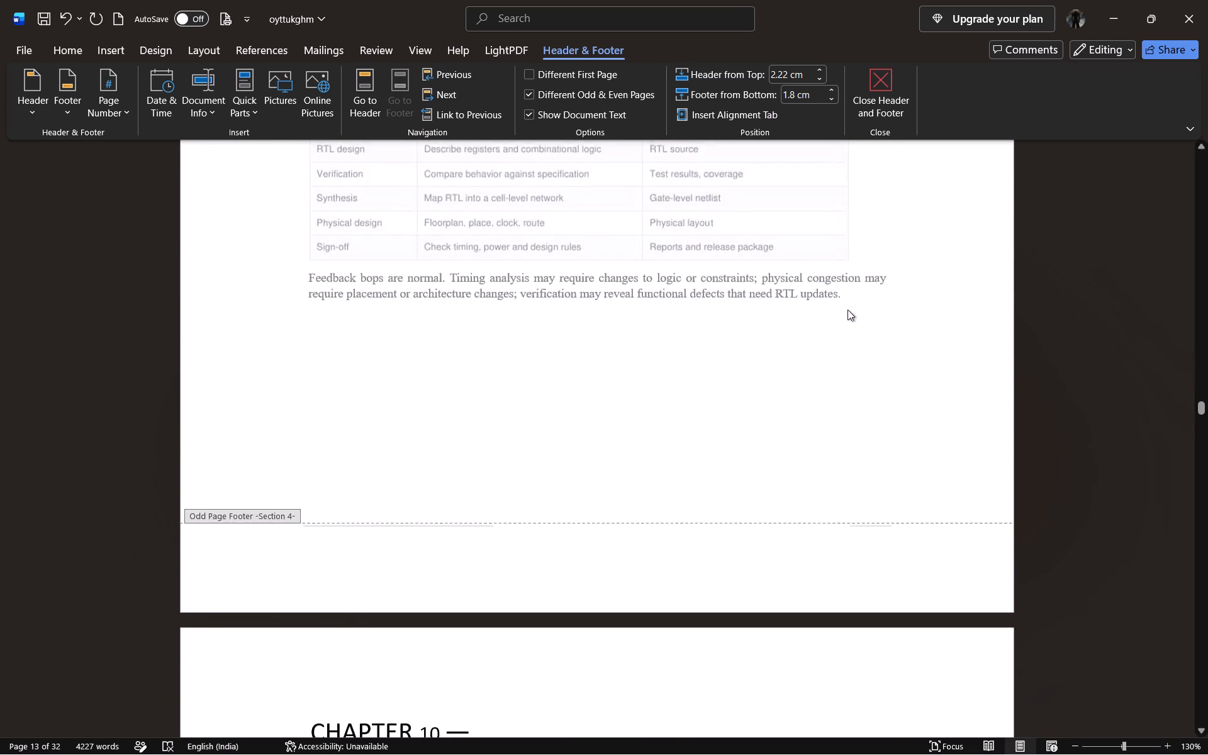
scroll(847, 310, "down", 5)
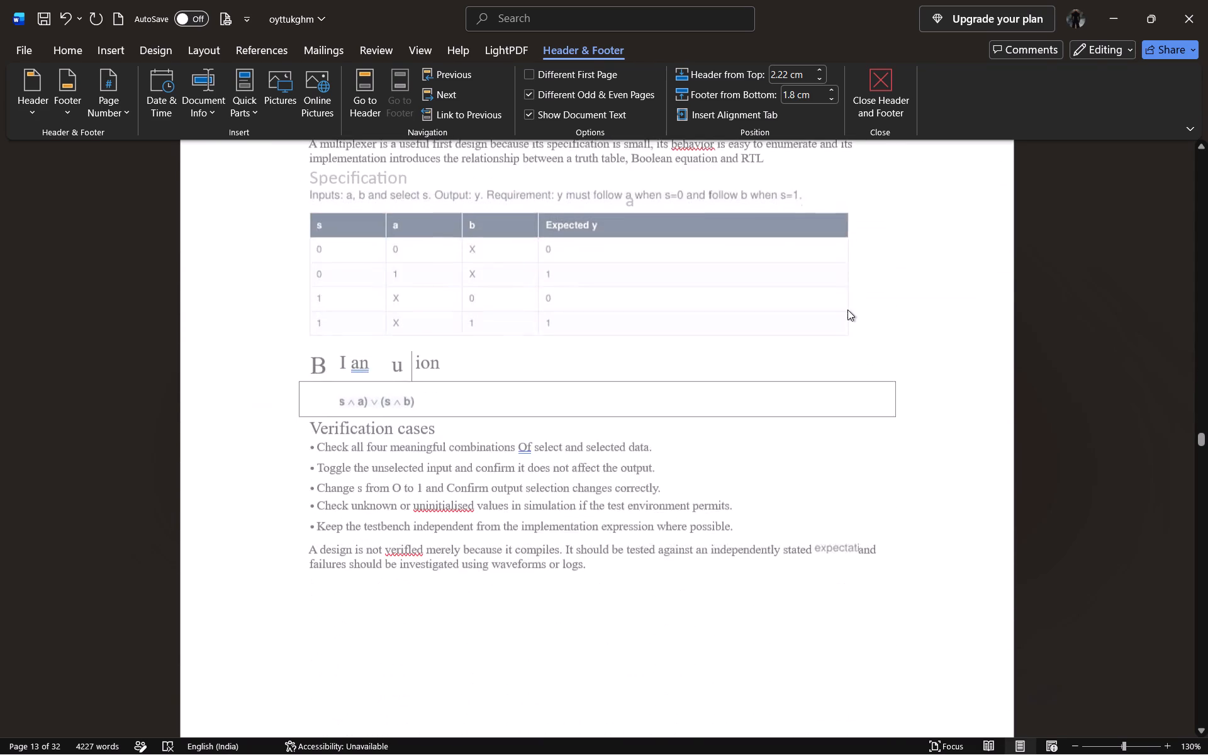
scroll(847, 310, "down", 5)
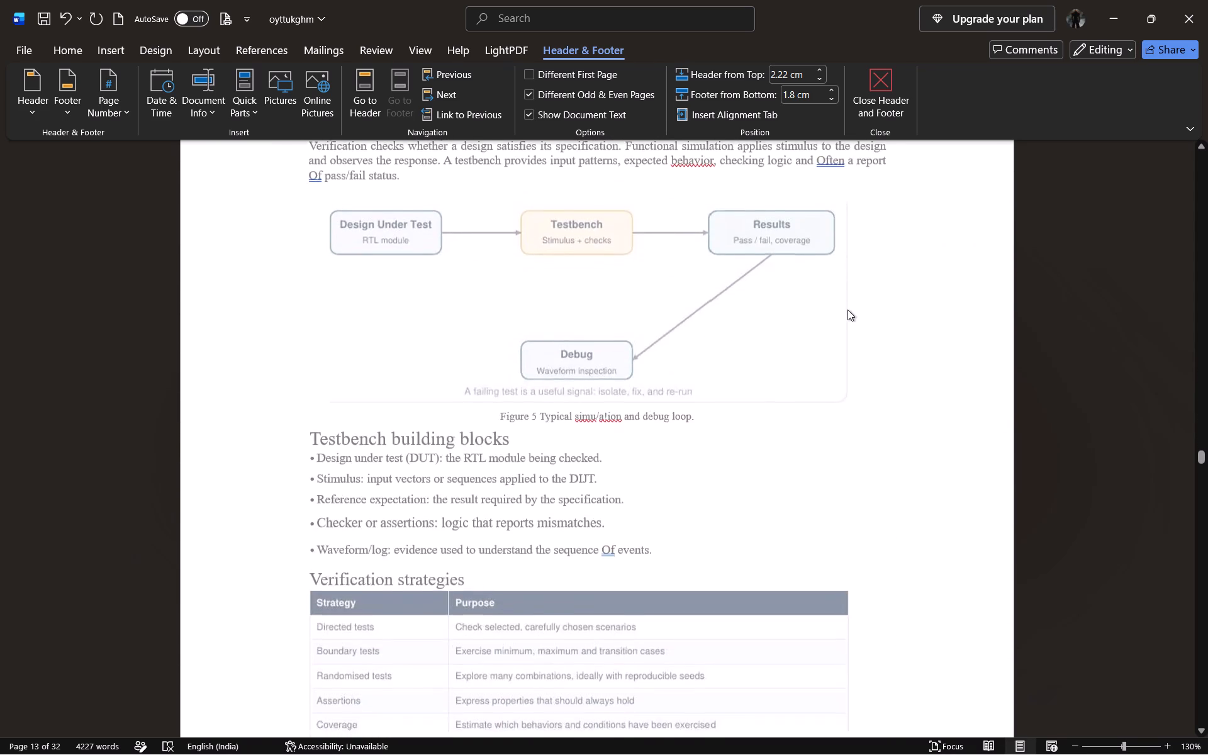
scroll(847, 310, "down", 5)
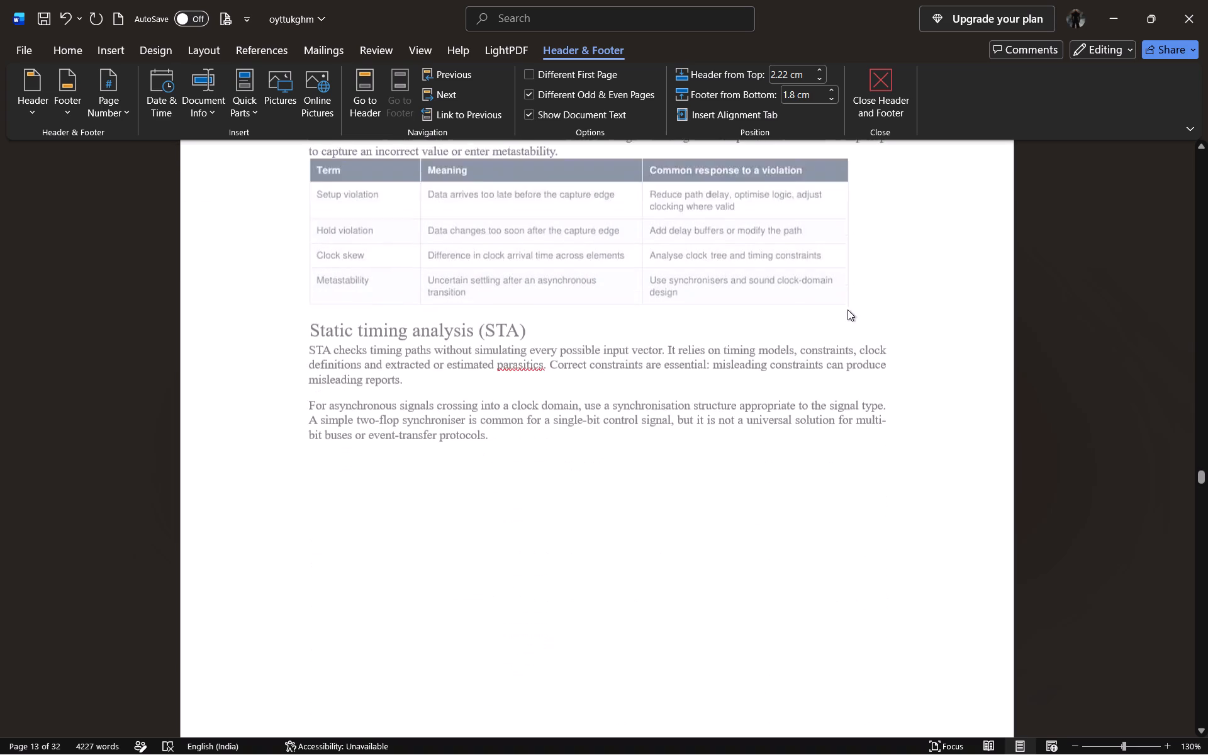
scroll(847, 310, "down", 5)
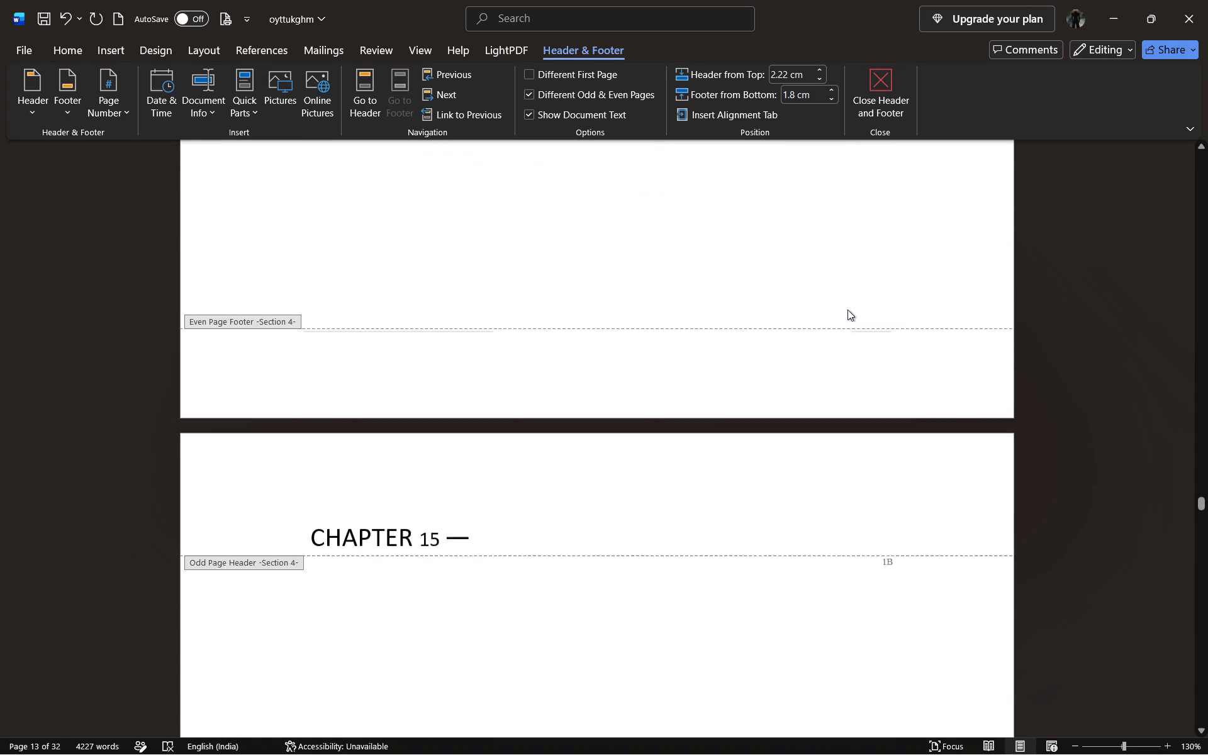
scroll(847, 310, "down", 4)
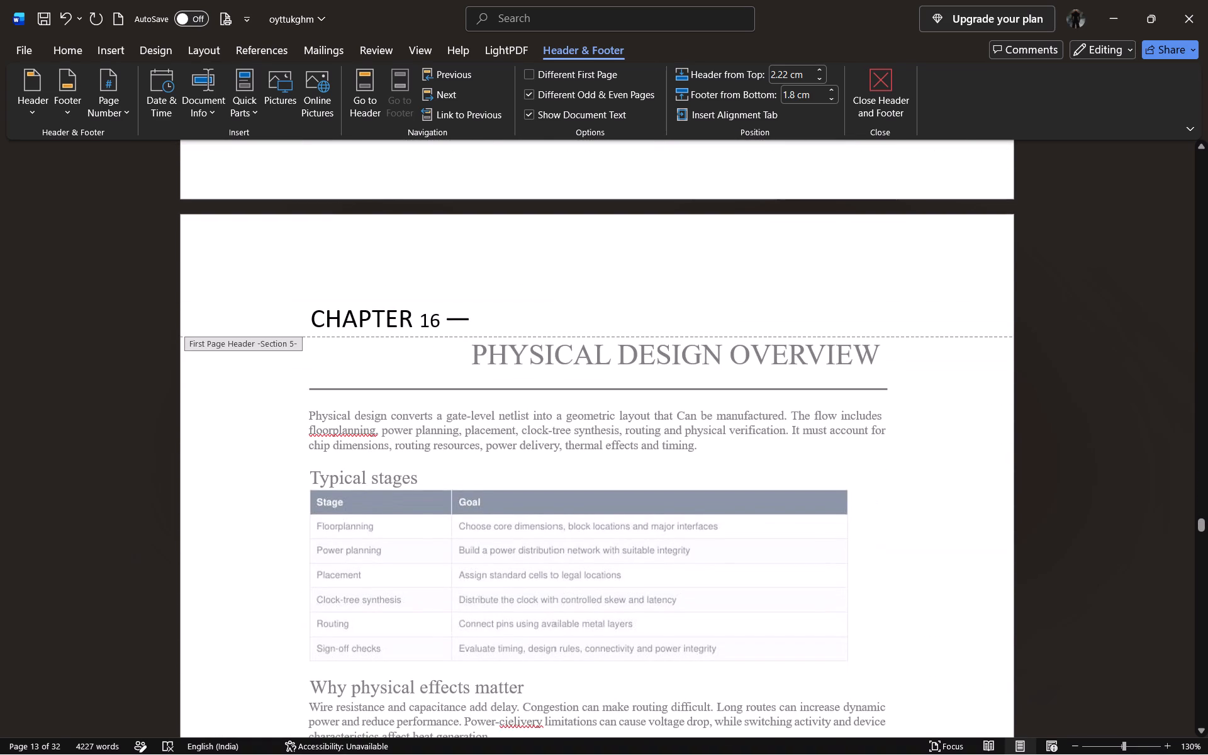
scroll(847, 310, "up", 4)
scroll(847, 310, "right", 2)
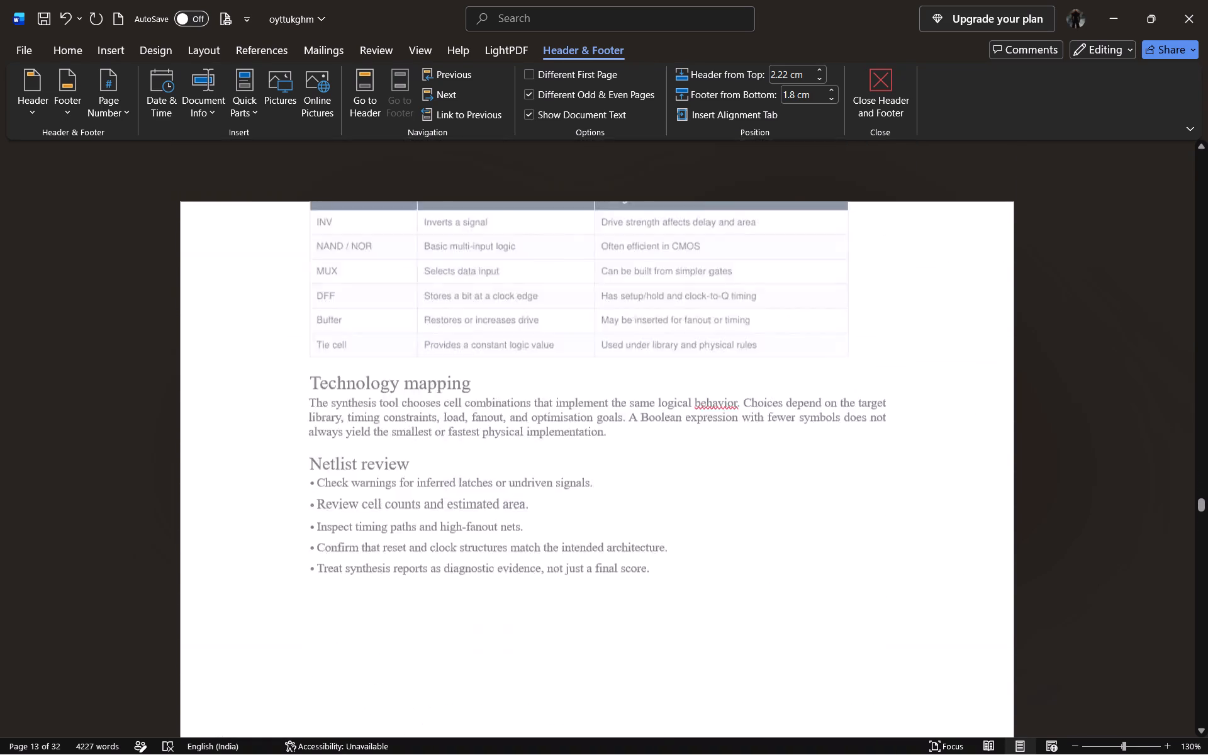
scroll(847, 310, "right", 1)
scroll(847, 310, "down", 3)
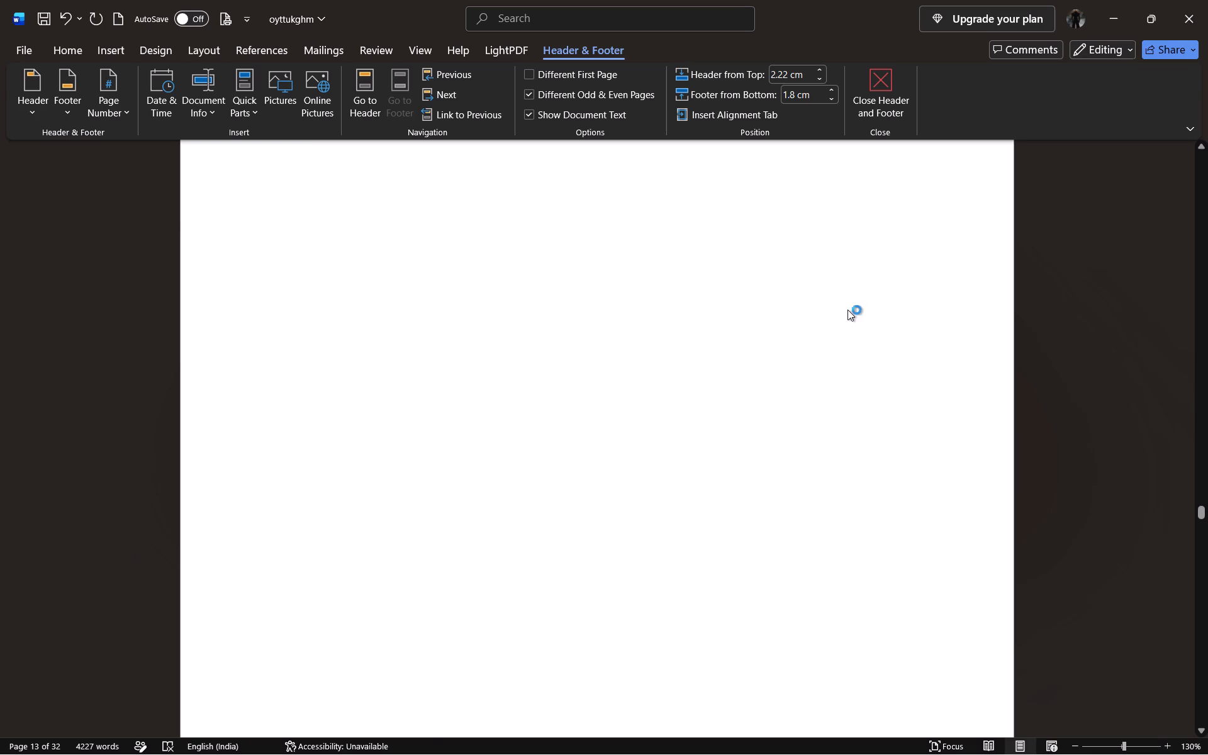
scroll(847, 310, "down", 4)
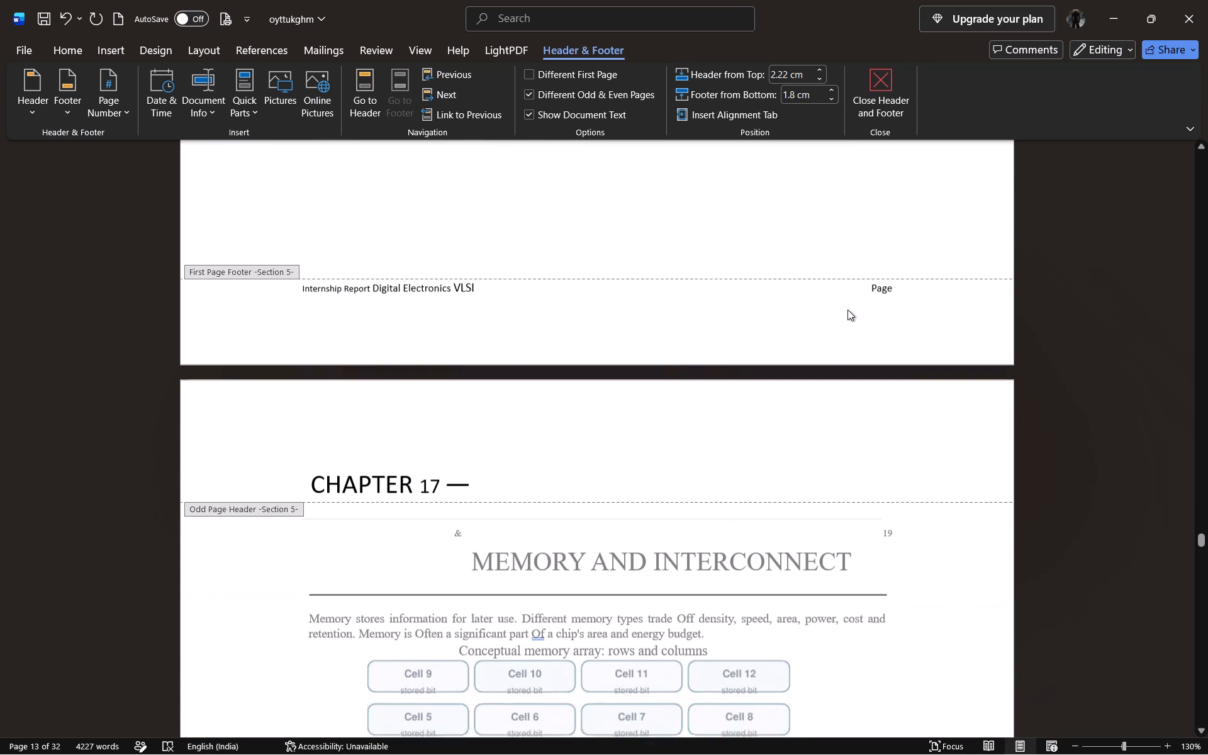
left_click(898, 285)
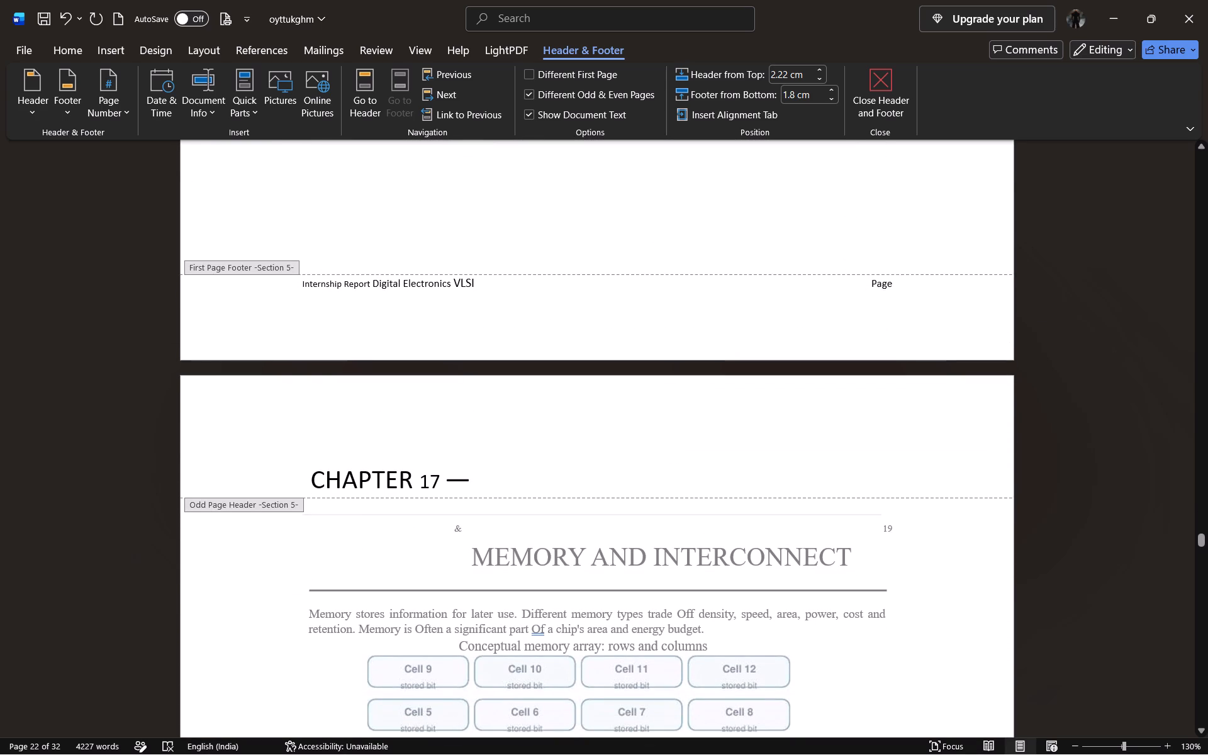
key("BackSpace")
key("BackSpace")
key("BackSpace")
key("BackSpace")
key("BackSpace")
key("BackSpace")
key("BackSpace")
key("BackSpace")
key("BackSpace")
key("BackSpace")
key("BackSpace")
key("BackSpace")
key("BackSpace")
key("BackSpace")
key("BackSpace")
key("BackSpace")
key("BackSpace")
key("BackSpace")
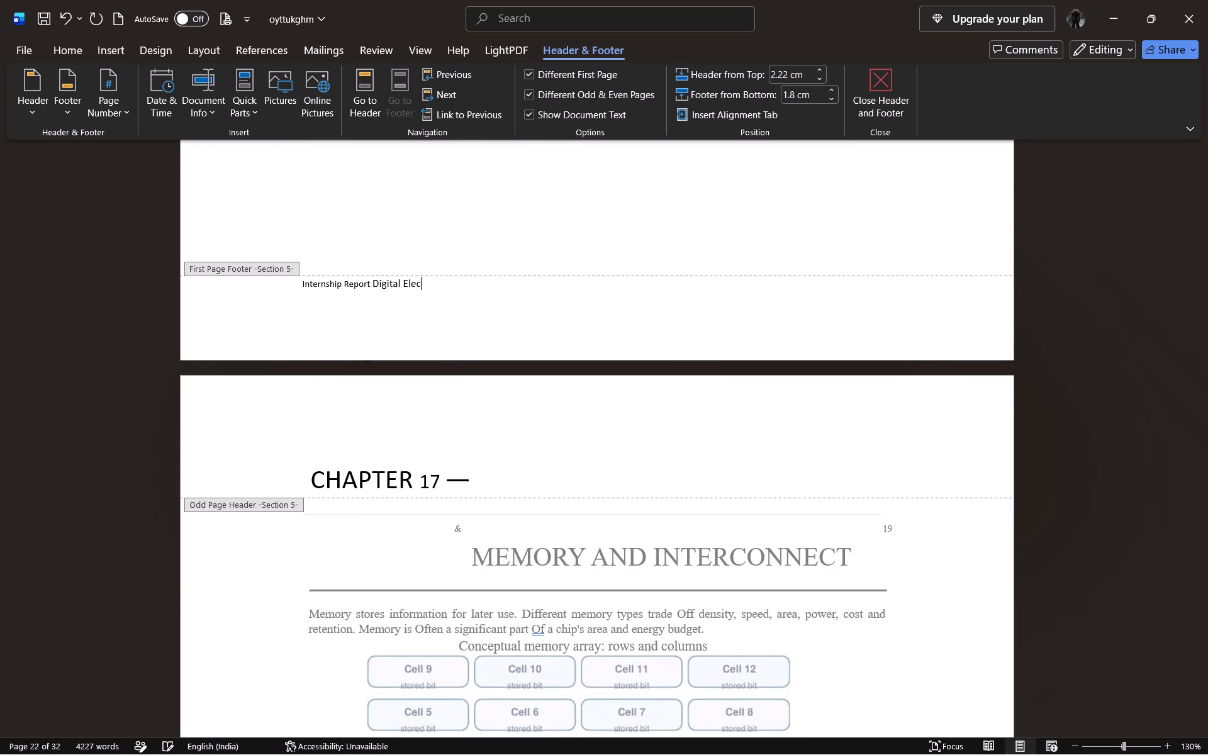
key("BackSpace")
key("BackSpace")
key("BackSpace")
key("BackSpace")
key("BackSpace")
key("BackSpace")
key("BackSpace")
key("BackSpace")
key("BackSpace")
key("BackSpace")
key("BackSpace")
key("BackSpace")
key("BackSpace")
key("BackSpace")
key("BackSpace")
key("BackSpace")
key("BackSpace")
key("BackSpace")
key("BackSpace")
key("BackSpace")
key("BackSpace")
key("BackSpace")
key("BackSpace")
key("BackSpace")
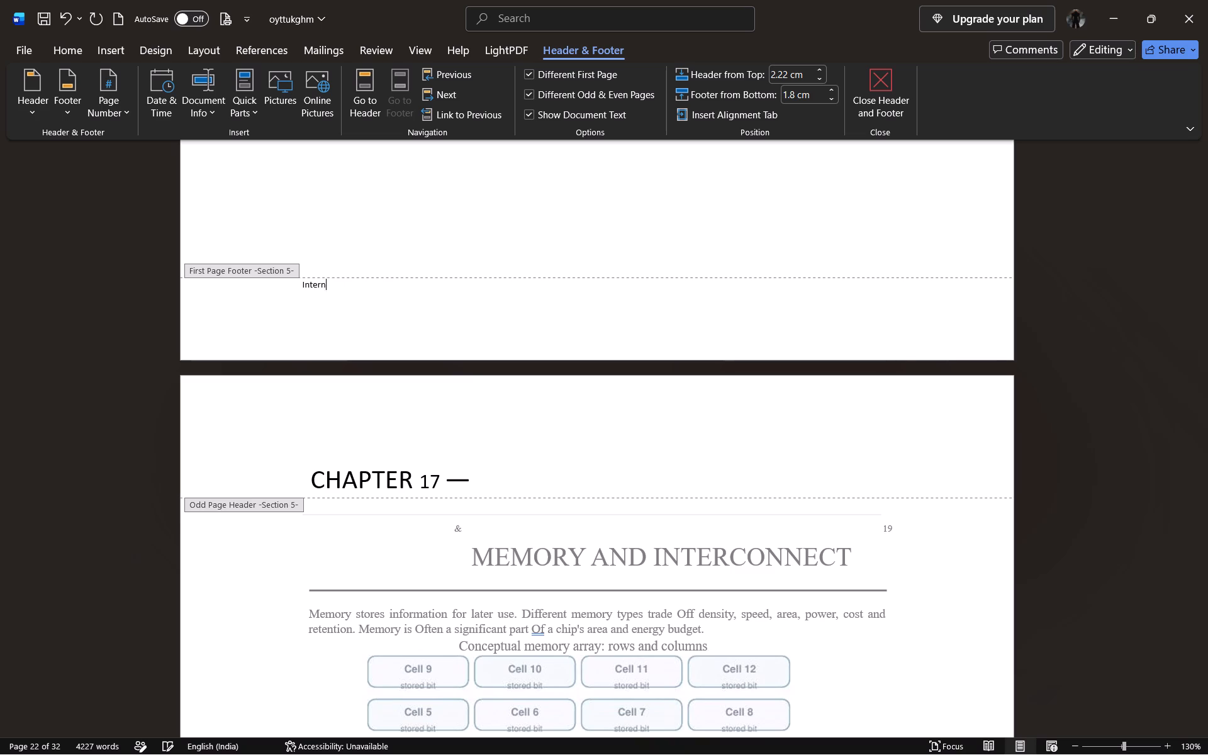
key("BackSpace")
key("BackSpace")
key("BackSpace")
key("BackSpace")
key("BackSpace")
key("BackSpace")
key("BackSpace")
key("BackSpace")
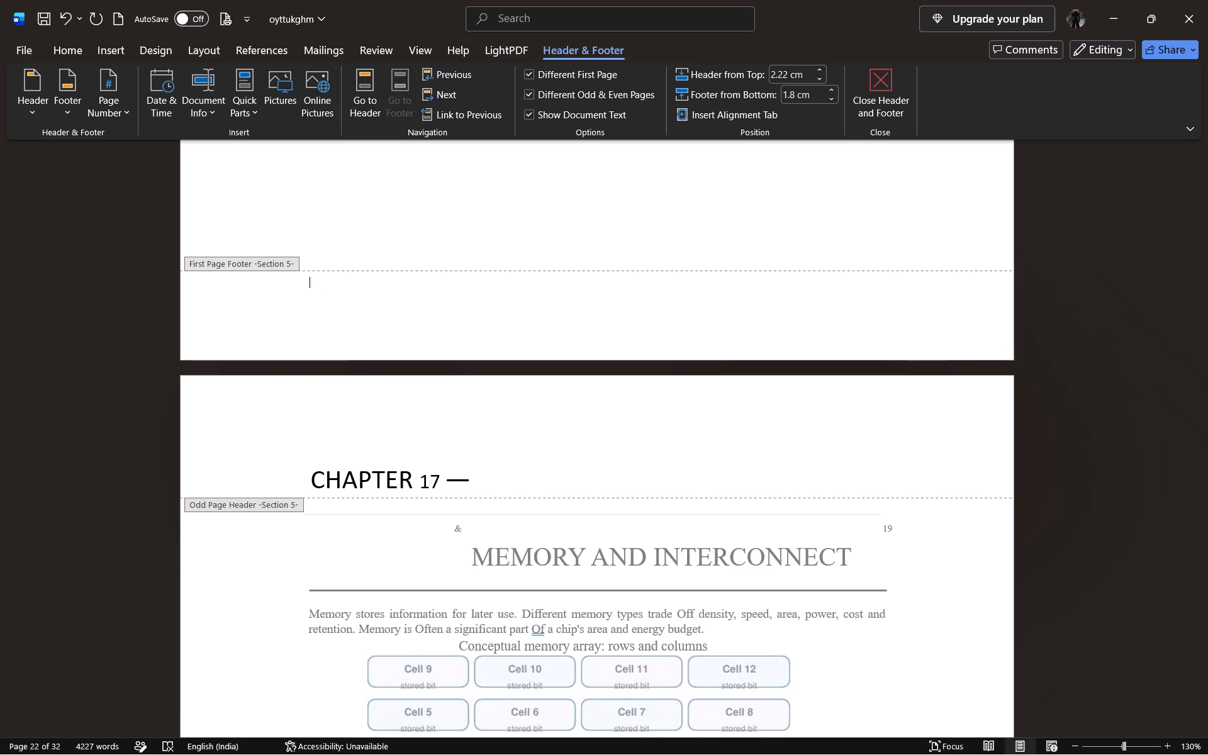
Delete the "Internship Report Digital Electronics VLSI Page" text from Section 5's odd-page footer, before the Chapter 18 page.
scroll(898, 285, "down", 2)
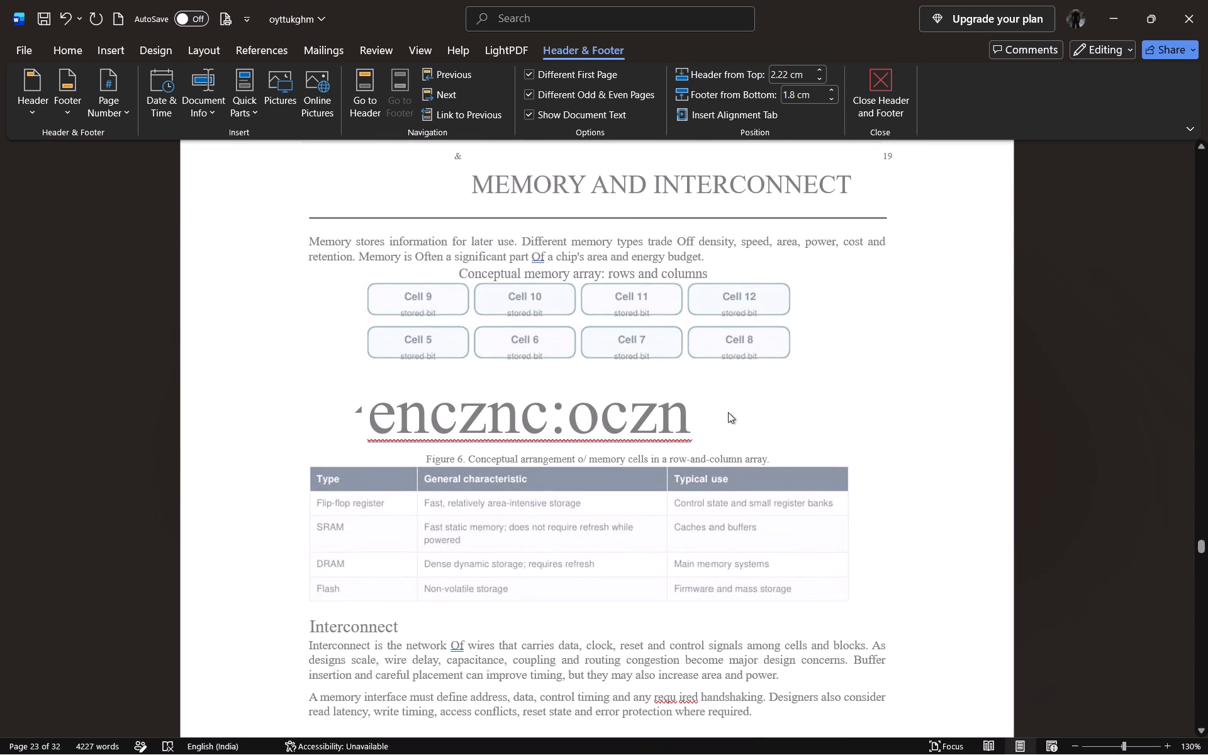
scroll(728, 412, "down", 2)
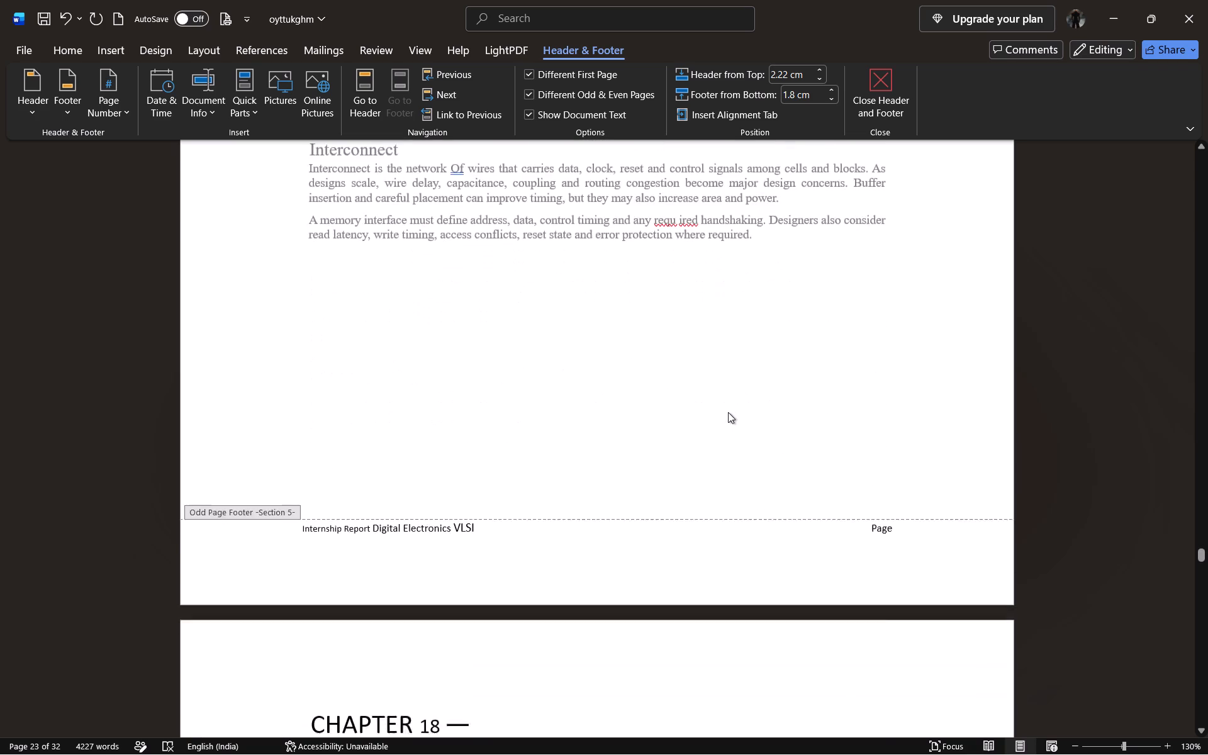
scroll(728, 412, "down", 1)
left_click(907, 298)
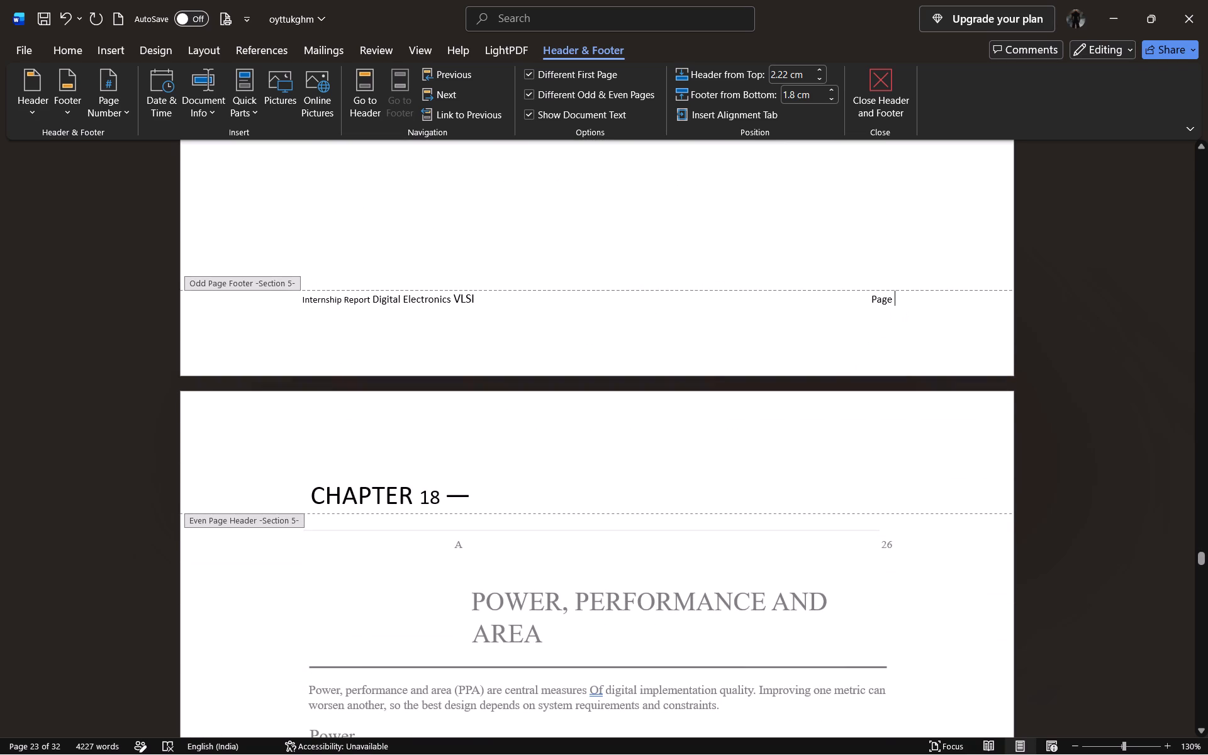
key("BackSpace")
key("BackSpace")
key("BackSpace")
key("BackSpace")
key("BackSpace")
key("BackSpace")
key("BackSpace")
key("BackSpace")
key("BackSpace")
key("BackSpace")
key("BackSpace")
key("BackSpace")
key("BackSpace")
key("BackSpace")
key("BackSpace")
key("BackSpace")
key("BackSpace")
key("BackSpace")
key("BackSpace")
key("BackSpace")
key("BackSpace")
key("BackSpace")
key("BackSpace")
key("BackSpace")
key("BackSpace")
key("BackSpace")
key("BackSpace")
key("BackSpace")
key("BackSpace")
key("BackSpace")
key("BackSpace")
key("BackSpace")
key("BackSpace")
key("BackSpace")
key("BackSpace")
key("BackSpace")
key("BackSpace")
key("BackSpace")
key("BackSpace")
key("BackSpace")
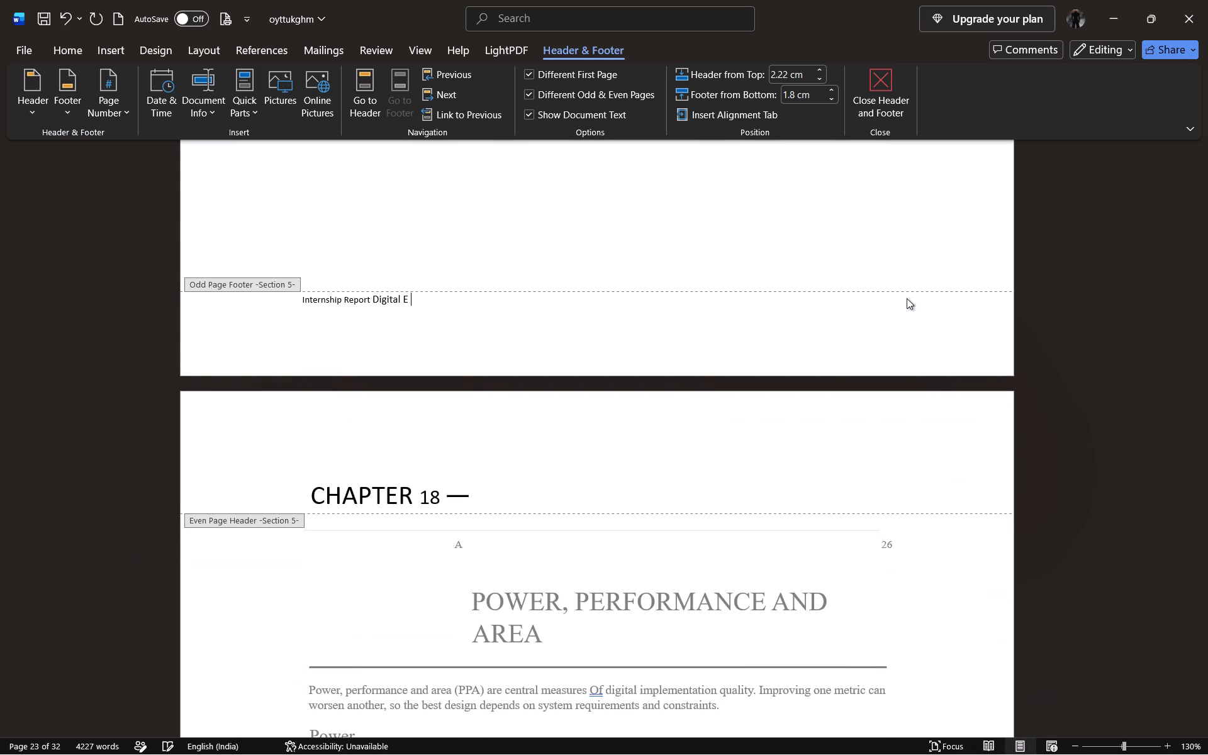
key("BackSpace")
key("BackSpace")
key("BackSpace")
key("BackSpace")
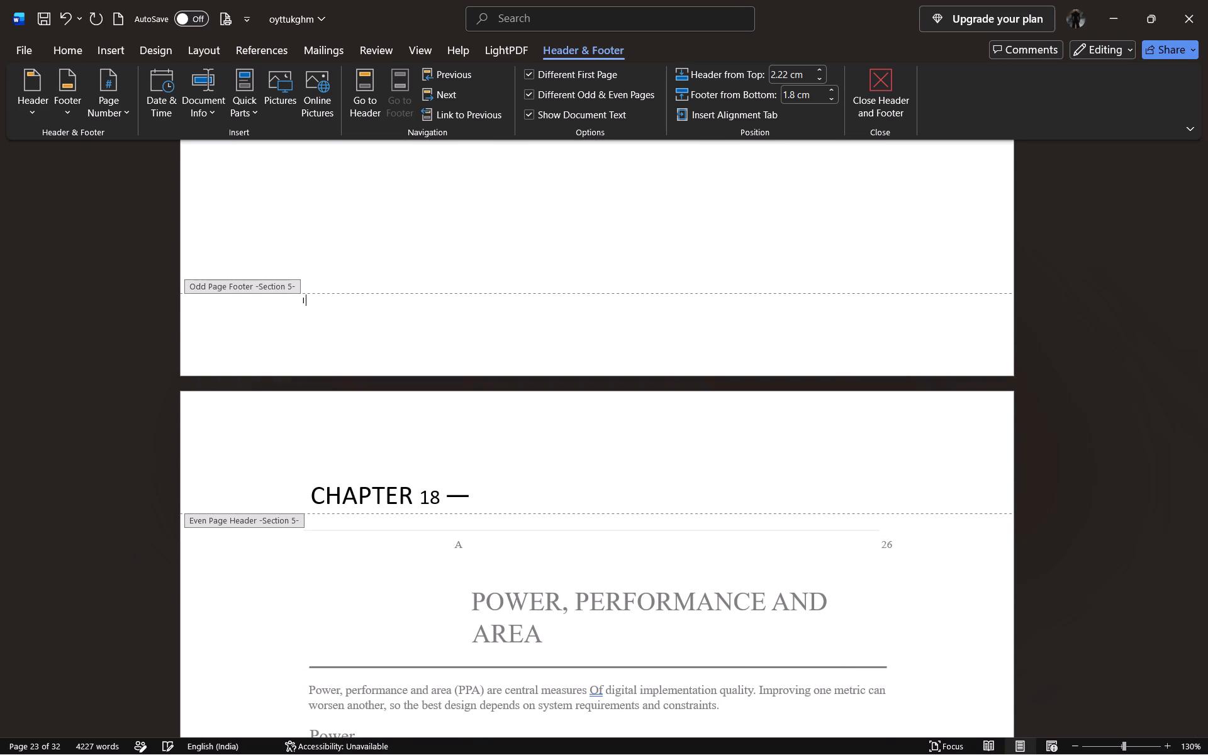
key("BackSpace")
key("BackSpace")
Delete the "Internship Report Digital Electronics A VLSI Pago" text from Section 5's even-page footer, before the Chapter 19 page.
scroll(907, 298, "down", 3)
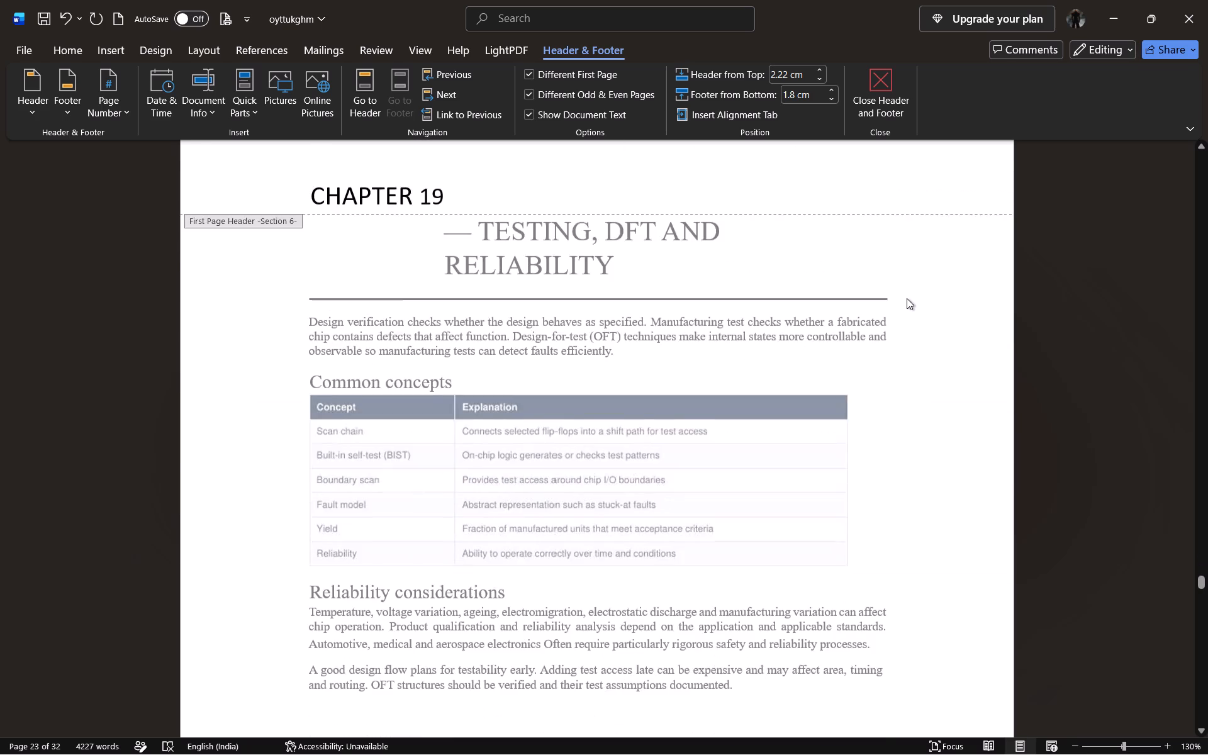
scroll(907, 298, "up", 2)
left_click(872, 332)
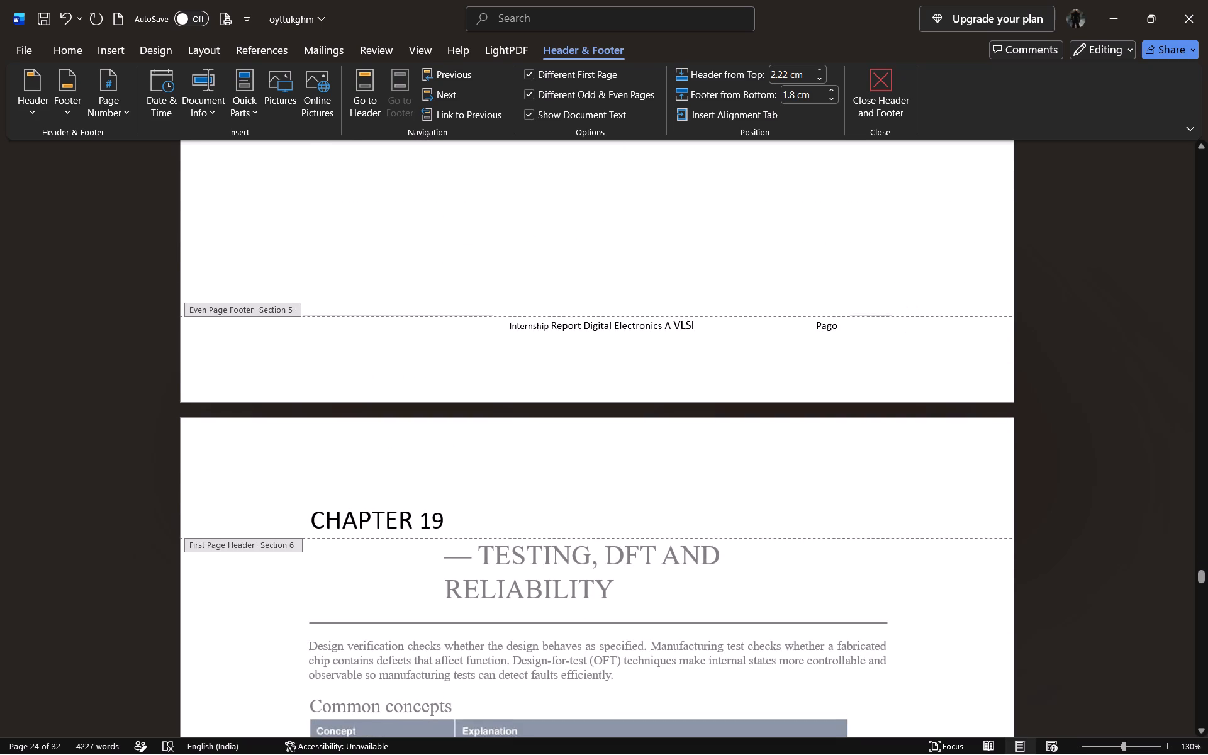
key("BackSpace")
key("BackSpace")
key("BackSpace")
key("BackSpace")
key("BackSpace")
key("BackSpace")
key("BackSpace")
key("BackSpace")
key("BackSpace")
key("BackSpace")
key("BackSpace")
key("BackSpace")
key("BackSpace")
key("BackSpace")
key("BackSpace")
key("BackSpace")
key("BackSpace")
key("BackSpace")
key("BackSpace")
key("BackSpace")
key("BackSpace")
key("BackSpace")
key("BackSpace")
key("BackSpace")
key("BackSpace")
key("BackSpace")
key("BackSpace")
key("BackSpace")
key("BackSpace")
key("BackSpace")
key("BackSpace")
key("BackSpace")
key("BackSpace")
key("BackSpace")
key("BackSpace")
key("BackSpace")
key("BackSpace")
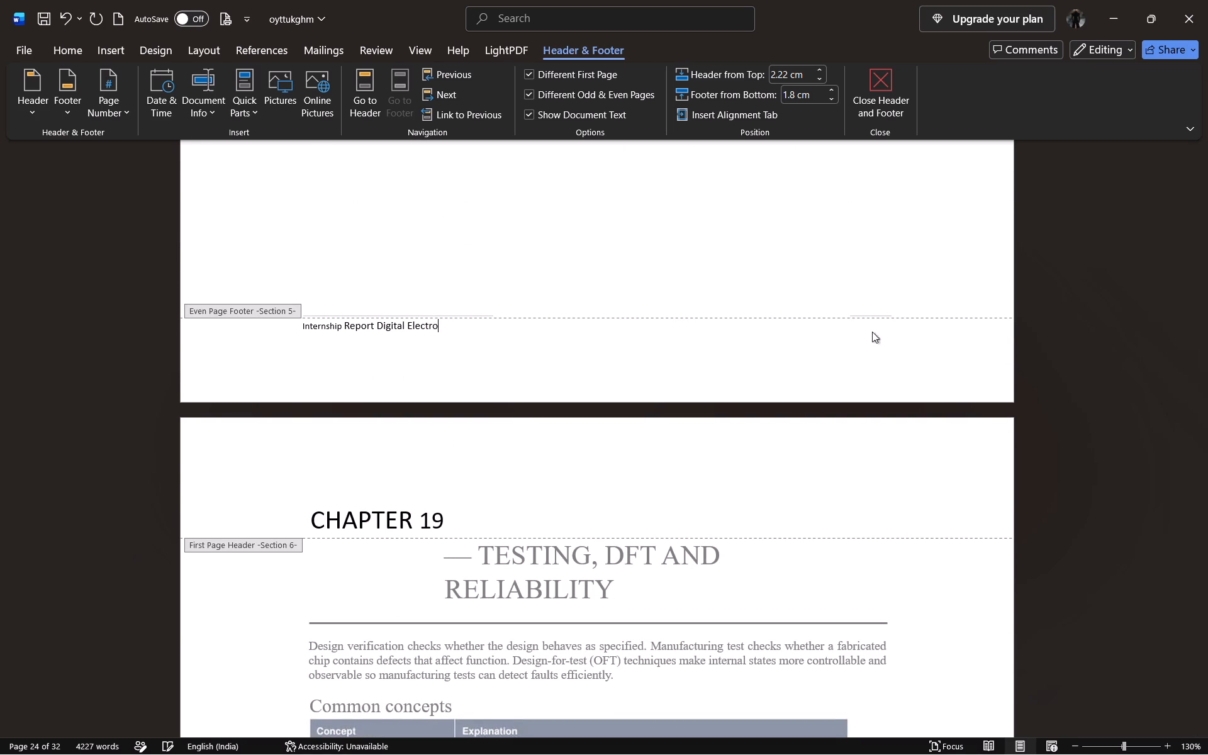
key("BackSpace")
key("BackSpace")
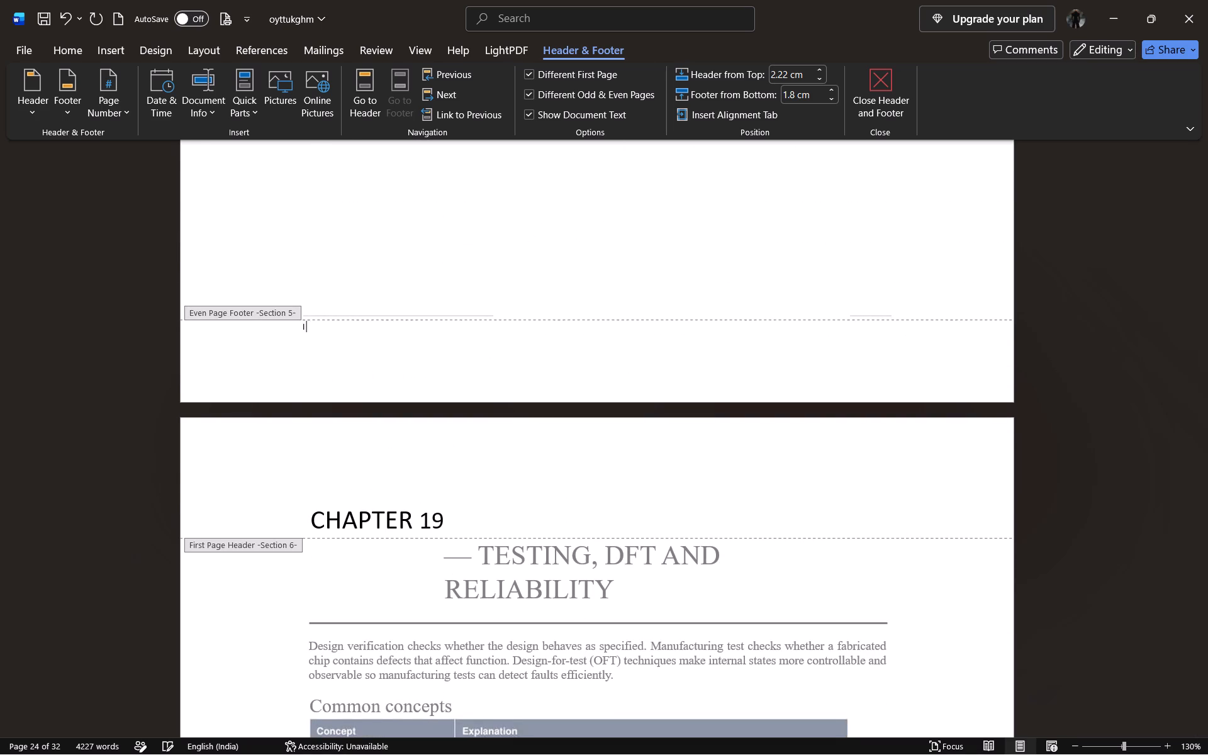
Delete the last leftover character from Section 5's even-page footer, before the Chapter 19 page.
key("BackSpace")
Delete the "Internship Report Digital Electronics VLSI Page" text from Section 6's first-page footer, before the Chapter 20 page.
scroll(872, 332, "down", 1)
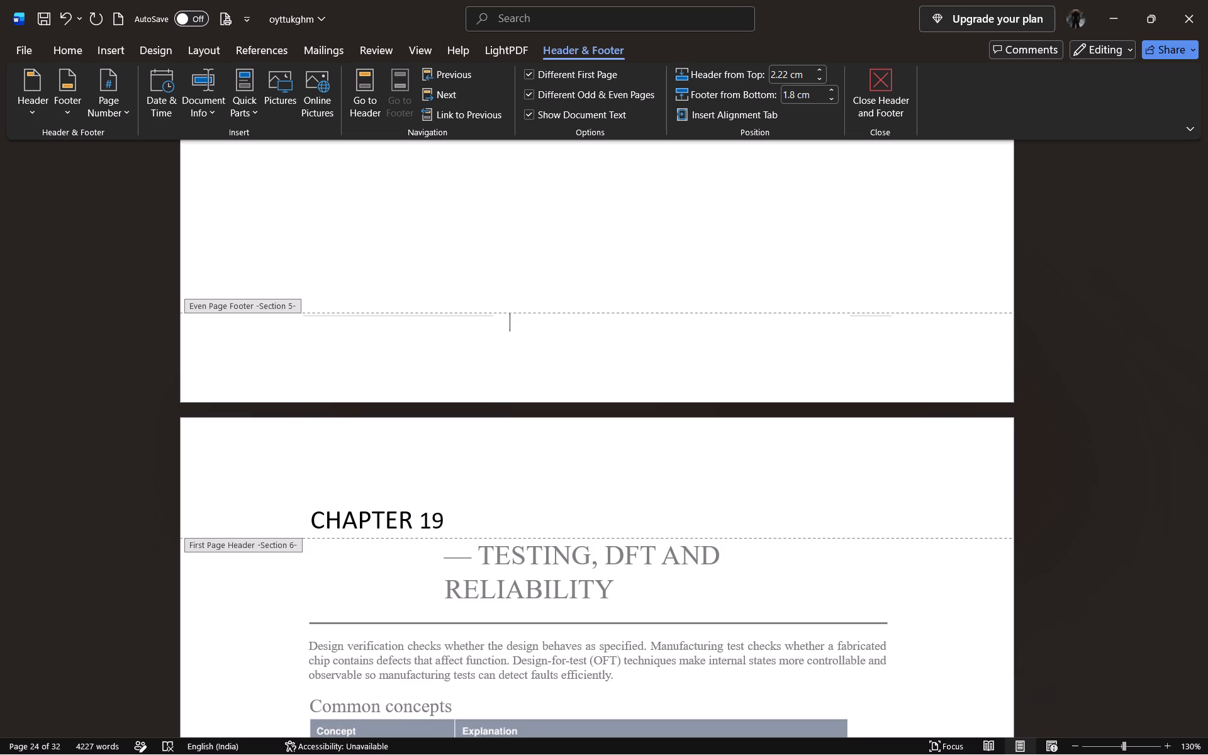
scroll(872, 332, "down", 2)
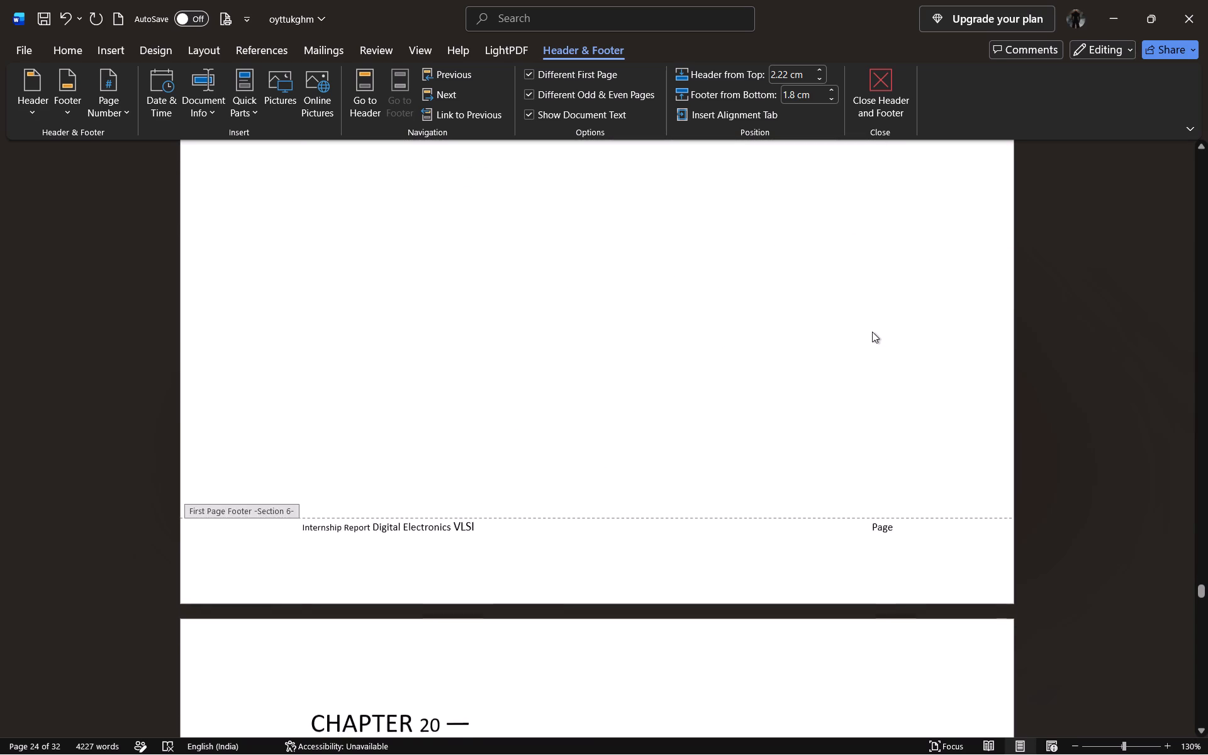
scroll(872, 332, "down", 1)
left_click(907, 434)
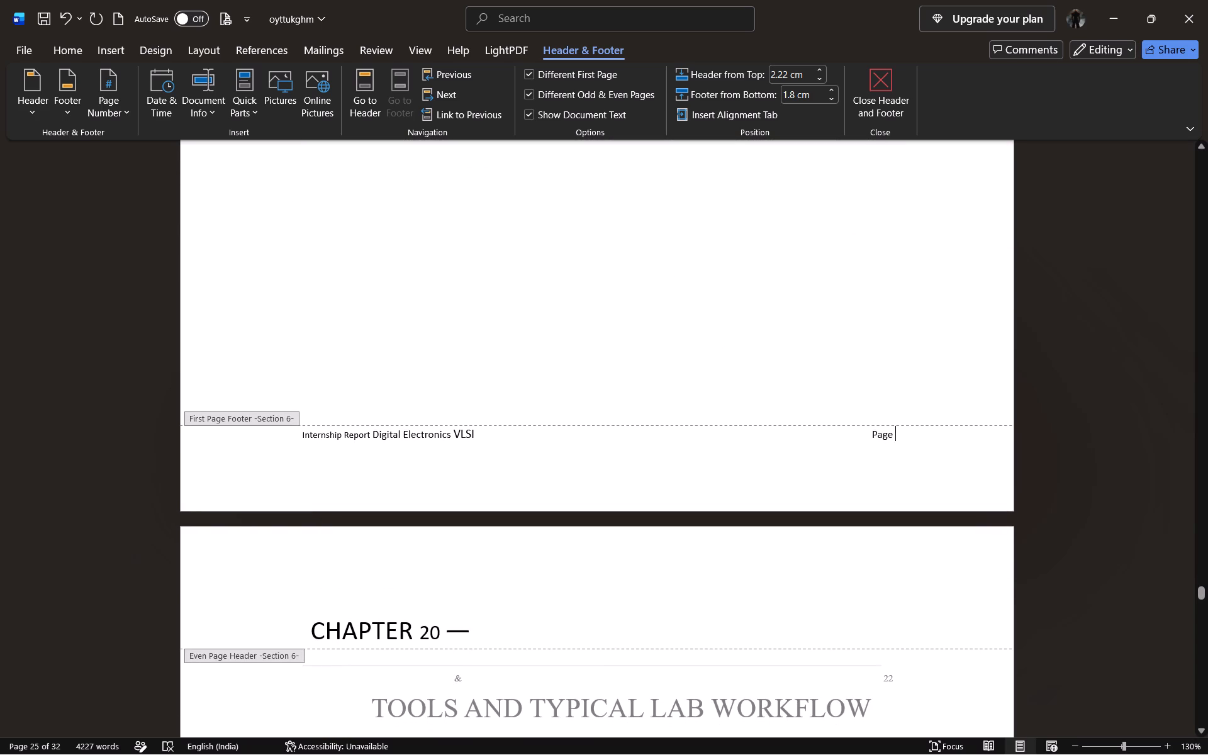
key("BackSpace")
key("BackSpace")
key("BackSpace")
key("BackSpace")
key("BackSpace")
key("BackSpace")
key("BackSpace")
key("BackSpace")
key("BackSpace")
key("BackSpace")
key("BackSpace")
key("BackSpace")
key("BackSpace")
key("BackSpace")
key("BackSpace")
key("BackSpace")
key("BackSpace")
key("BackSpace")
key("BackSpace")
key("BackSpace")
key("BackSpace")
key("BackSpace")
key("BackSpace")
key("BackSpace")
key("BackSpace")
key("BackSpace")
key("BackSpace")
key("BackSpace")
key("BackSpace")
key("BackSpace")
key("BackSpace")
key("BackSpace")
key("BackSpace")
key("BackSpace")
key("BackSpace")
key("BackSpace")
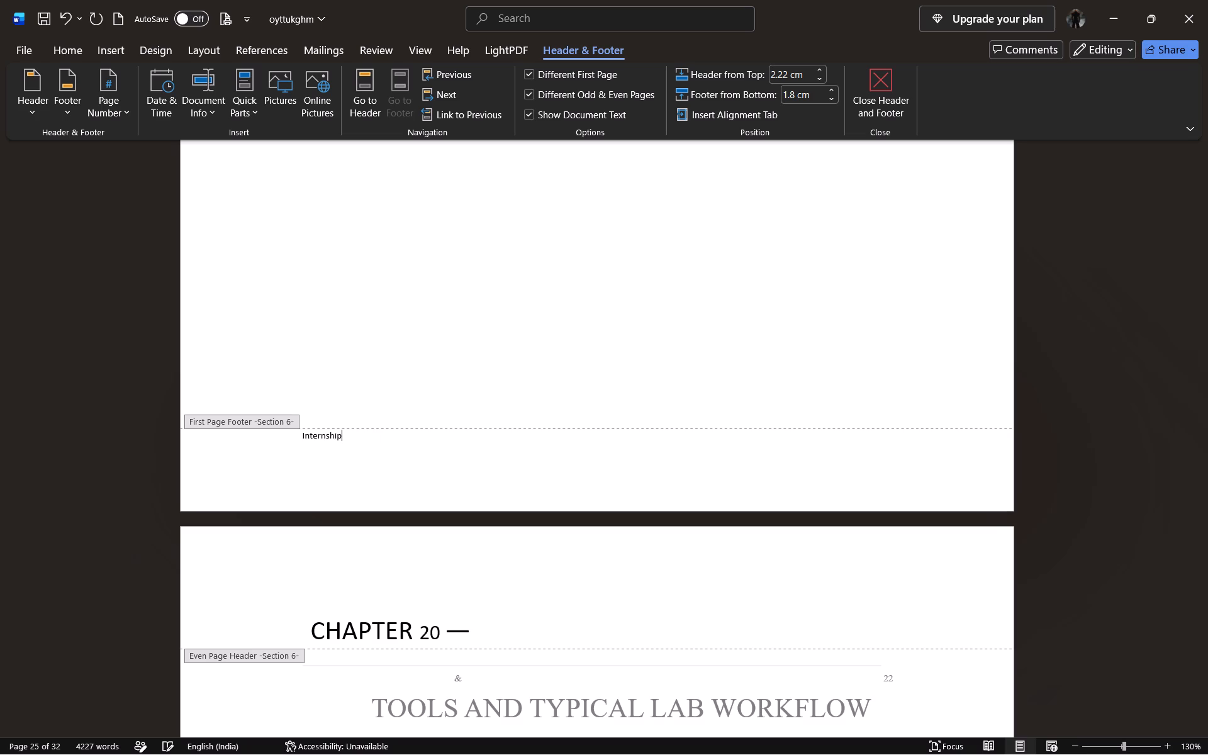
key("BackSpace")
key("BackSpace")
key("BackSpace")
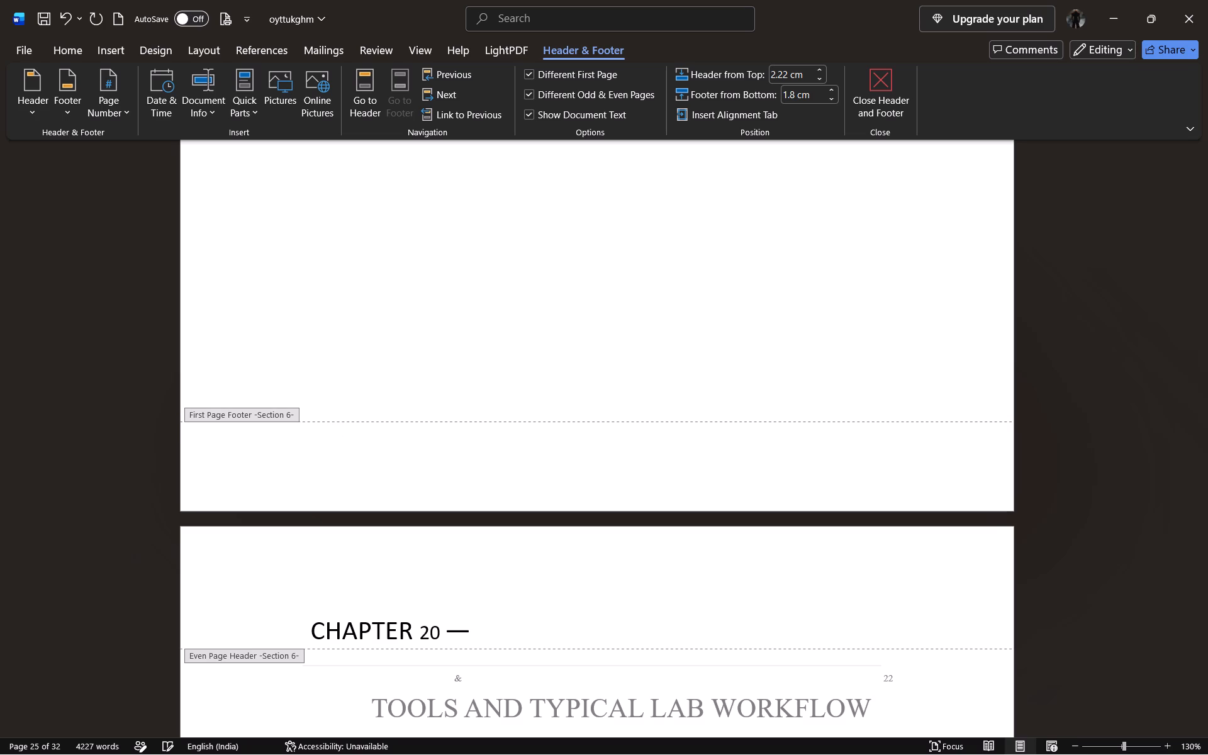
Delete the "Internship Report Digital Electronics A VLSI Pago" text from Section 6's even-page footer, before the Chapter 21 page.
scroll(907, 434, "down", 1)
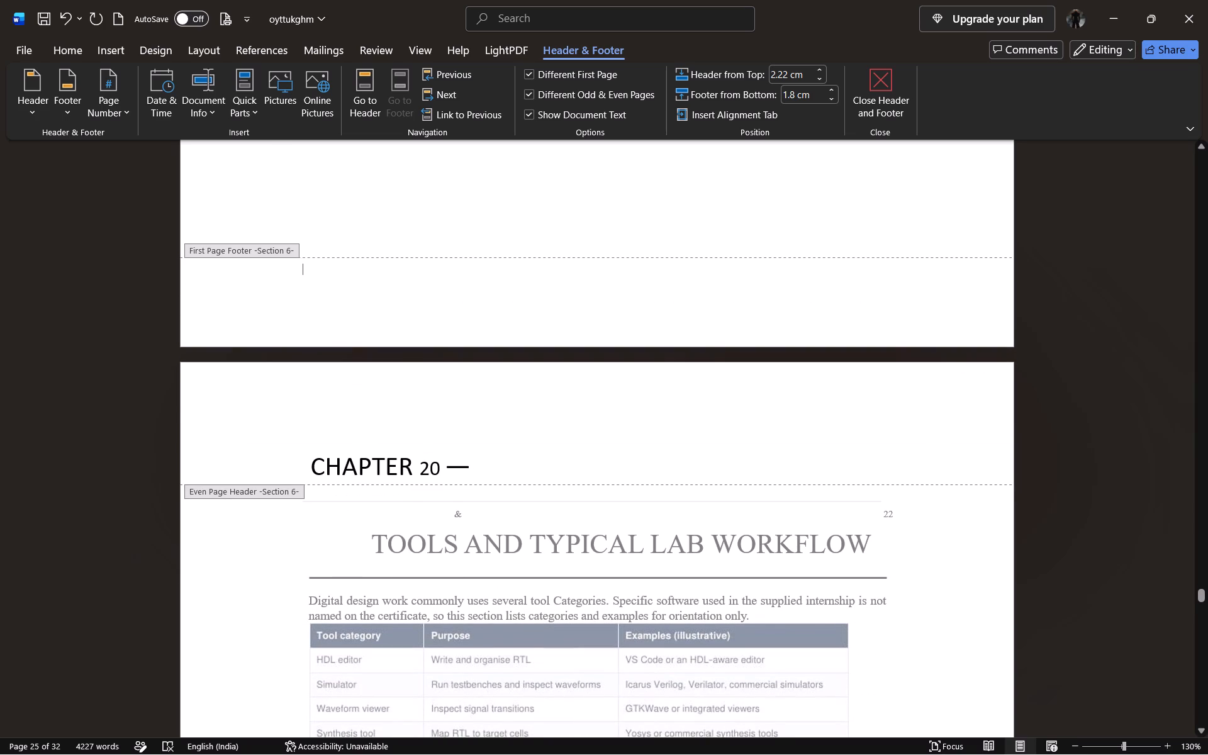
scroll(907, 434, "down", 2)
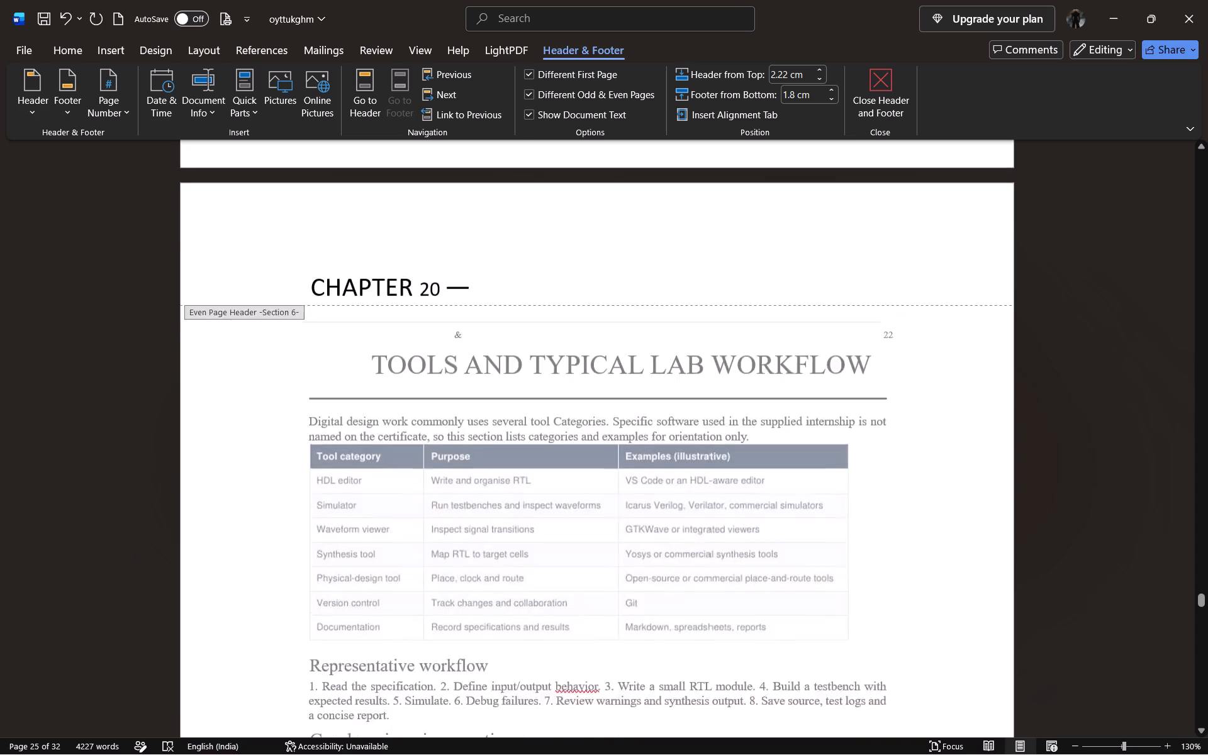
scroll(907, 434, "down", 3)
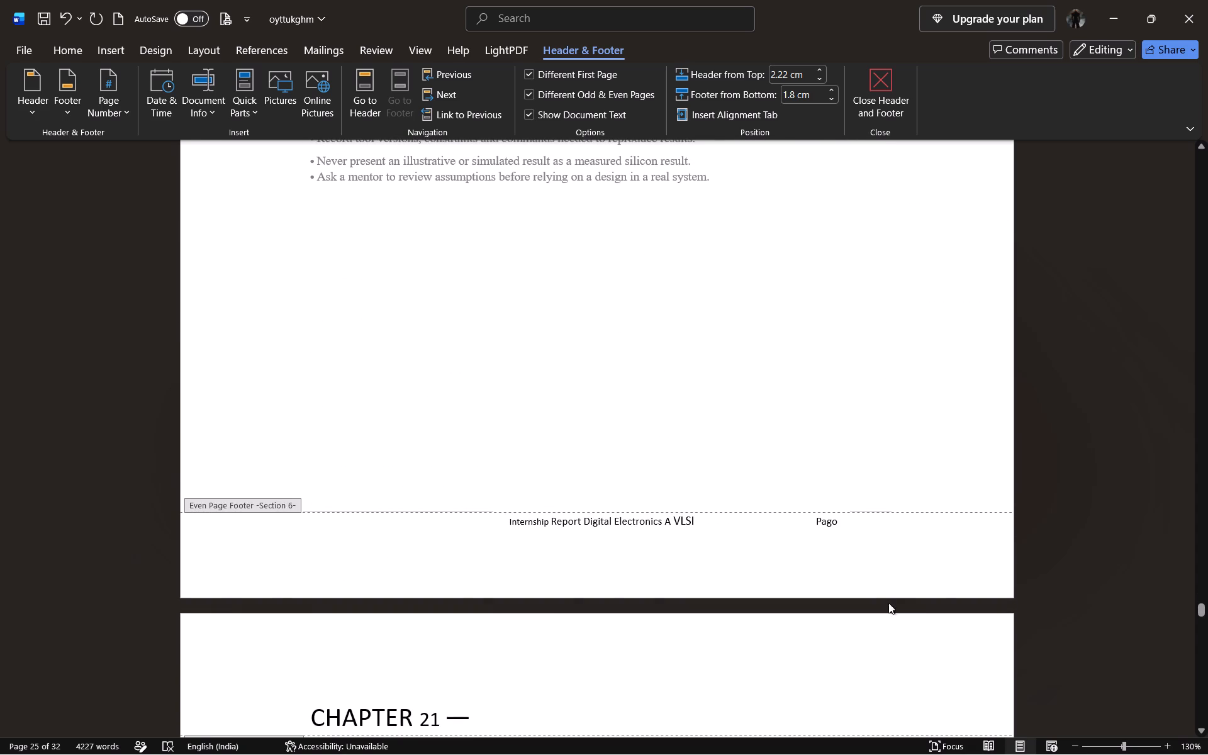
left_click(846, 523)
key("BackSpace")
key("BackSpace")
key("BackSpace")
key("BackSpace")
key("BackSpace")
key("BackSpace")
key("BackSpace")
key("BackSpace")
key("BackSpace")
key("BackSpace")
key("BackSpace")
key("BackSpace")
key("BackSpace")
key("BackSpace")
key("BackSpace")
key("BackSpace")
key("BackSpace")
key("BackSpace")
key("BackSpace")
key("BackSpace")
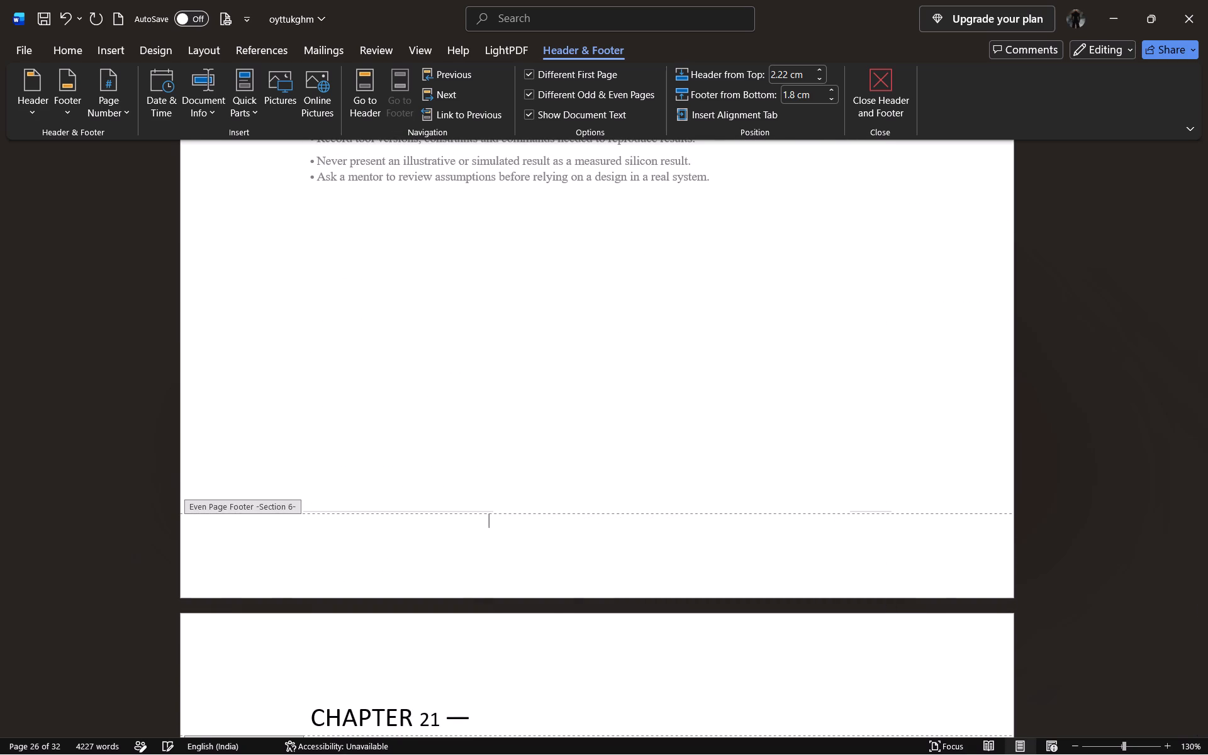
key("BackSpace")
key("BackSpace")
key("BackSpace")
key("BackSpace")
key("BackSpace")
key("BackSpace")
key("BackSpace")
key("BackSpace")
key("BackSpace")
key("BackSpace")
key("BackSpace")
key("BackSpace")
key("BackSpace")
key("BackSpace")
key("BackSpace")
key("BackSpace")
key("BackSpace")
key("BackSpace")
key("BackSpace")
key("BackSpace")
key("BackSpace")
key("BackSpace")
key("BackSpace")
key("BackSpace")
key("BackSpace")
key("BackSpace")
key("BackSpace")
key("BackSpace")
key("BackSpace")
key("BackSpace")
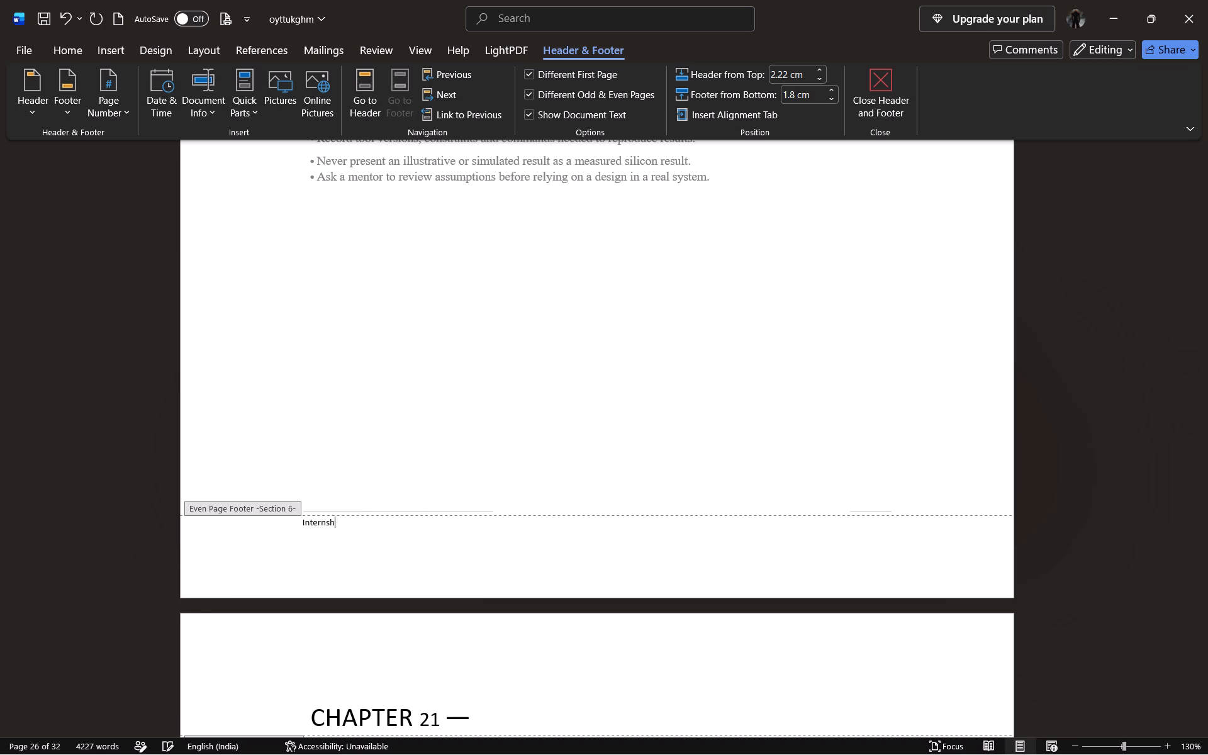
key("BackSpace")
key("BackSpace")
key("BackSpace")
key("BackSpace")
key("BackSpace")
key("BackSpace")
key("BackSpace")
key("BackSpace")
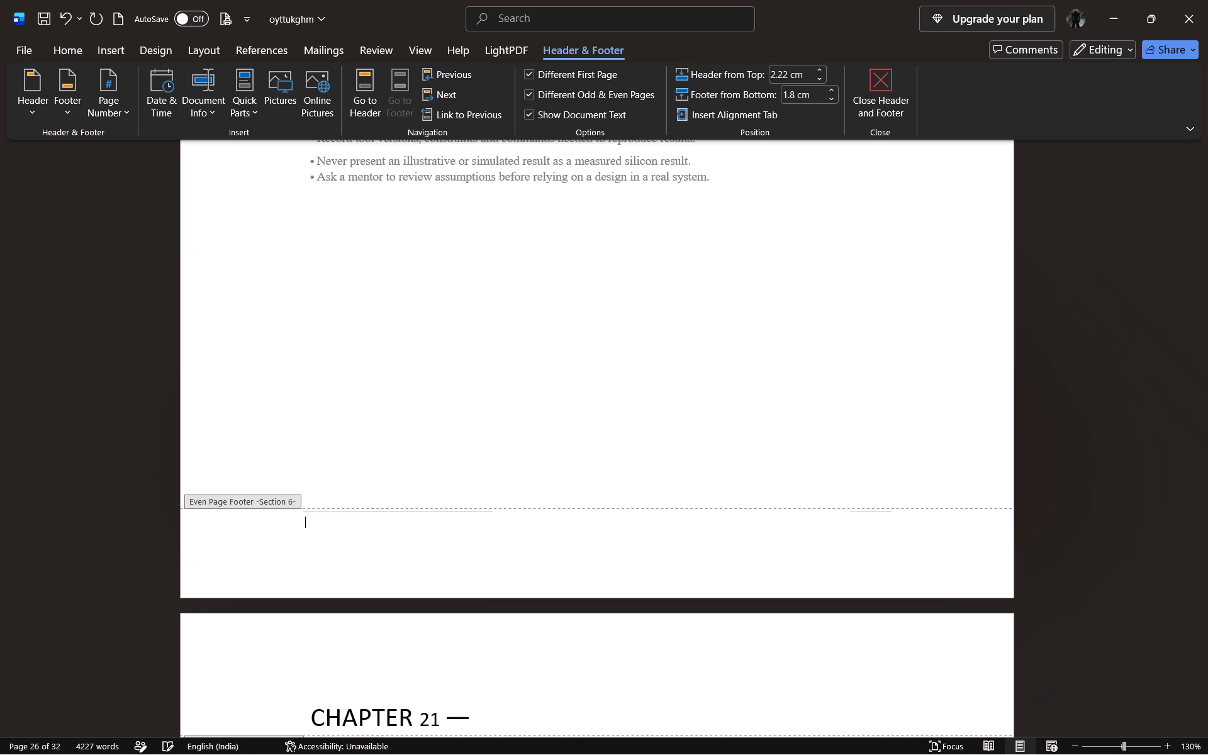
Delete the "Internship Report Digital Electronics A VLSI Pago" text from Section 6's odd-page footer, before the Chapter 22 page.
scroll(846, 523, "down", 3)
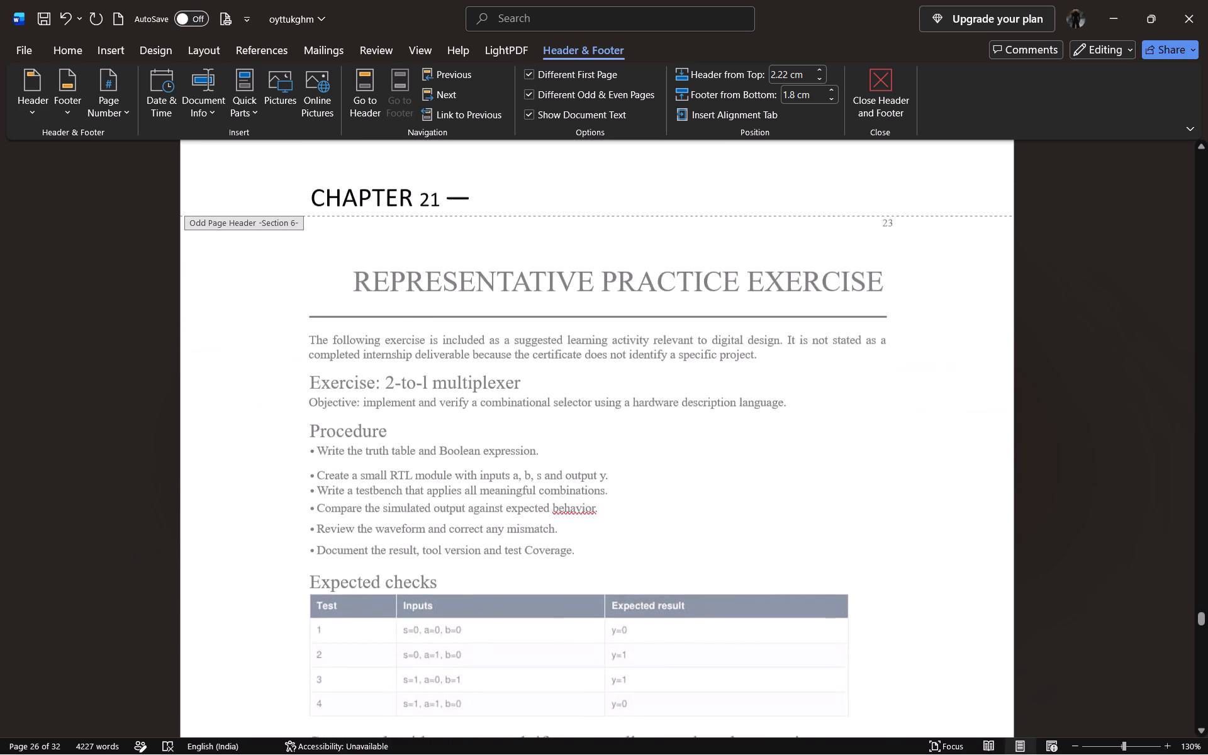
scroll(846, 523, "down", 2)
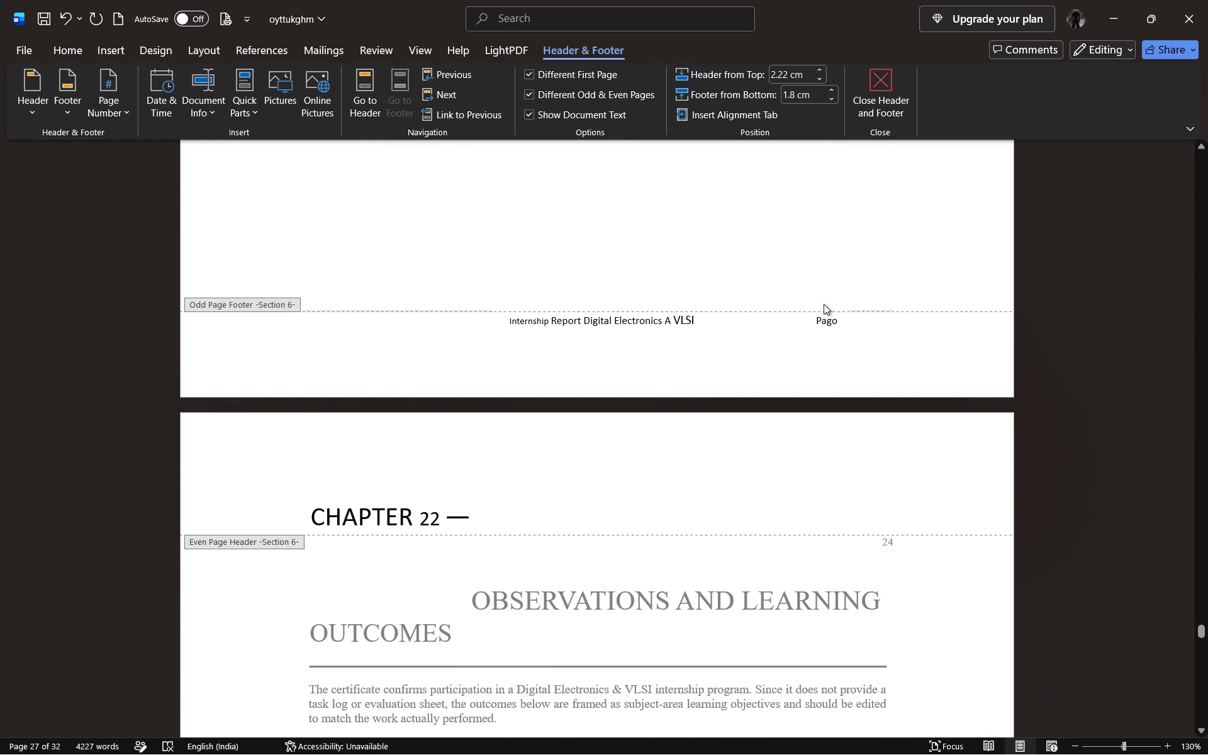
left_click(839, 322)
key("BackSpace")
key("BackSpace")
key("BackSpace")
key("BackSpace")
key("BackSpace")
key("BackSpace")
key("BackSpace")
key("BackSpace")
key("BackSpace")
key("BackSpace")
key("BackSpace")
key("BackSpace")
key("BackSpace")
key("BackSpace")
key("BackSpace")
key("BackSpace")
key("BackSpace")
key("BackSpace")
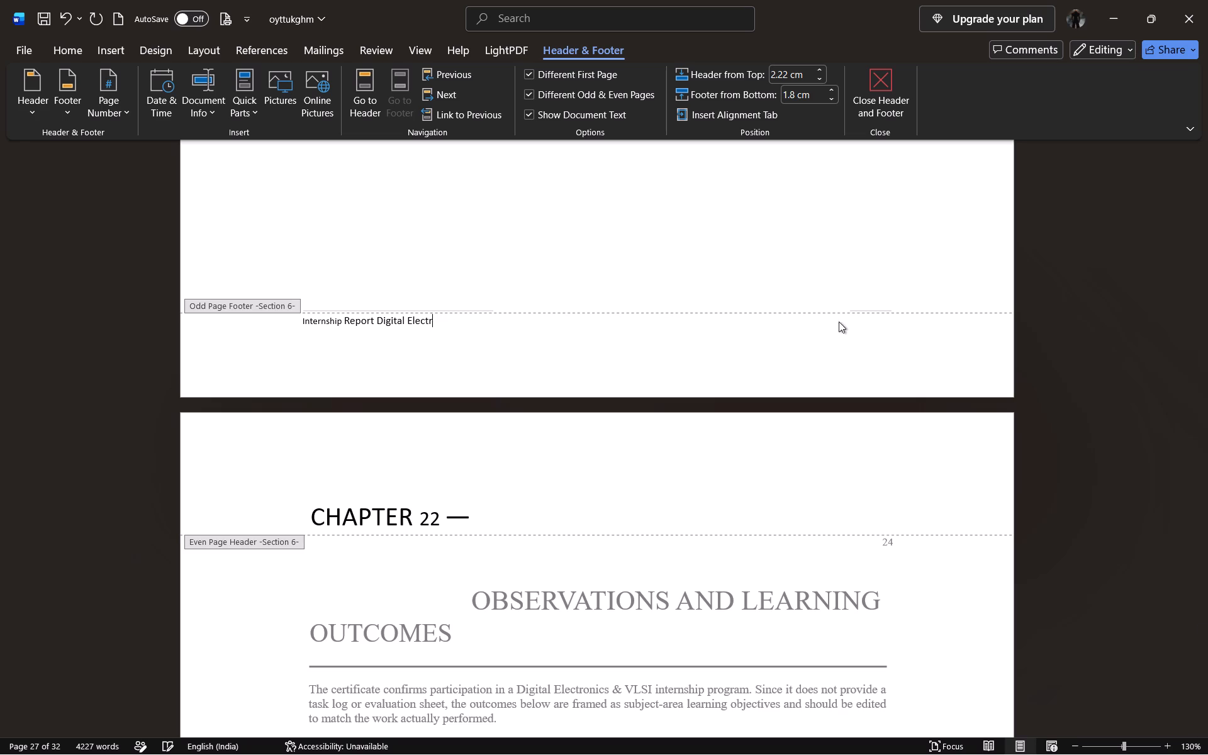
key("BackSpace")
key("BackSpace")
key("BackSpace")
key("BackSpace")
key("BackSpace")
key("BackSpace")
key("BackSpace")
key("BackSpace")
key("BackSpace")
key("BackSpace")
key("BackSpace")
key("BackSpace")
key("BackSpace")
key("BackSpace")
key("BackSpace")
key("BackSpace")
key("BackSpace")
key("BackSpace")
key("BackSpace")
key("BackSpace")
key("BackSpace")
key("BackSpace")
key("BackSpace")
key("BackSpace")
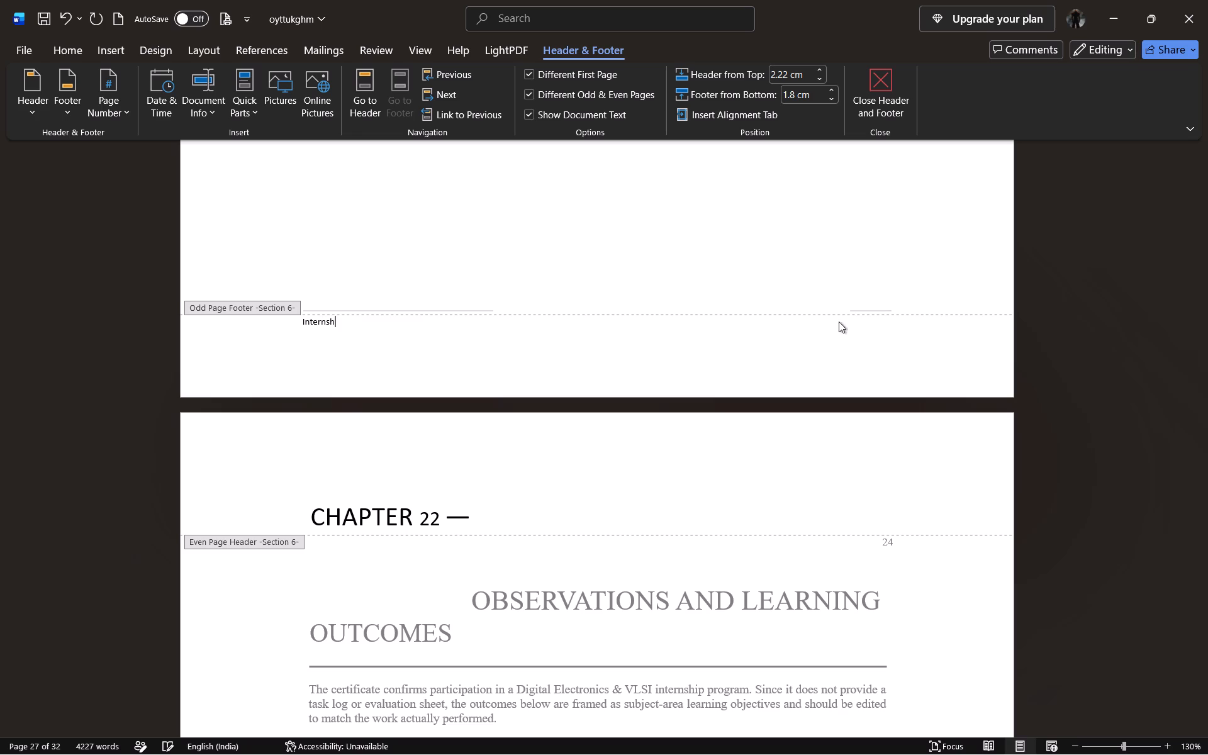
key("BackSpace")
key("BackSpace")
key("BackSpace")
key("BackSpace")
key("BackSpace")
key("BackSpace")
key("BackSpace")
key("BackSpace")
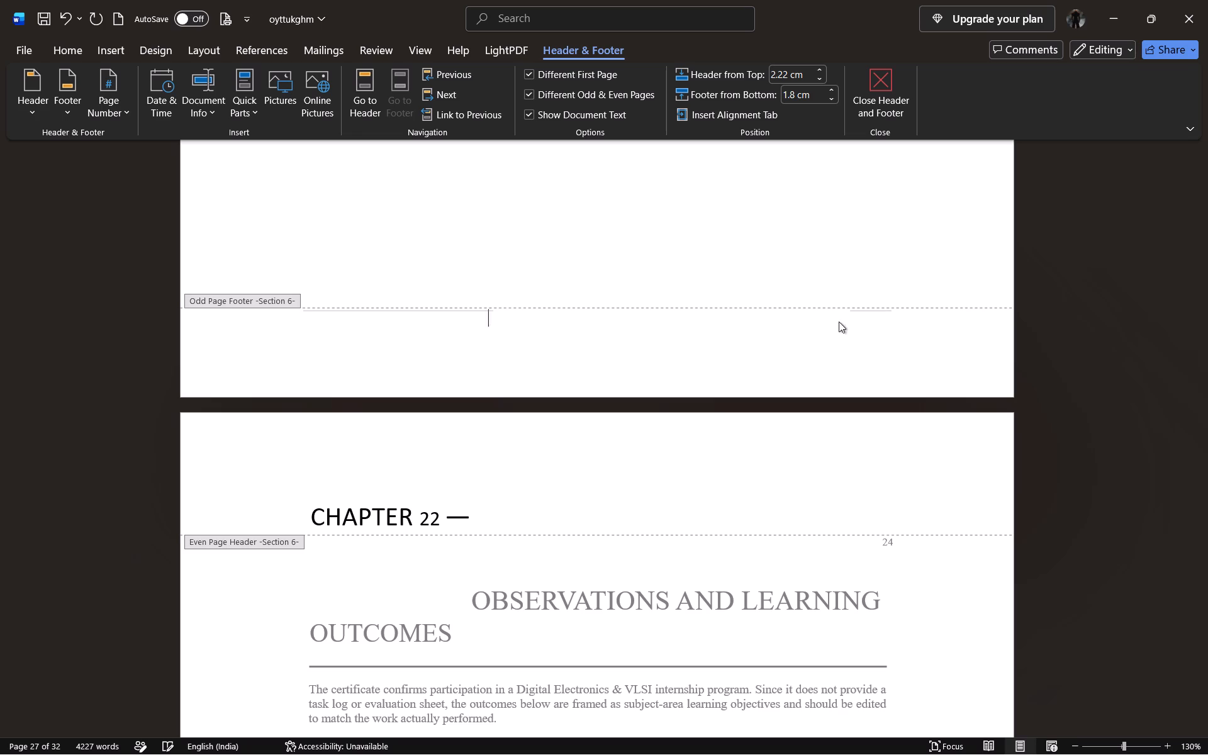
Review the remaining Section 6 pages from Chapter 22 to the final Chapter 26 page, checking their headers and footers for leftover text.
scroll(839, 322, "down", 6)
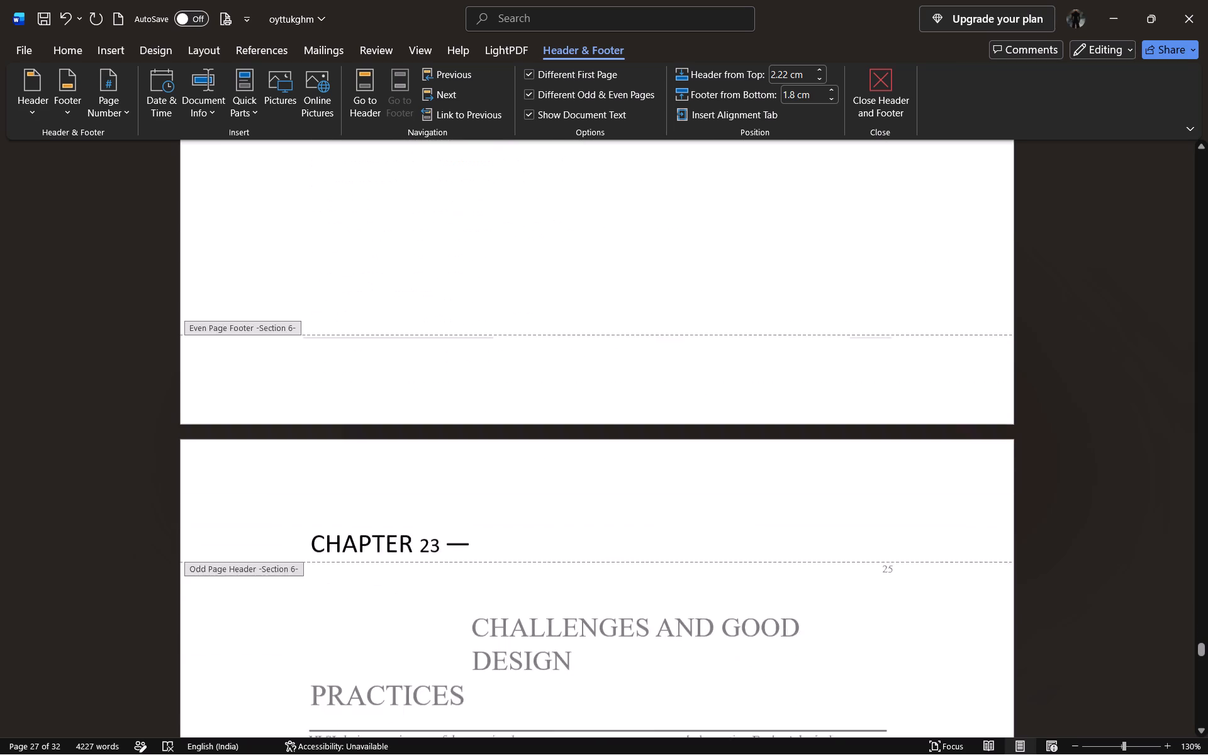
scroll(684, 445, "down", 4)
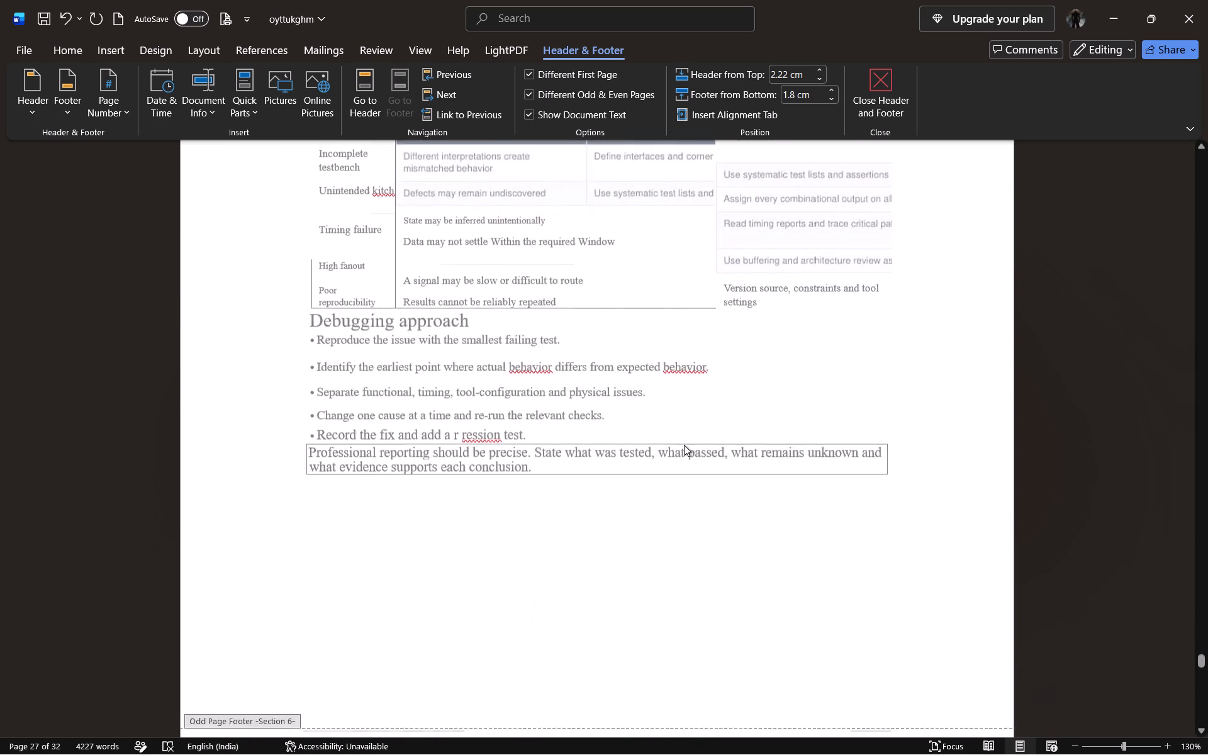
scroll(684, 445, "down", 1)
scroll(684, 445, "up", 1)
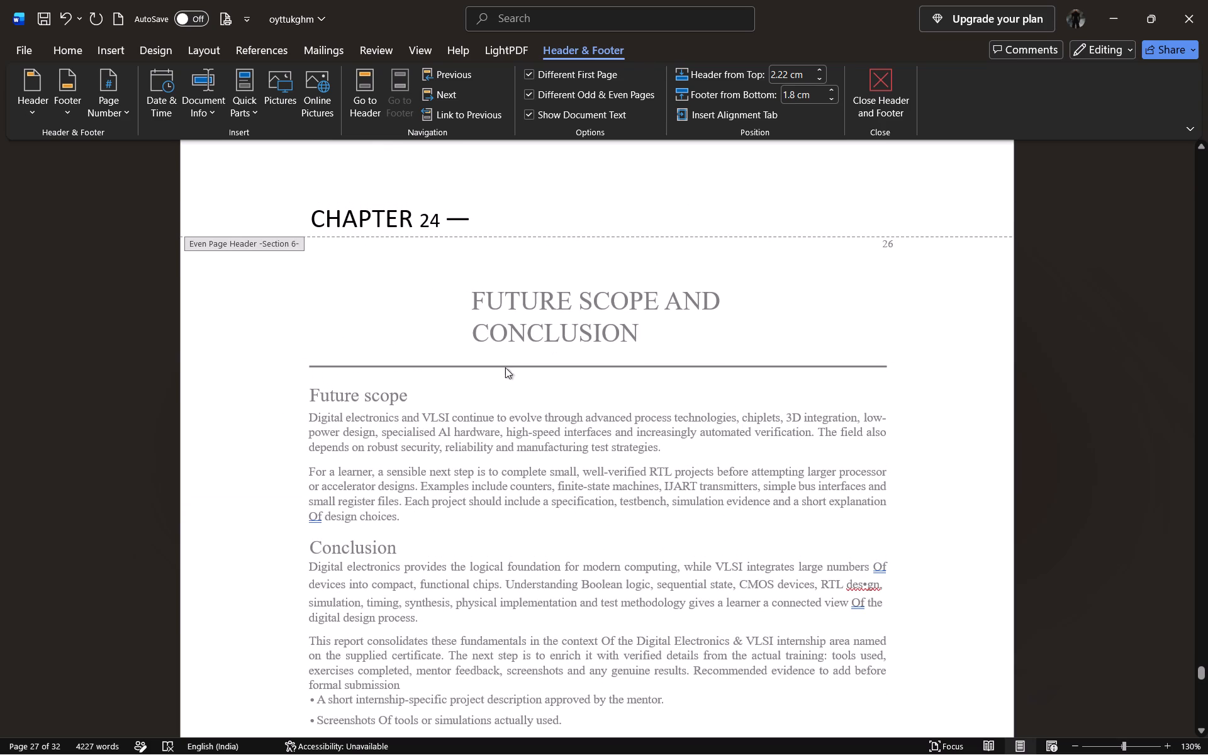
scroll(406, 467, "up", 1)
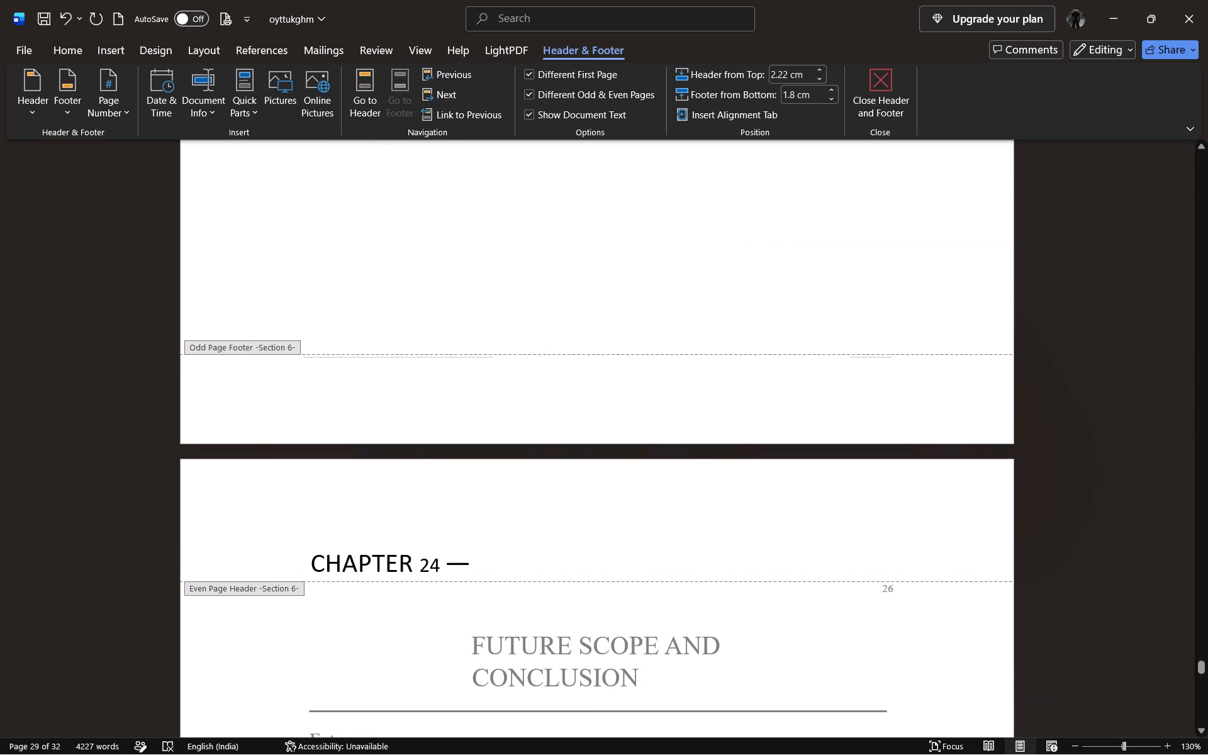
scroll(406, 467, "down", 5)
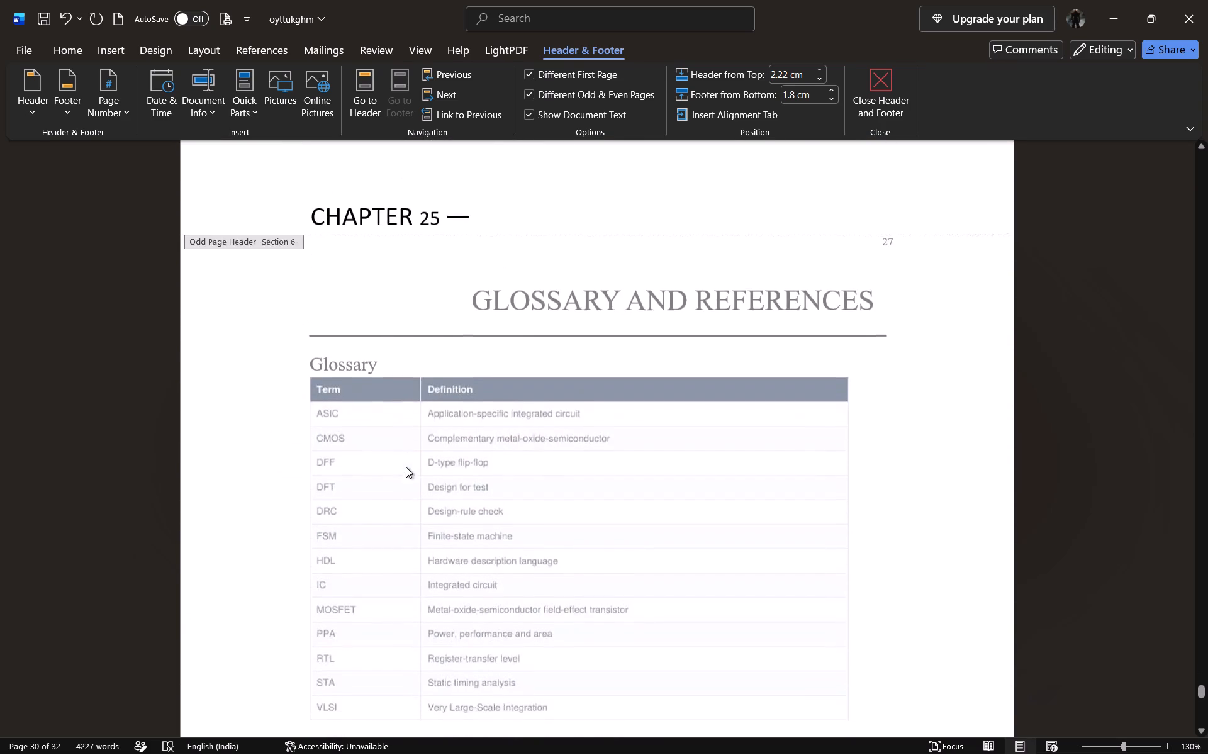
scroll(406, 467, "down", 6)
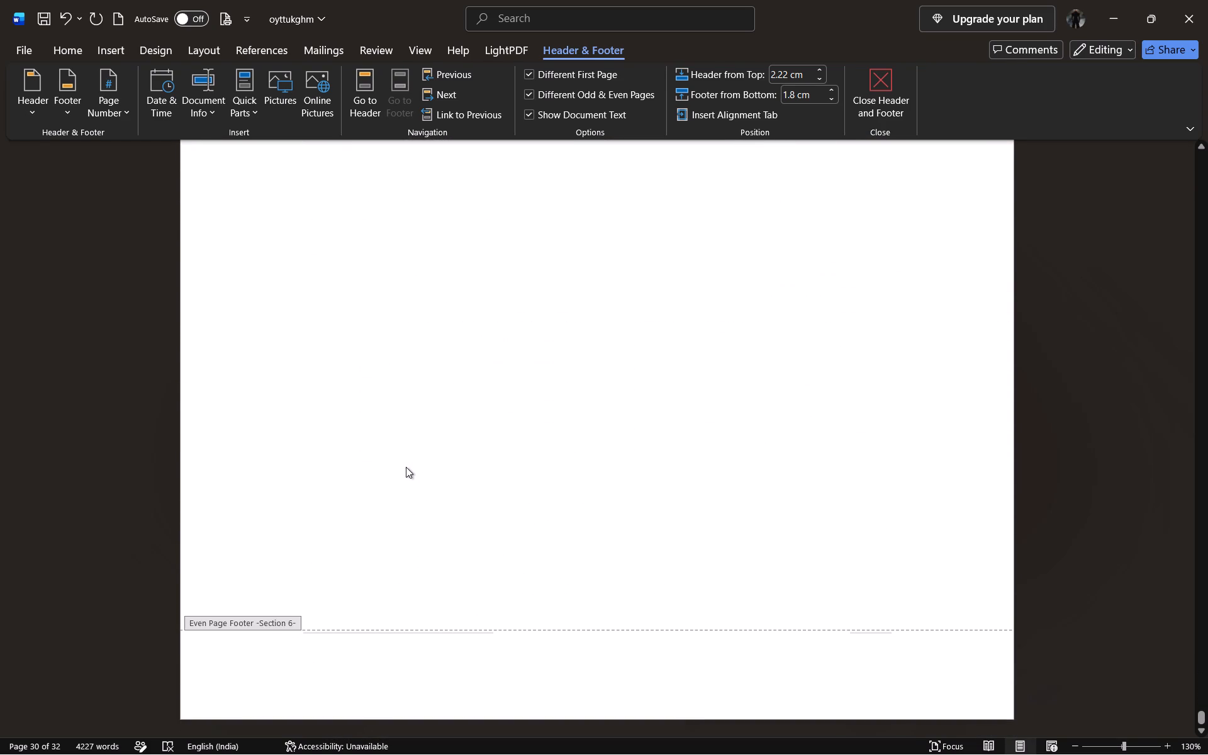
scroll(406, 467, "down", 2)
scroll(426, 400, "up", 1)
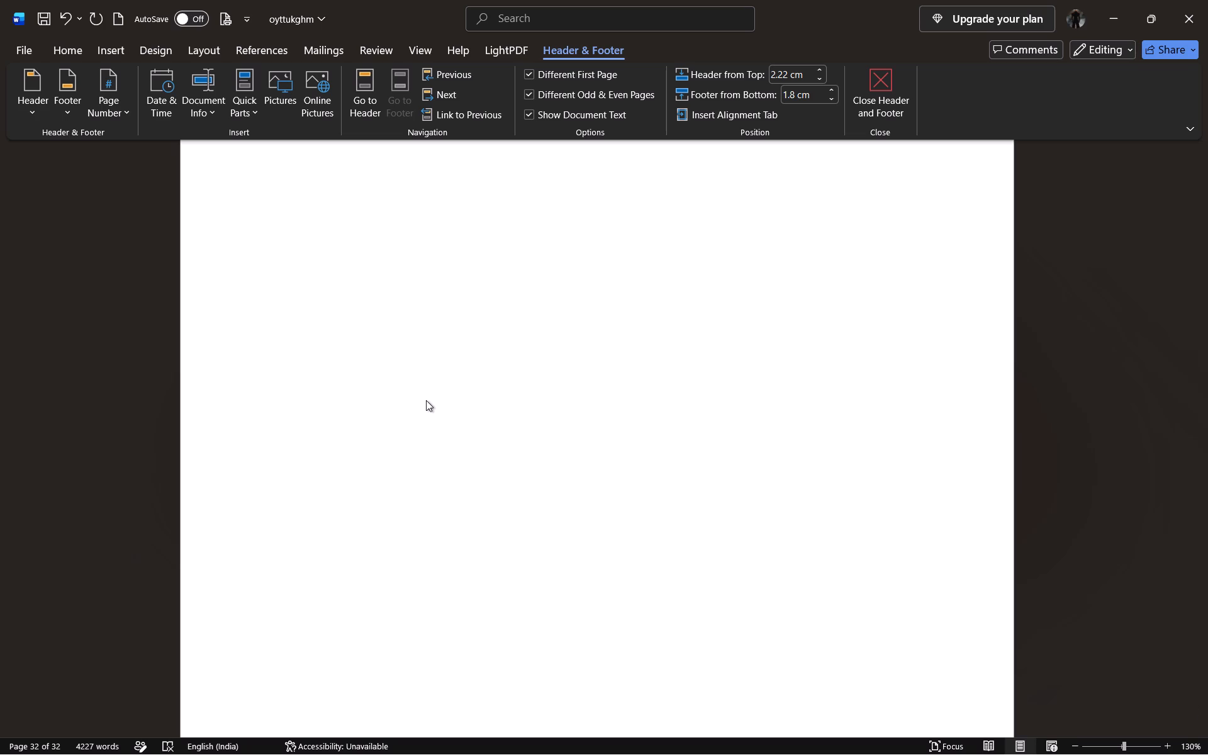
scroll(411, 356, "up", 3)
scroll(411, 356, "down", 1)
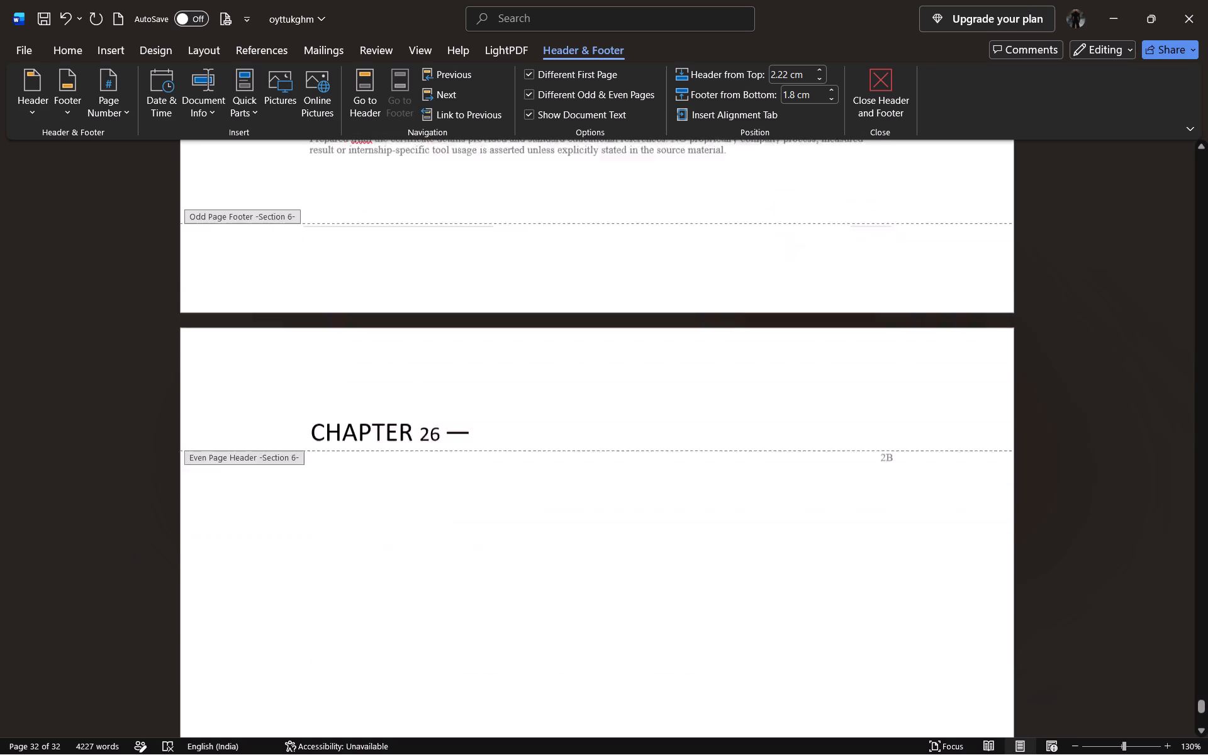
scroll(411, 356, "down", 2)
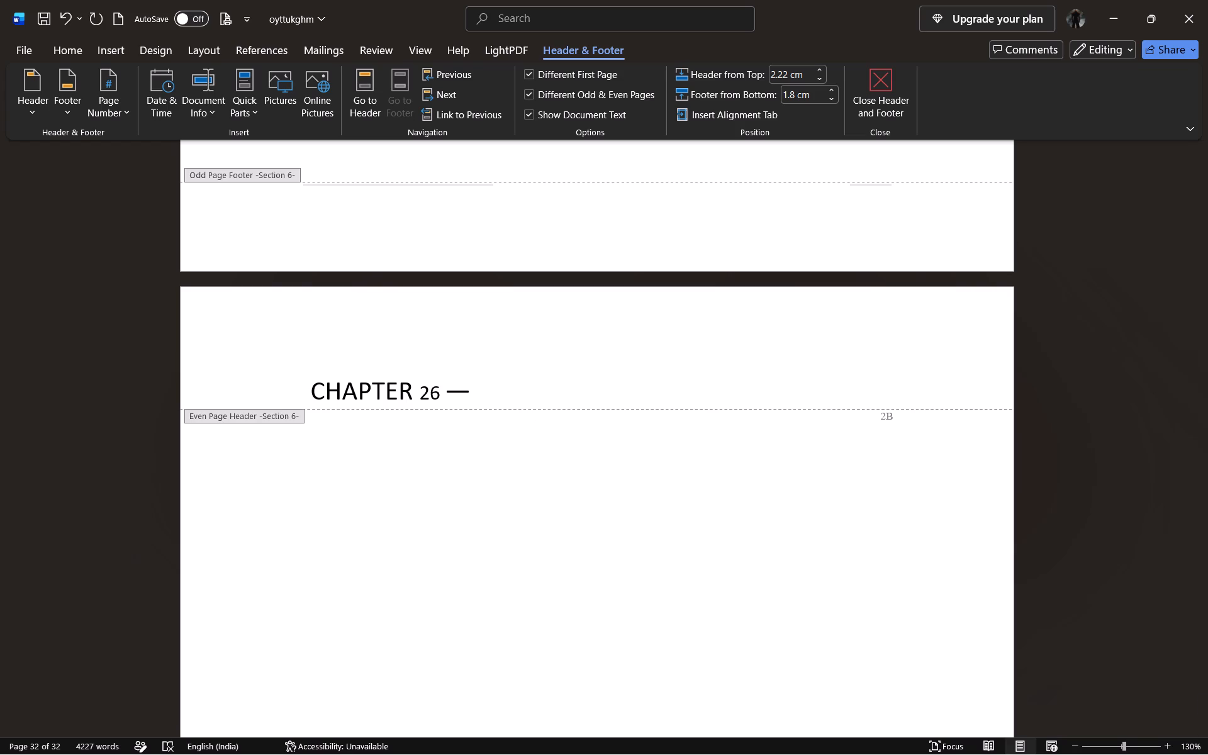
scroll(493, 394, "down", 2)
scroll(493, 394, "up", 1)
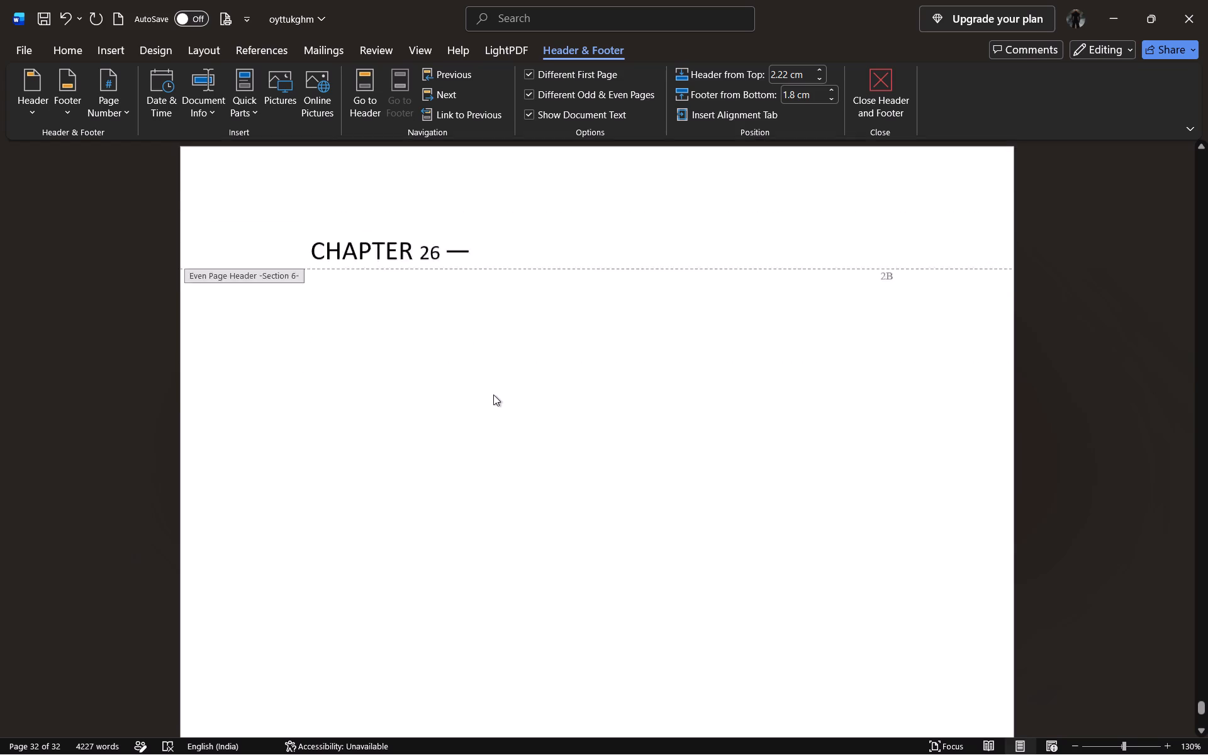
scroll(493, 394, "up", 1)
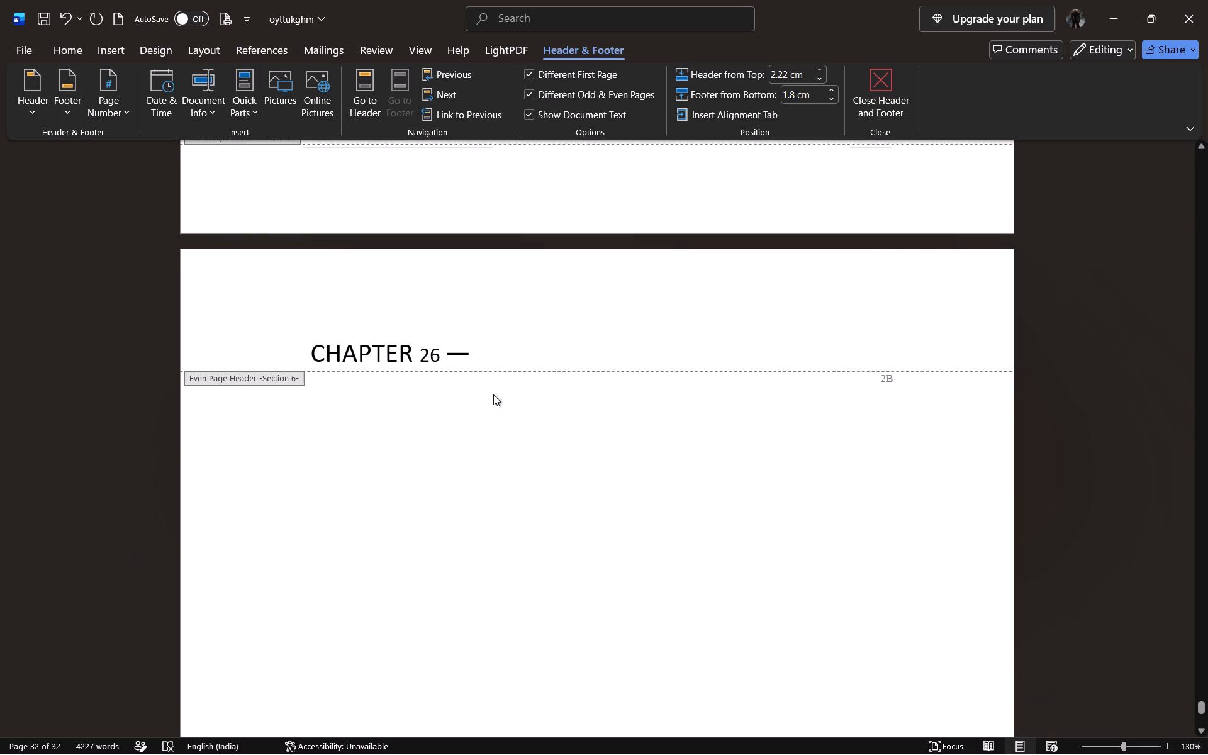
scroll(493, 394, "down", 5)
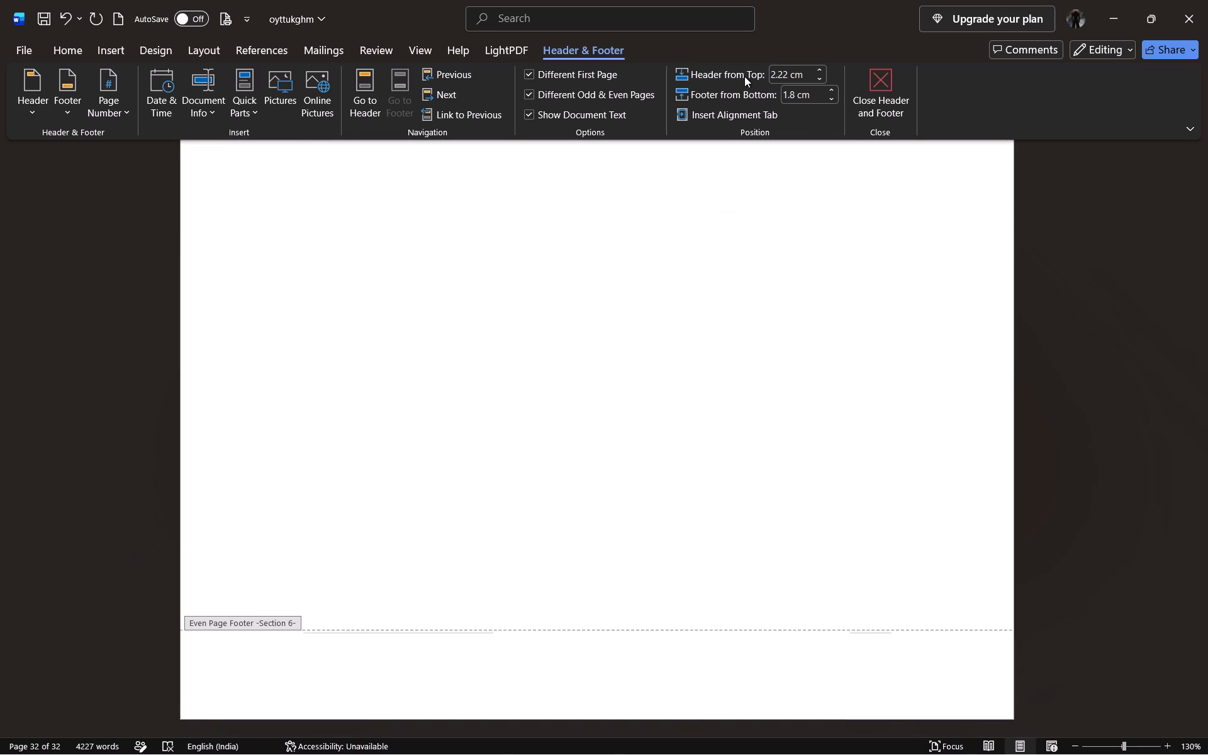
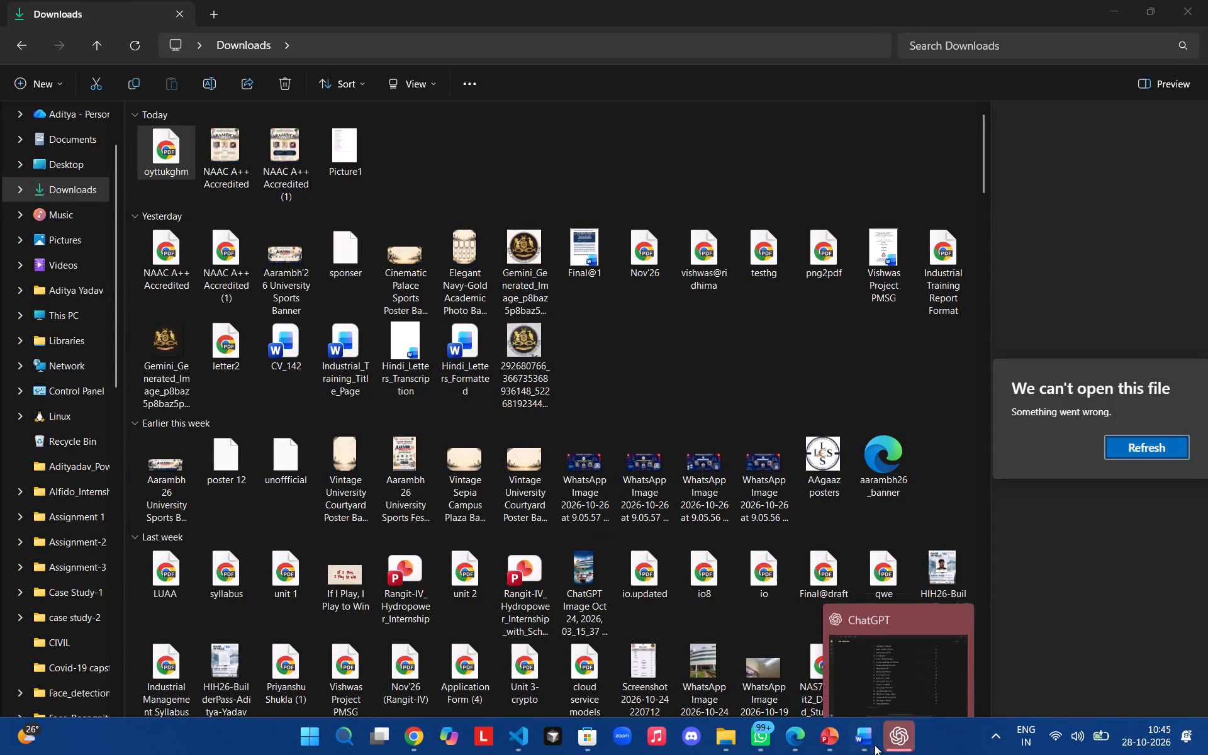
Switch to the oyttukghm report in Word and look through its opening pages, from the cover to the Declaration page.
left_click(858, 736)
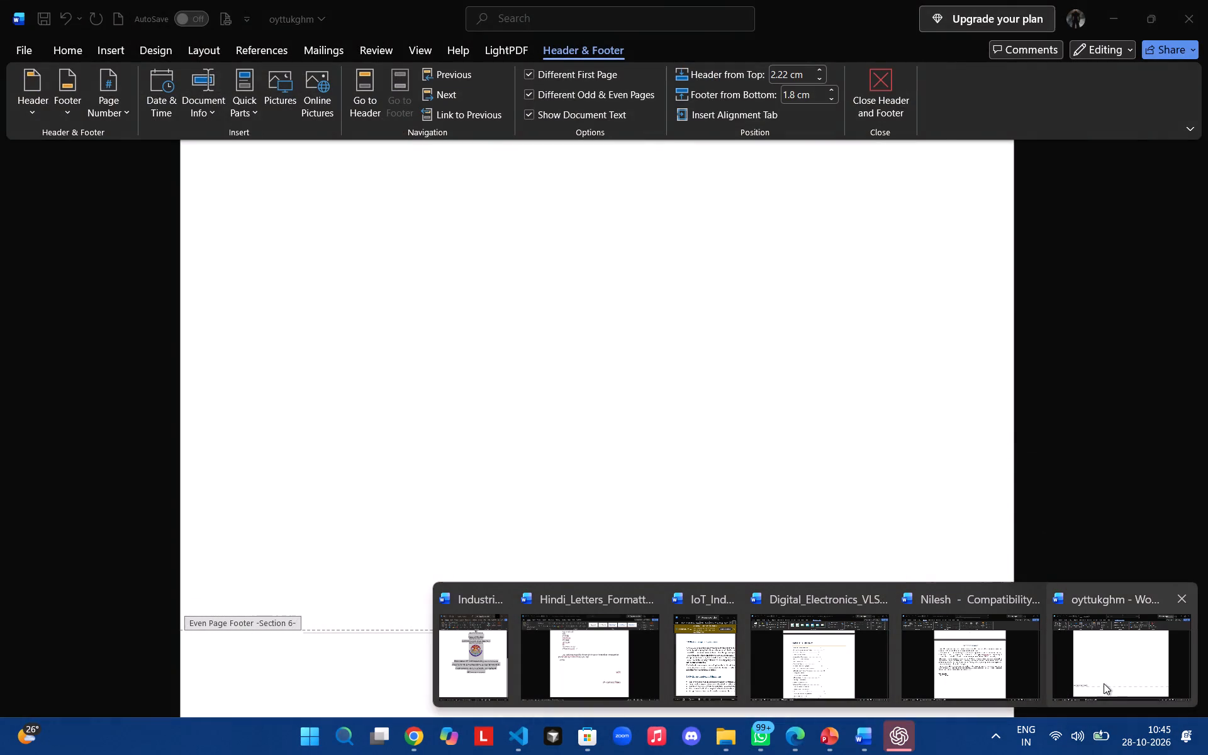
left_click(1104, 683)
scroll(693, 352, "up", 13)
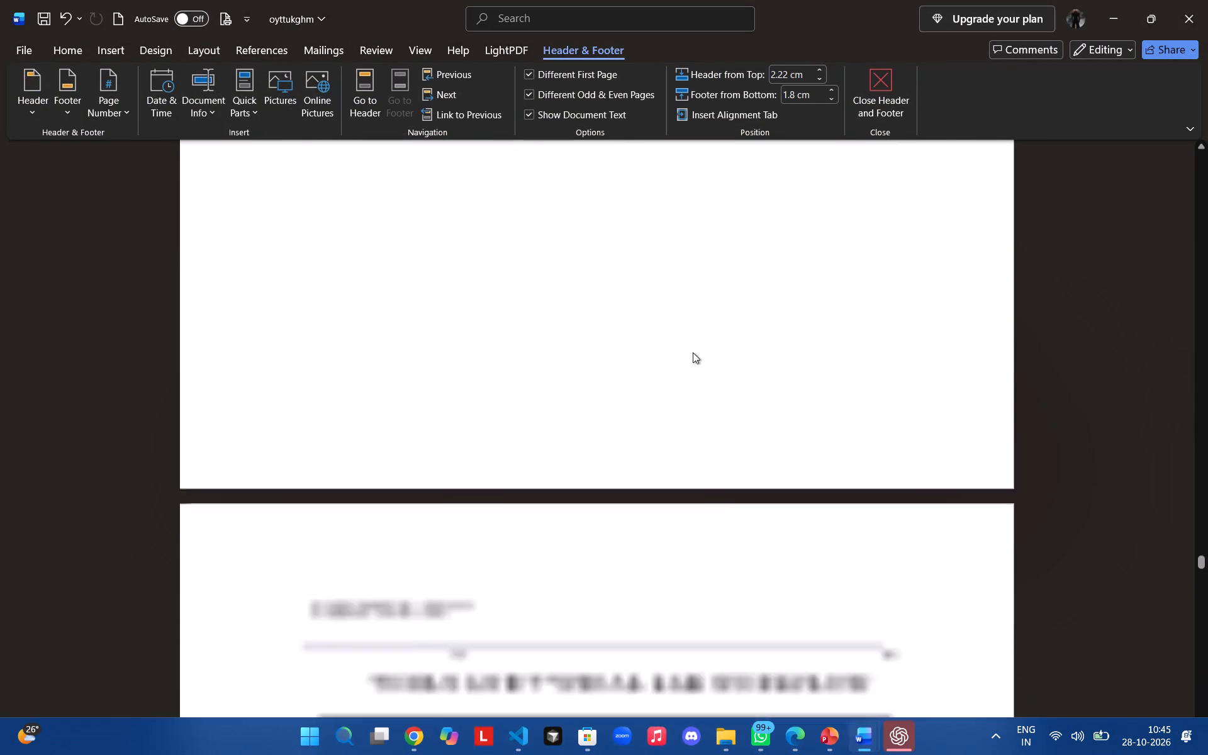
scroll(693, 352, "up", 16)
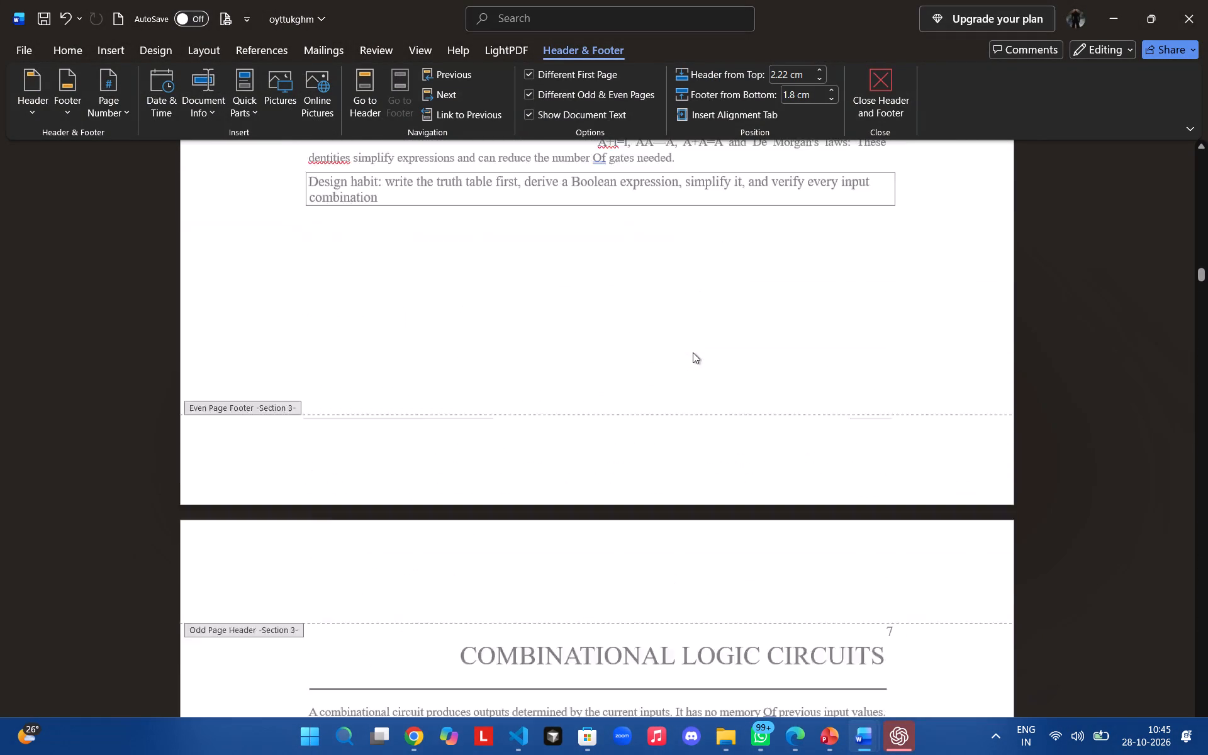
scroll(693, 352, "up", 14)
scroll(693, 352, "down", 1)
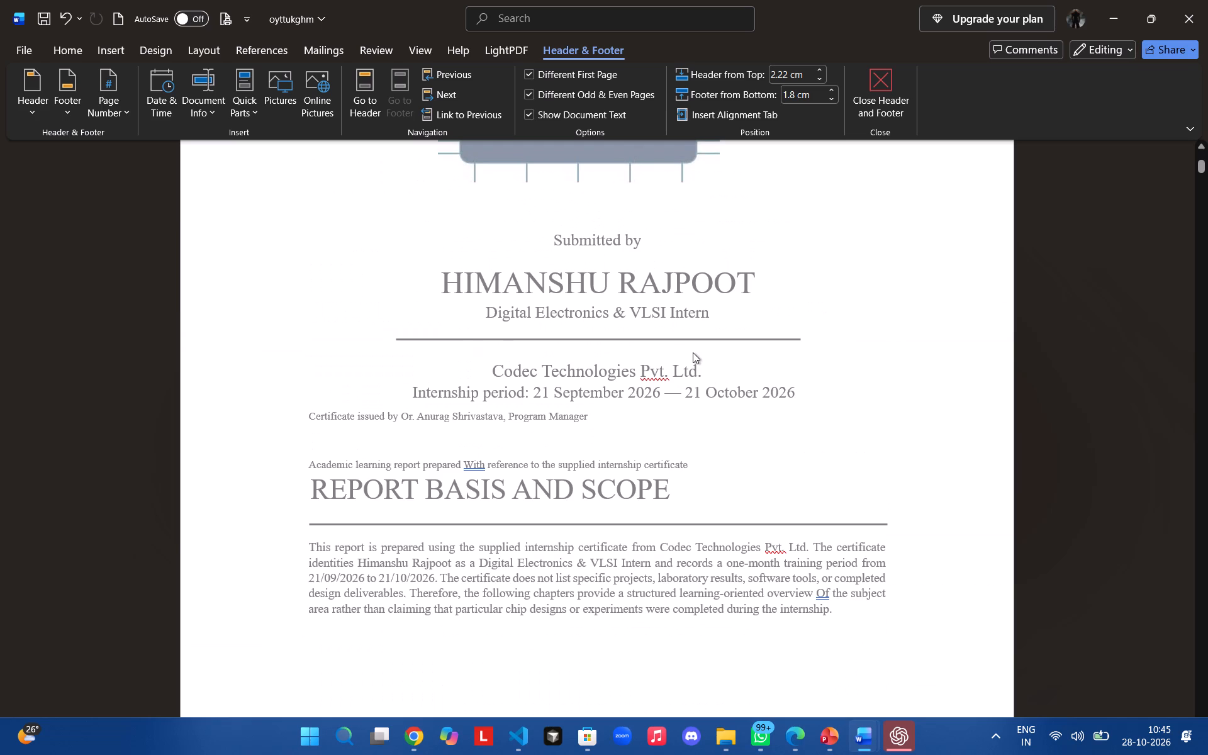
scroll(693, 352, "right", 1)
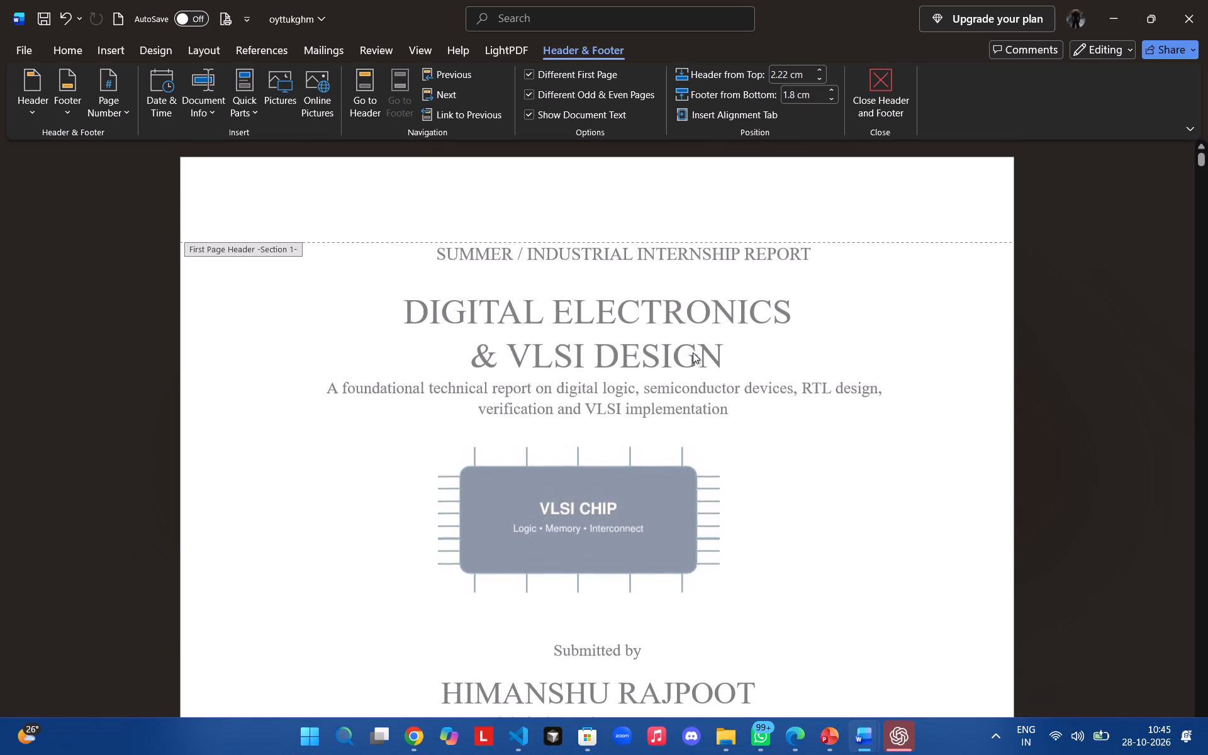
scroll(693, 352, "right", 1)
scroll(693, 352, "up", 1)
scroll(693, 352, "right", 1)
scroll(693, 352, "down", 3)
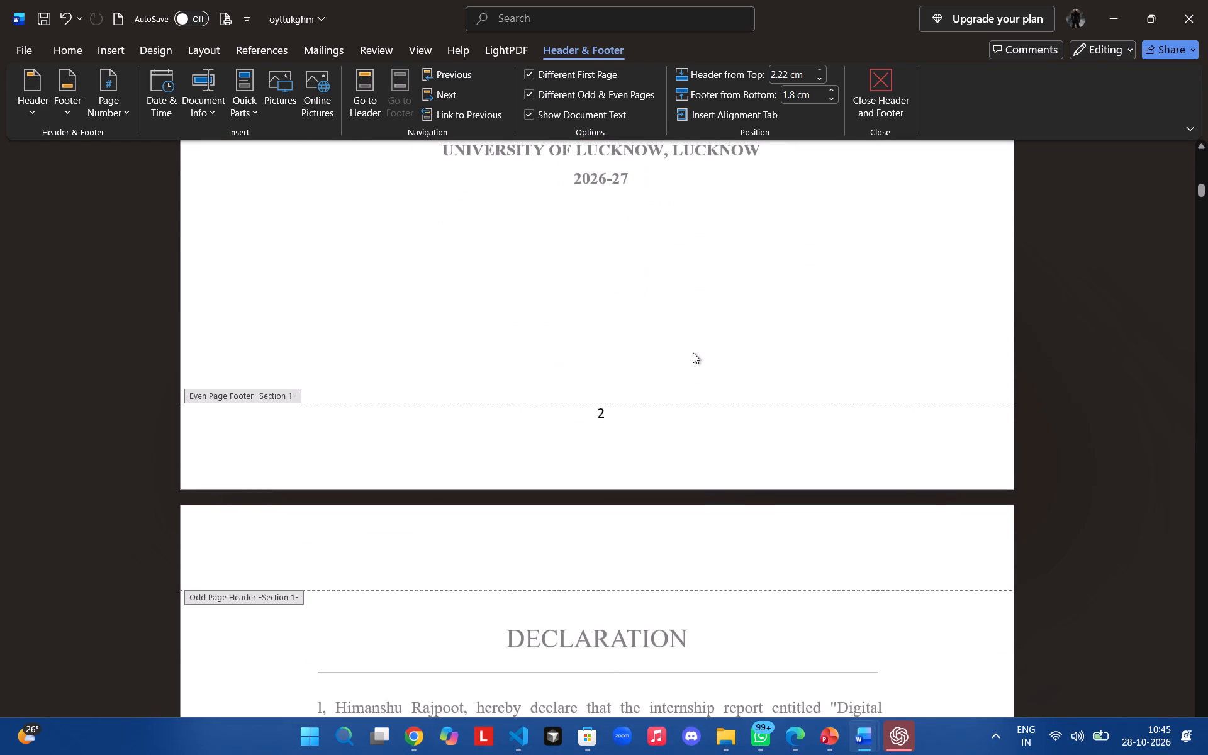
Leave header and footer editing and enclose the intern's name in double quotation marks in the Declaration's first paragraph.
scroll(693, 352, "down", 3)
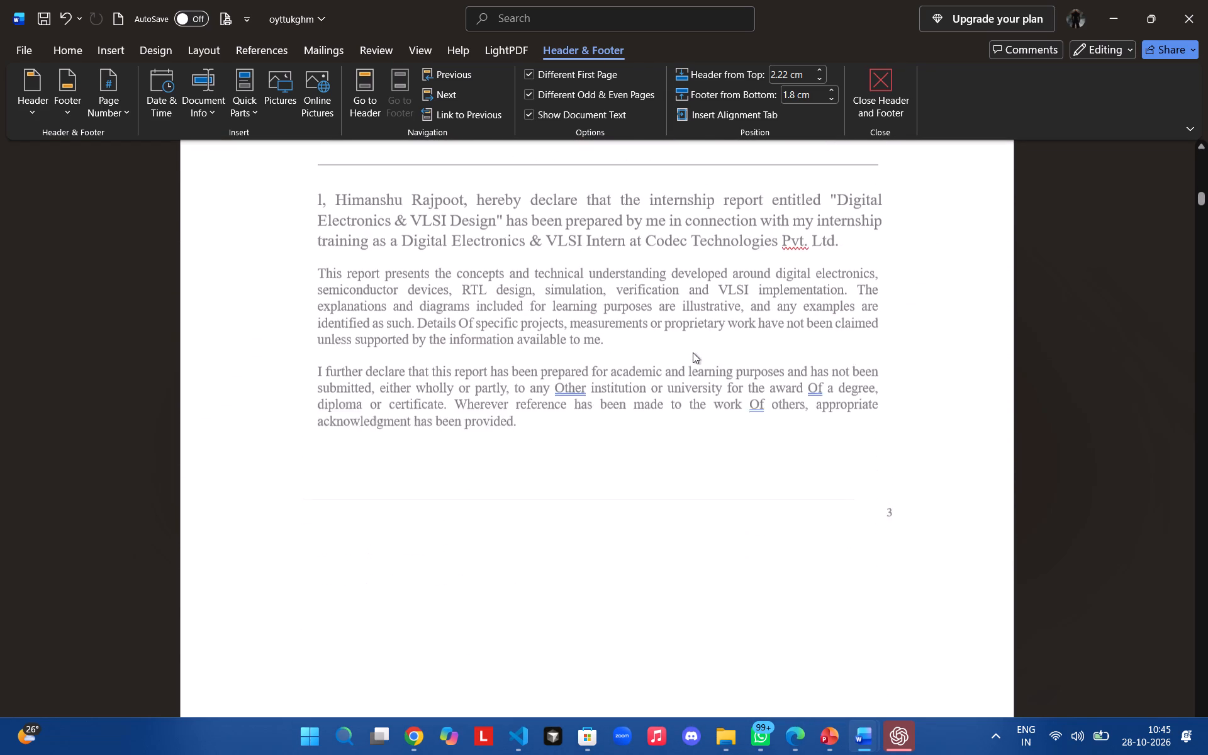
left_click(322, 242)
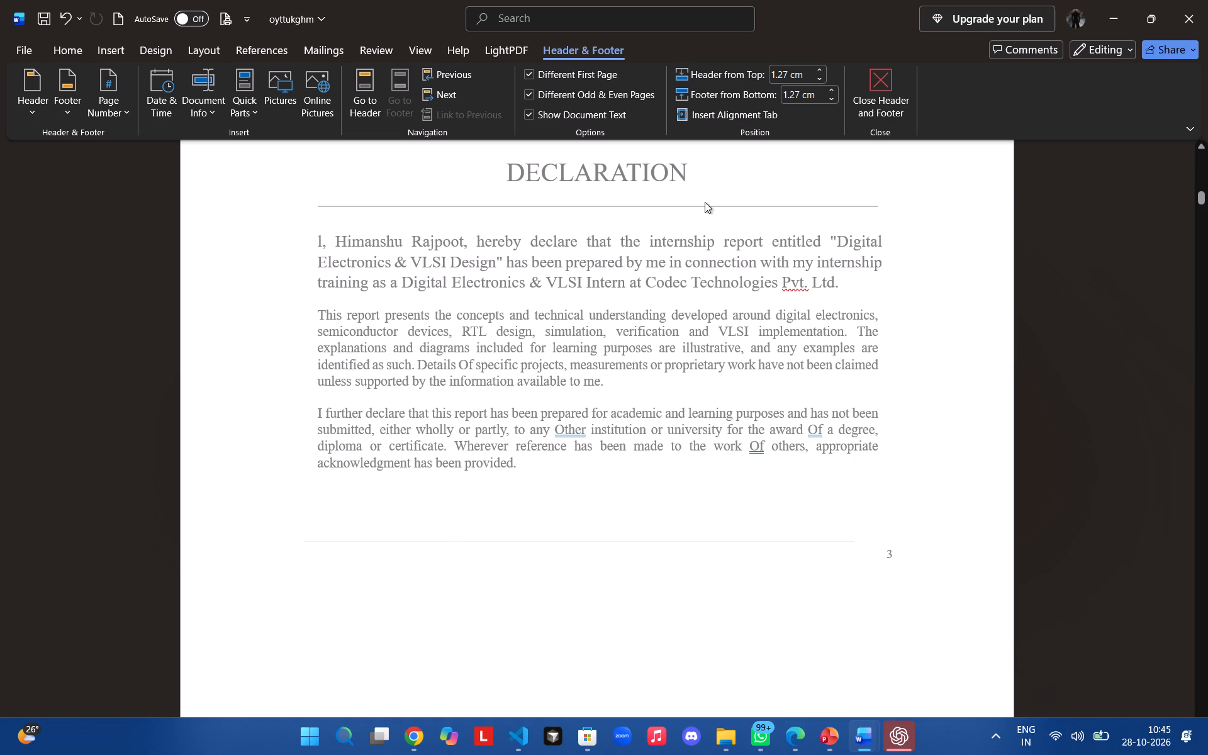
double_click(378, 259)
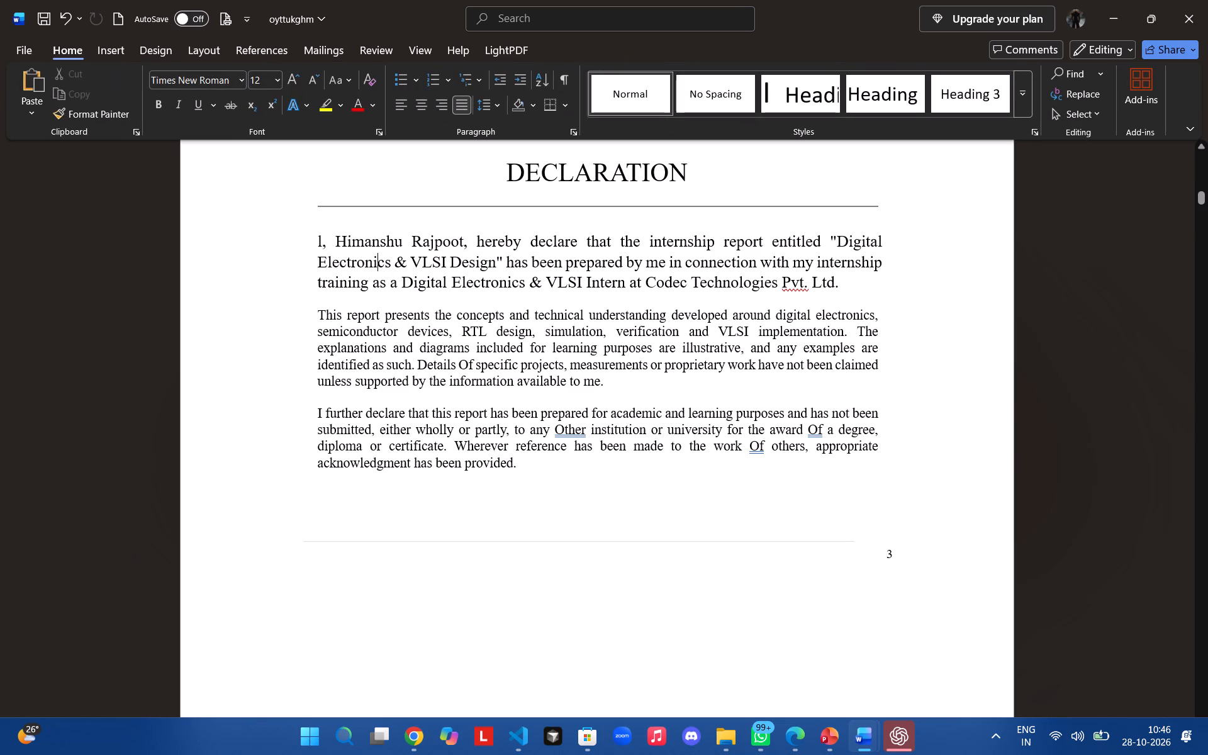
double_click(460, 242)
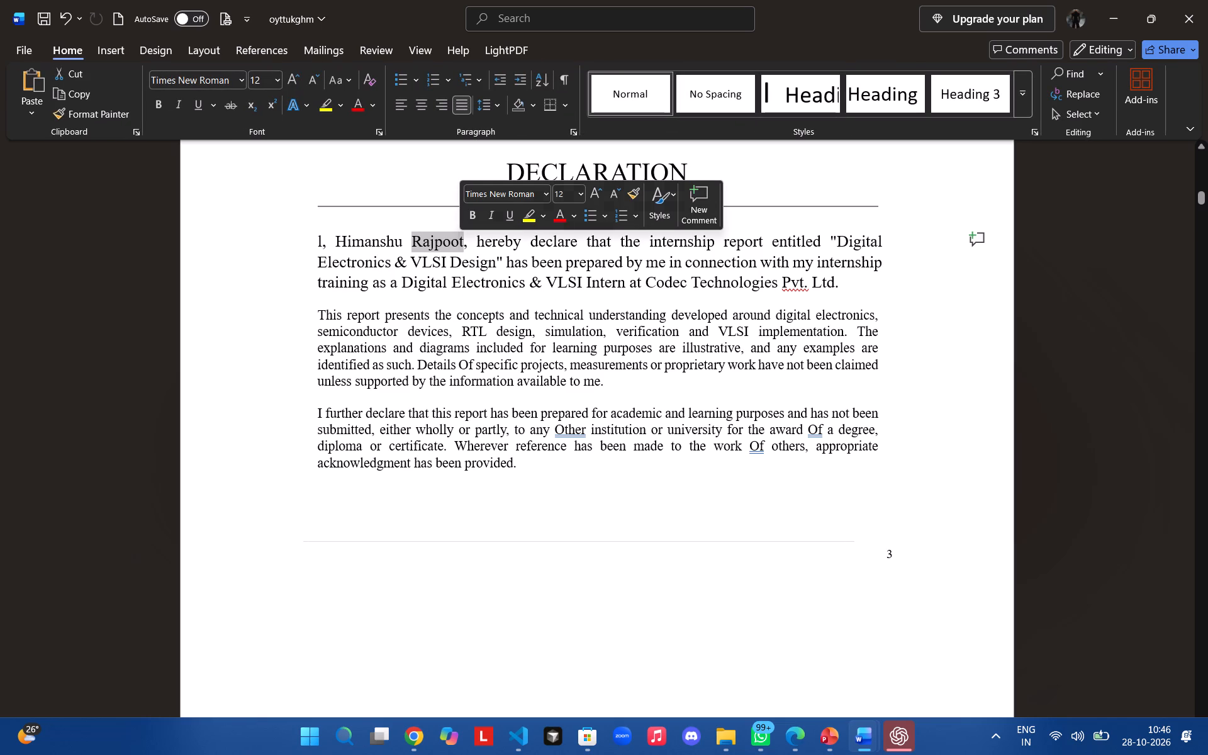
left_click(464, 244)
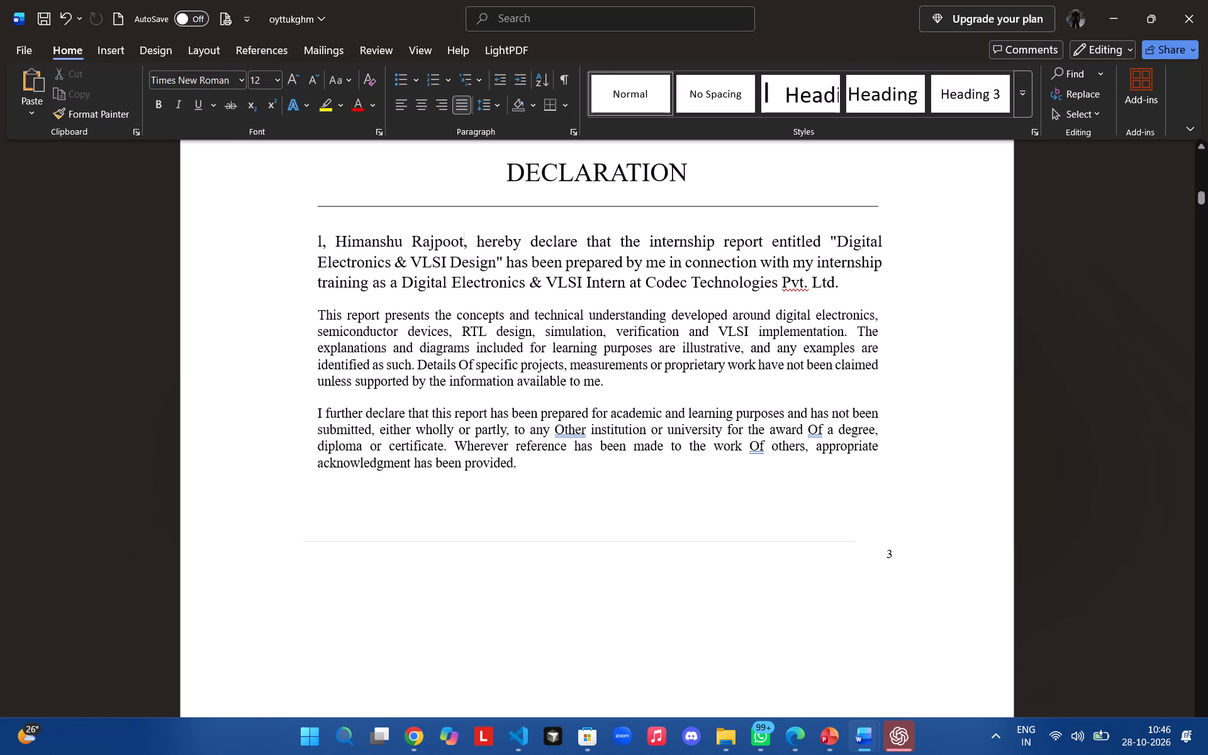
key("shift+quotedbl")
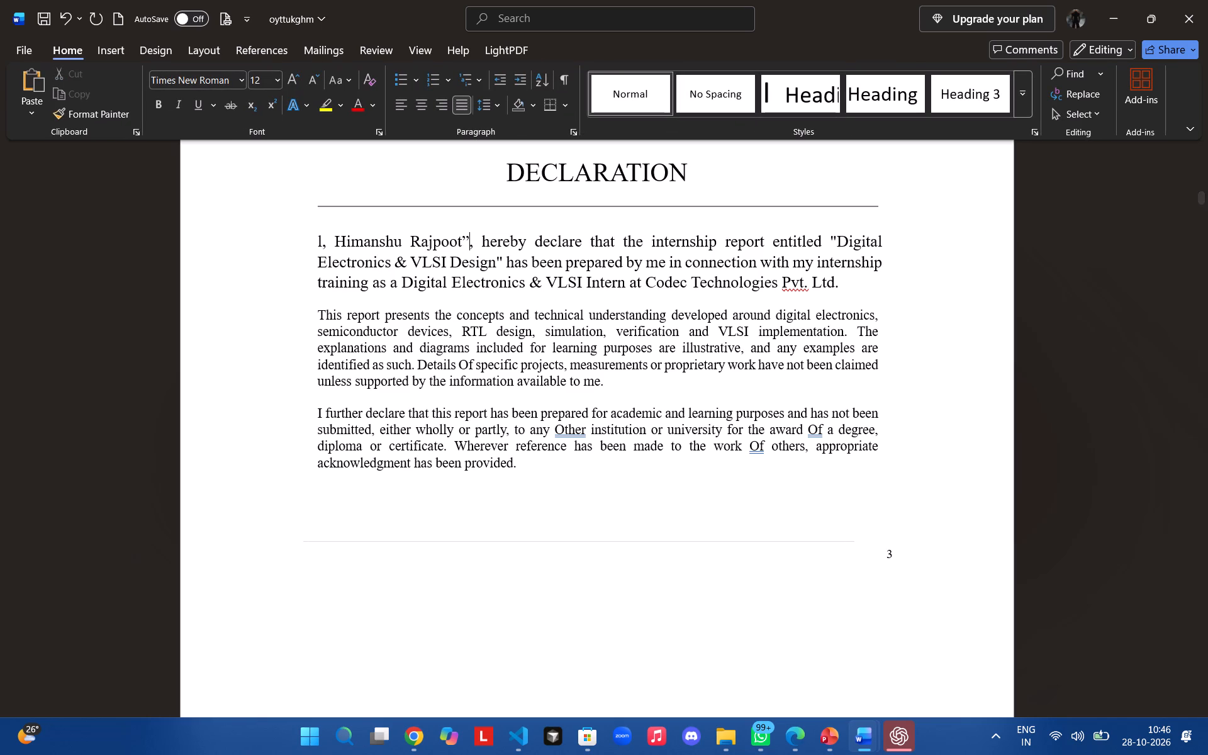
left_click(333, 238)
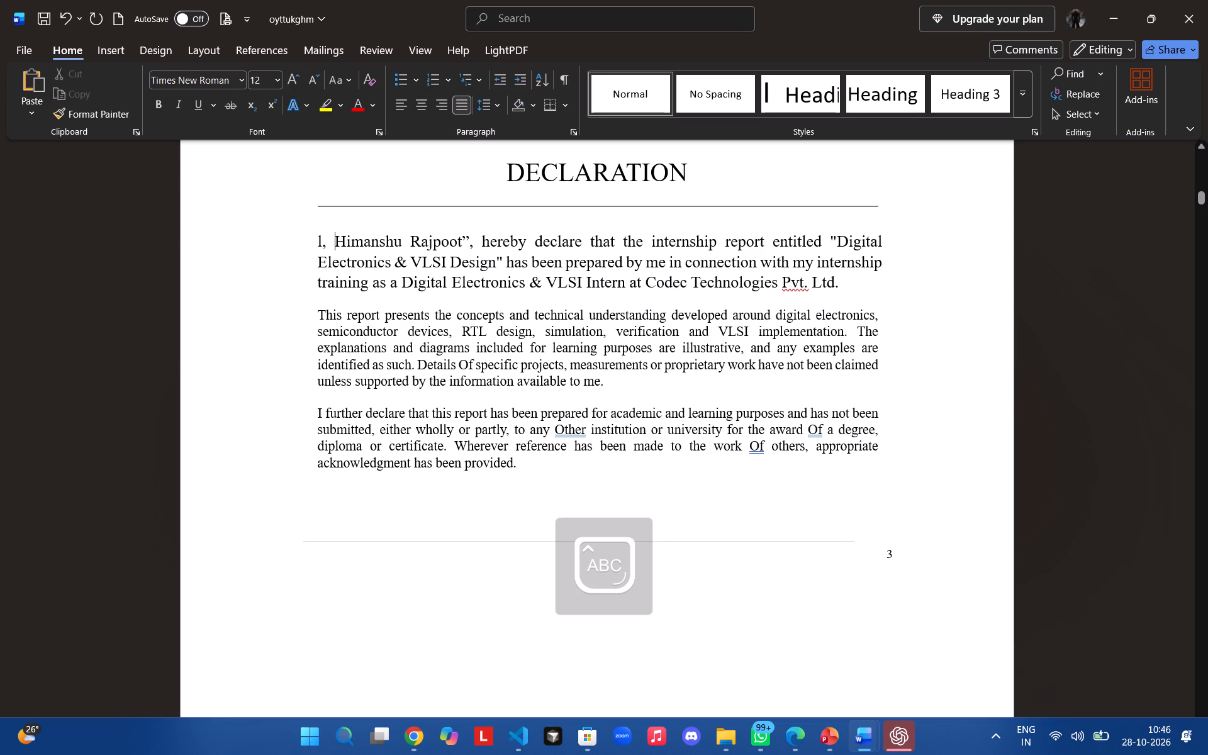
key("shift+quotedbl")
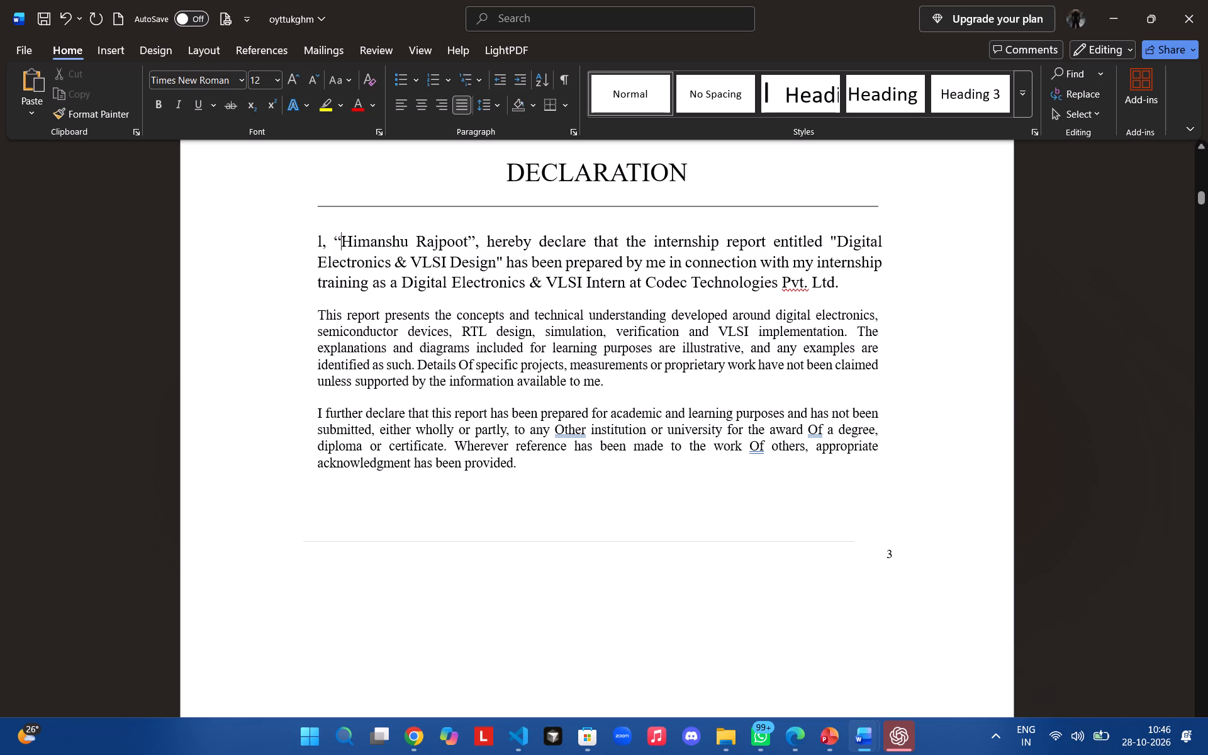
Delete the opening quotation mark before the intern's name in the Declaration's first paragraph.
key("BackSpace")
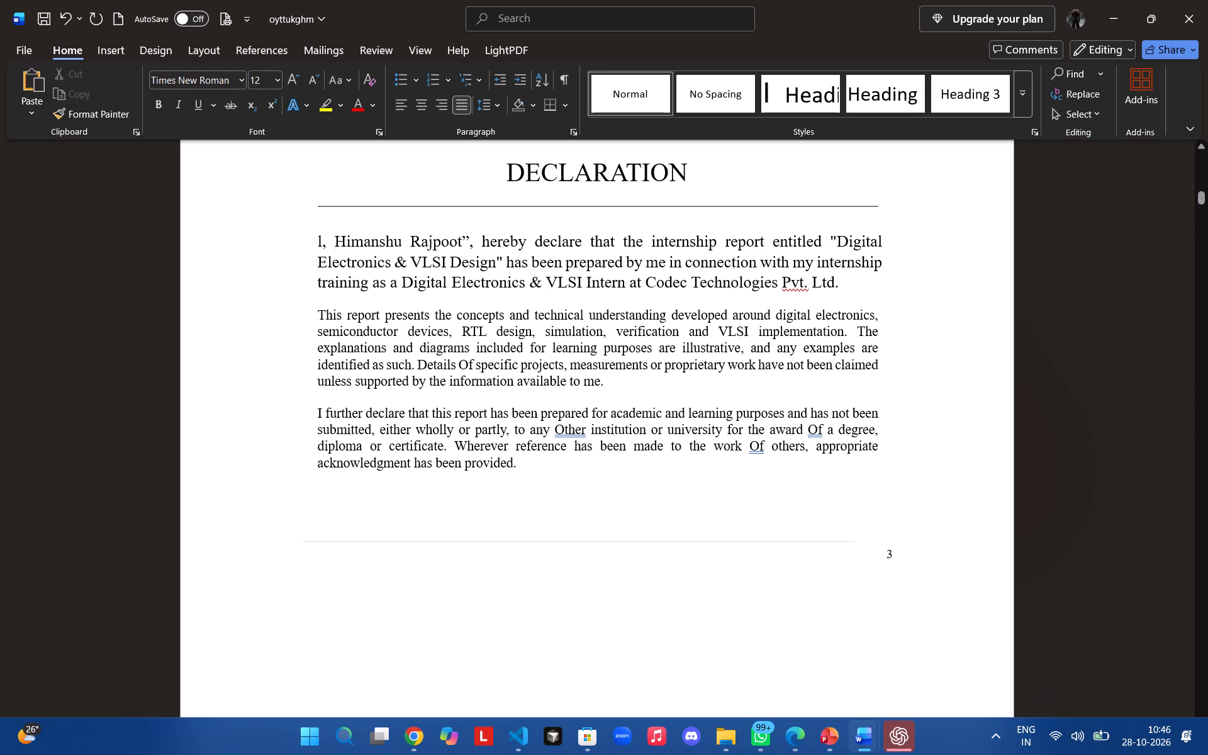
Save the report as a Word document named oyttukghm in the Downloads folder.
left_click(42, 19)
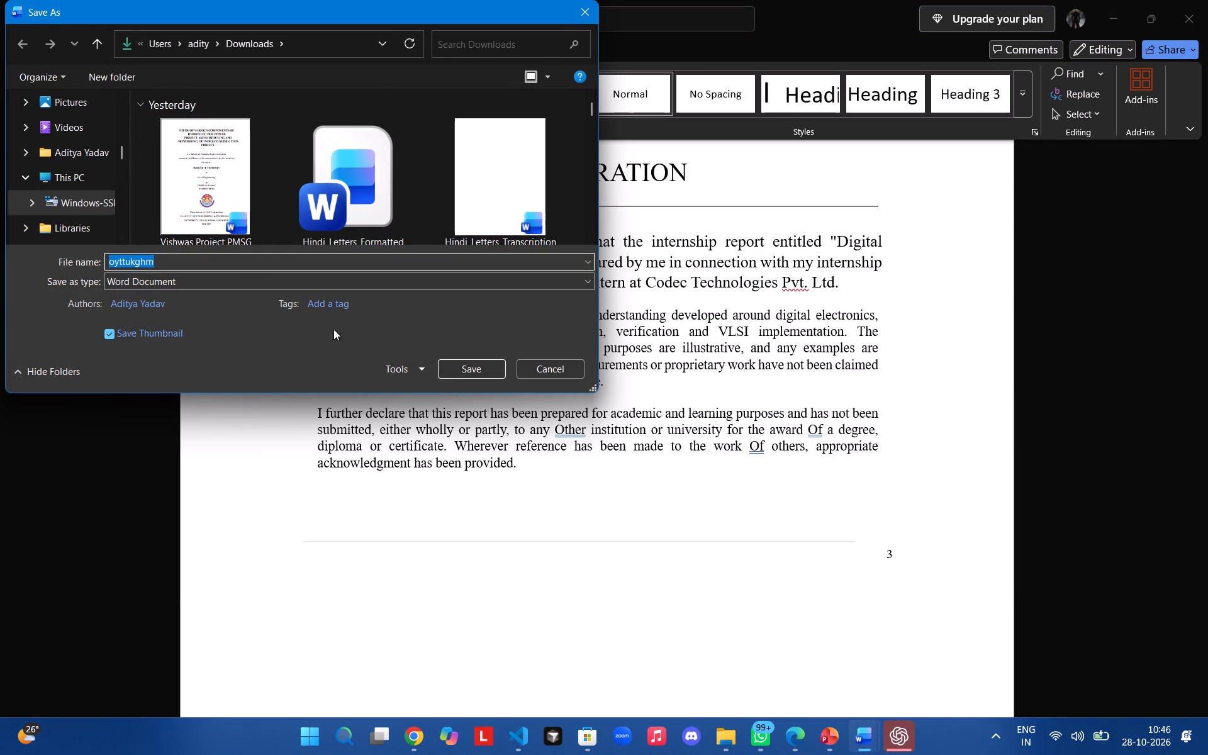
scroll(33, 200, "up", 9)
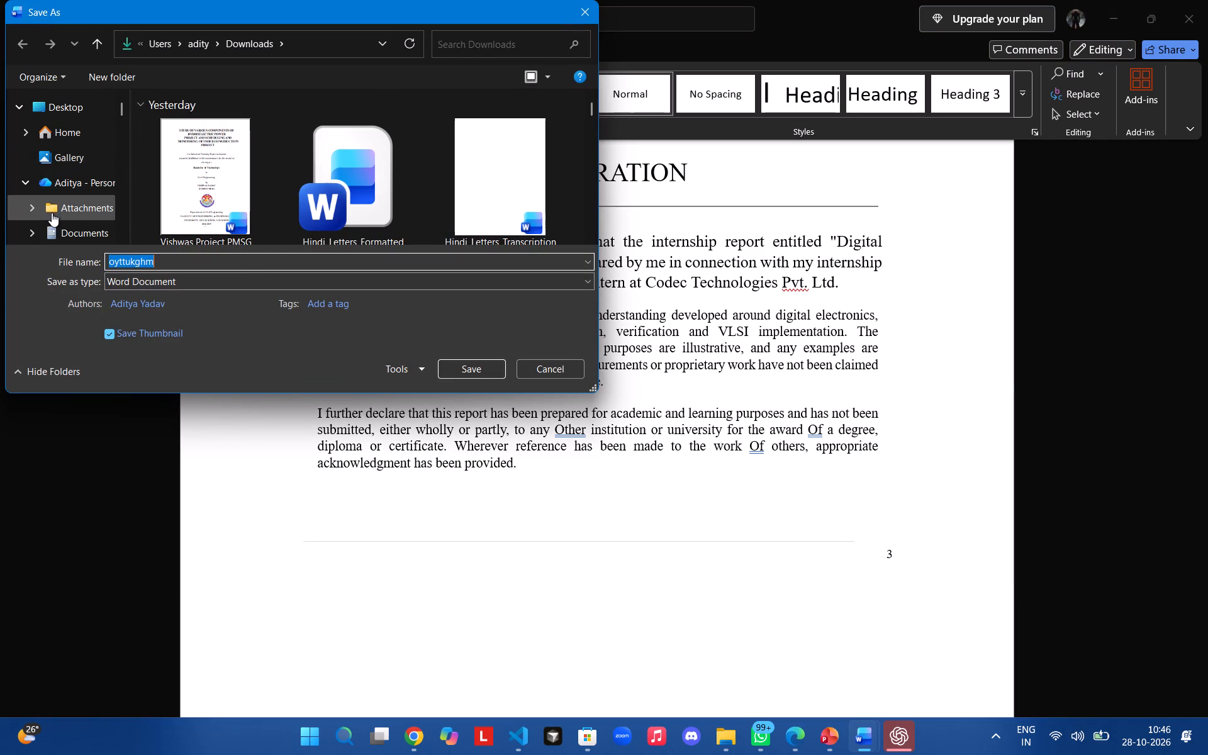
scroll(52, 213, "down", 1)
left_click(53, 224)
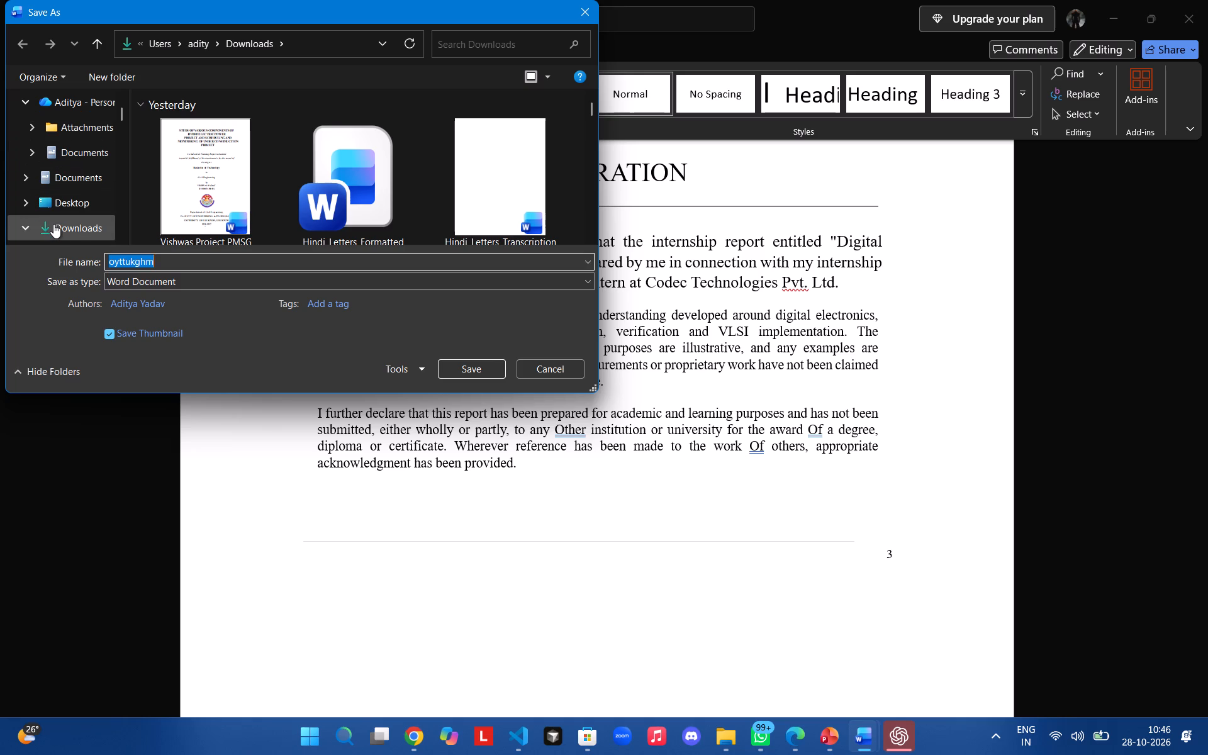
left_click(461, 377)
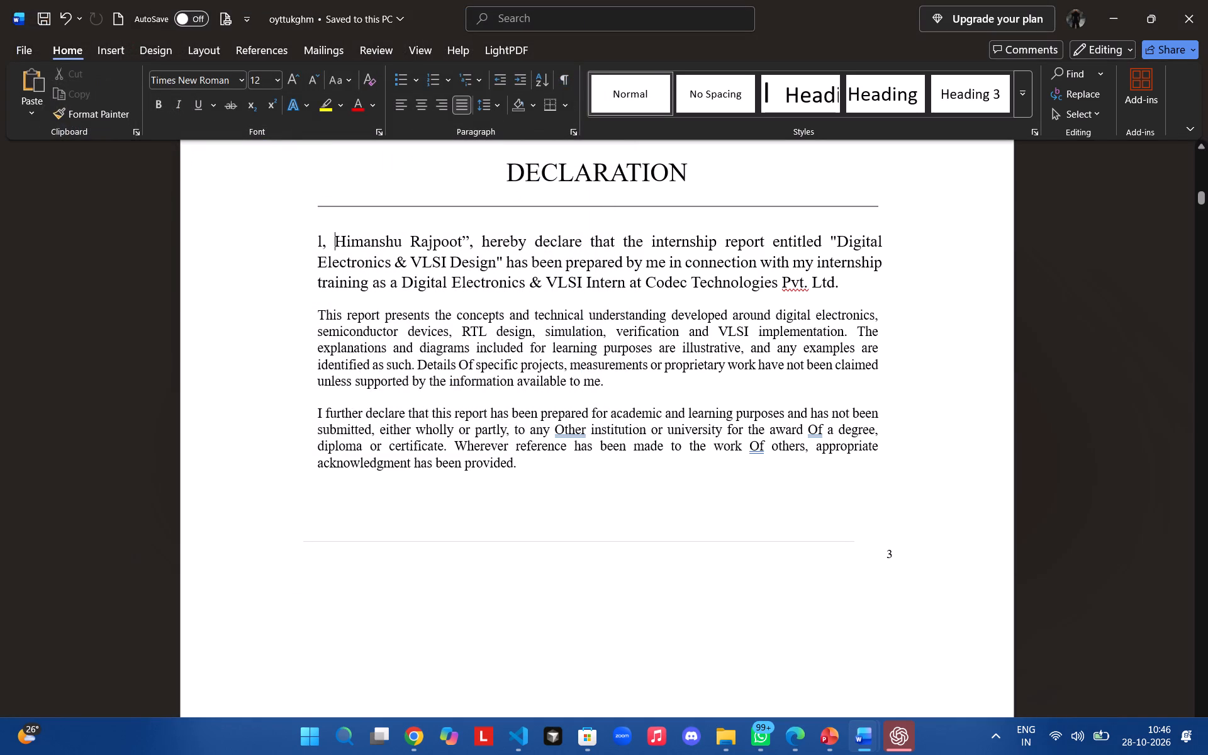